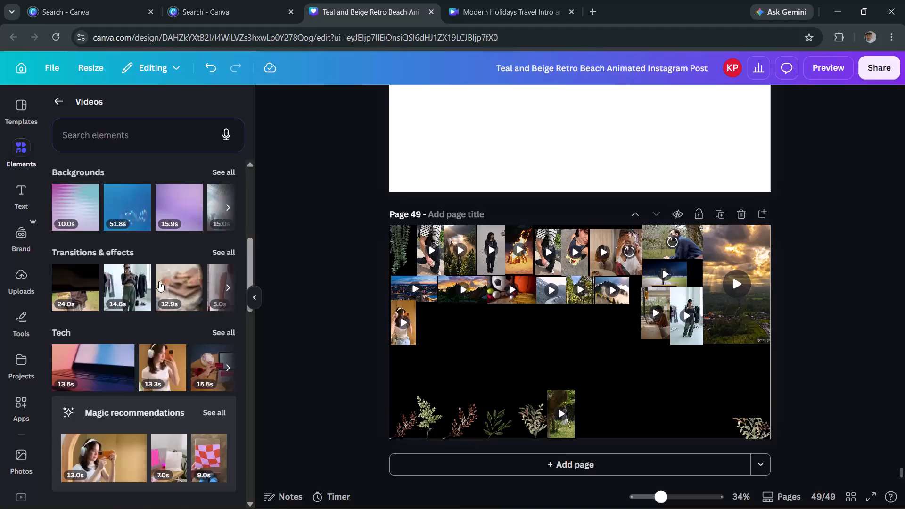
Add the 14.6-second Transitions & effects video of a standing woman to page 49, shrunk to thumbnail size beside the headphones clip.
click(127, 302)
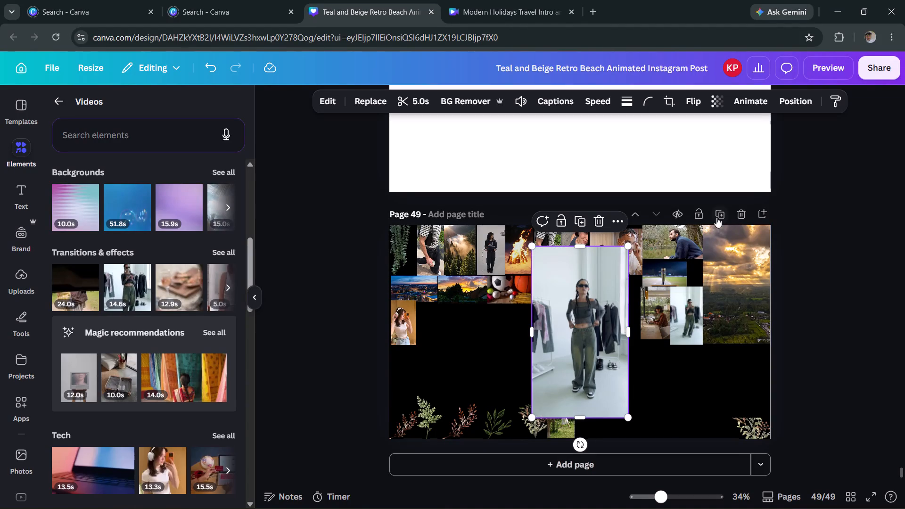
drag(629, 246, 576, 310)
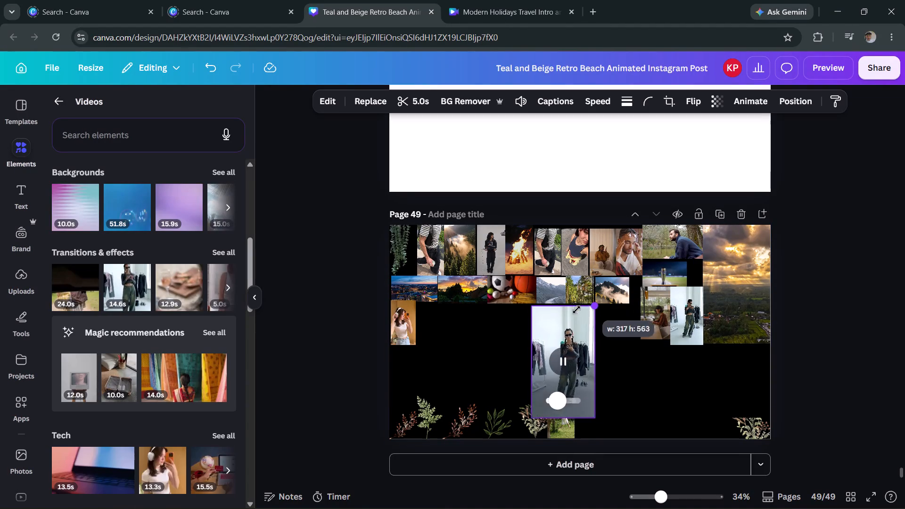
drag(576, 310, 566, 328)
drag(554, 373, 423, 320)
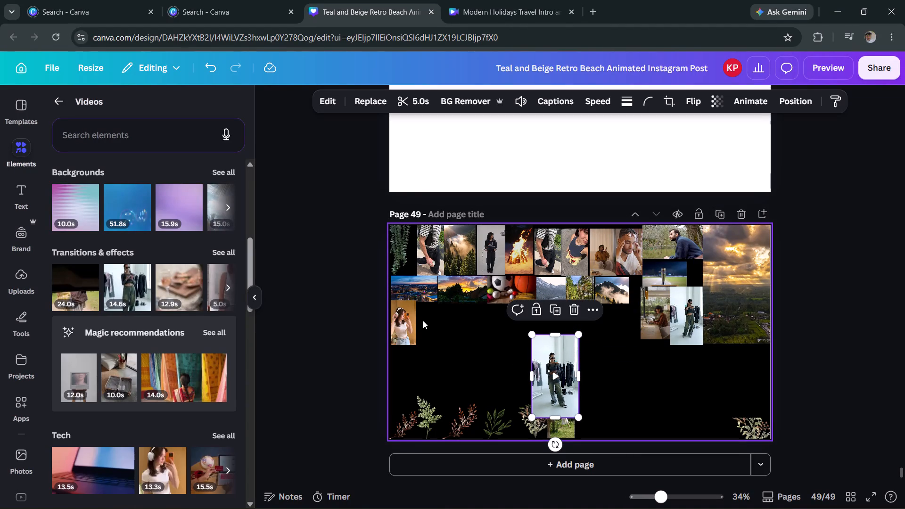
drag(554, 347, 441, 319)
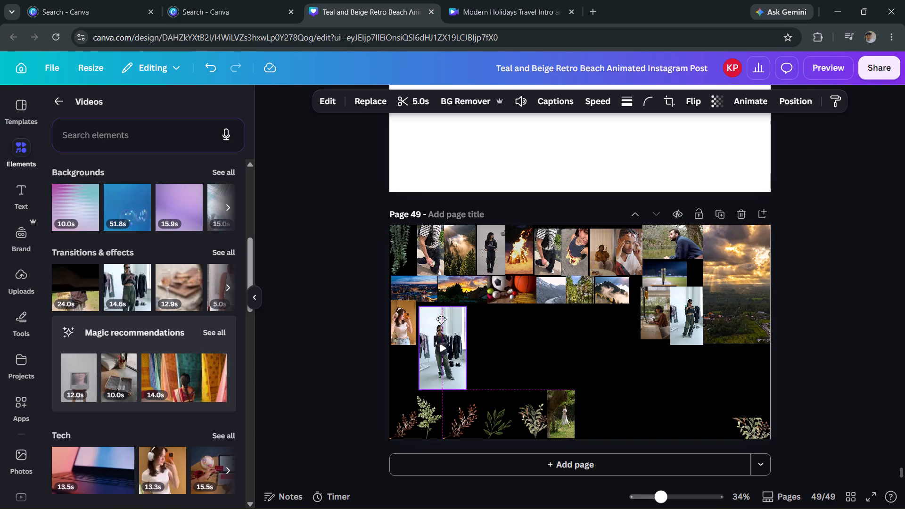
drag(441, 319, 436, 315)
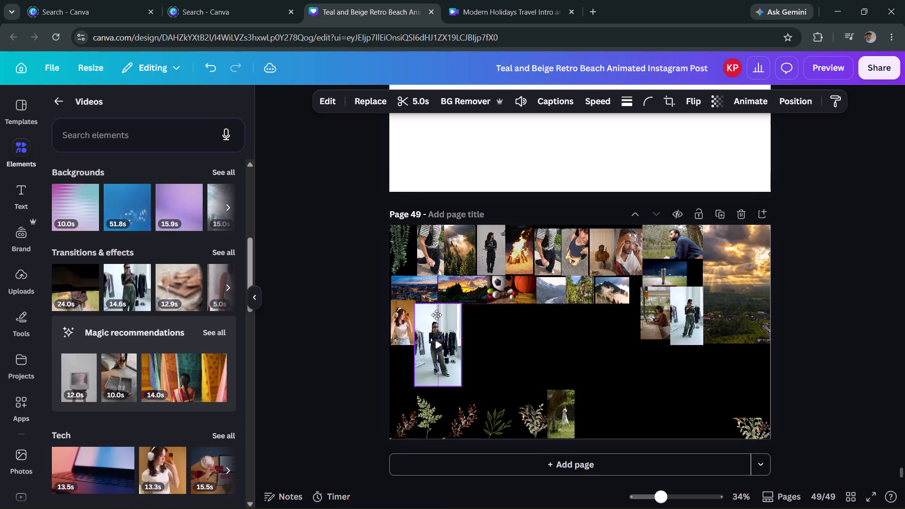
drag(436, 315, 438, 315)
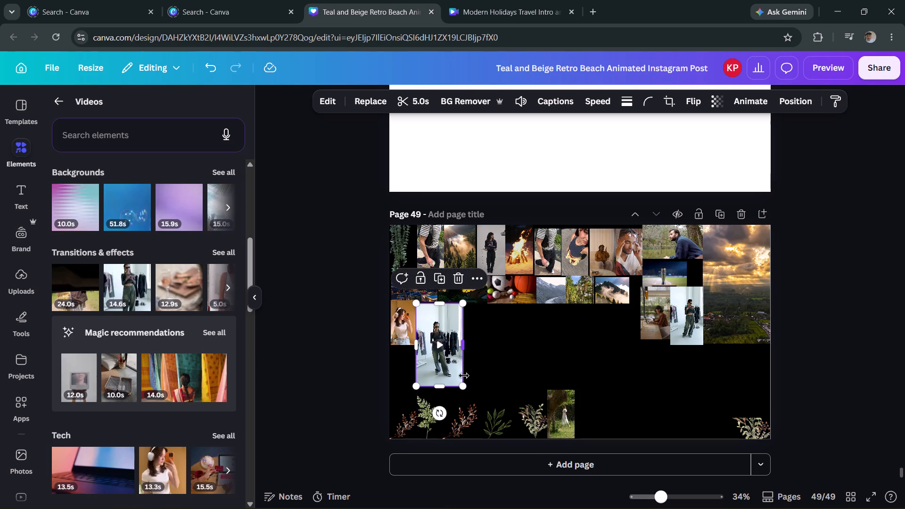
drag(465, 386, 448, 345)
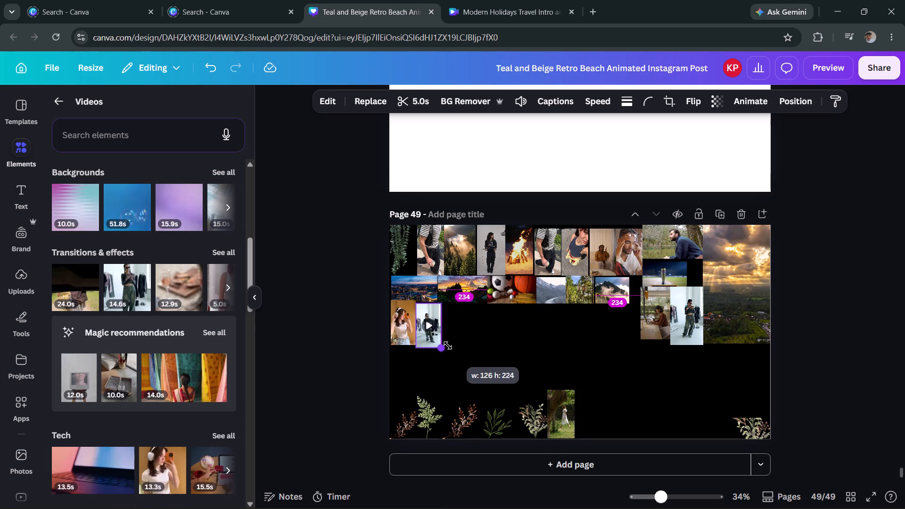
drag(448, 345, 446, 343)
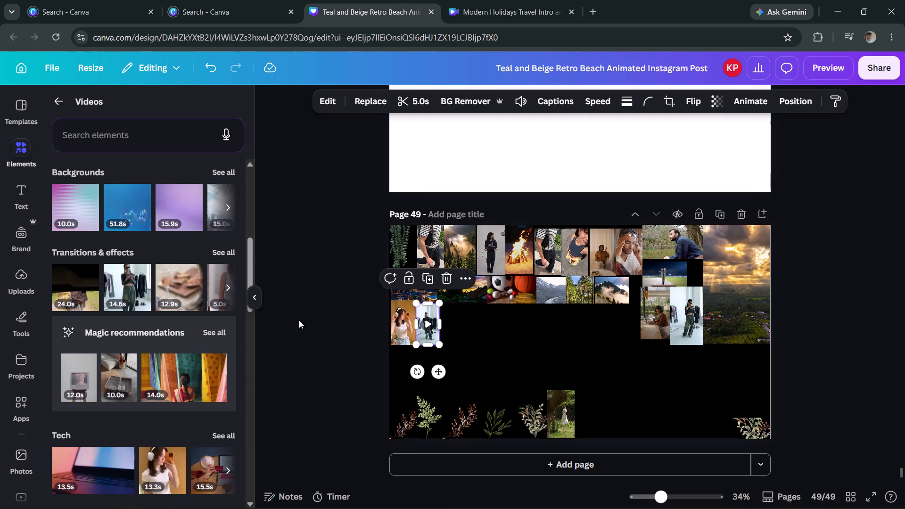
Add the 14.0-second recommended video of colourful hanging textiles, shrunk to a small thumbnail beside the standing-woman clip in the third row.
click(168, 377)
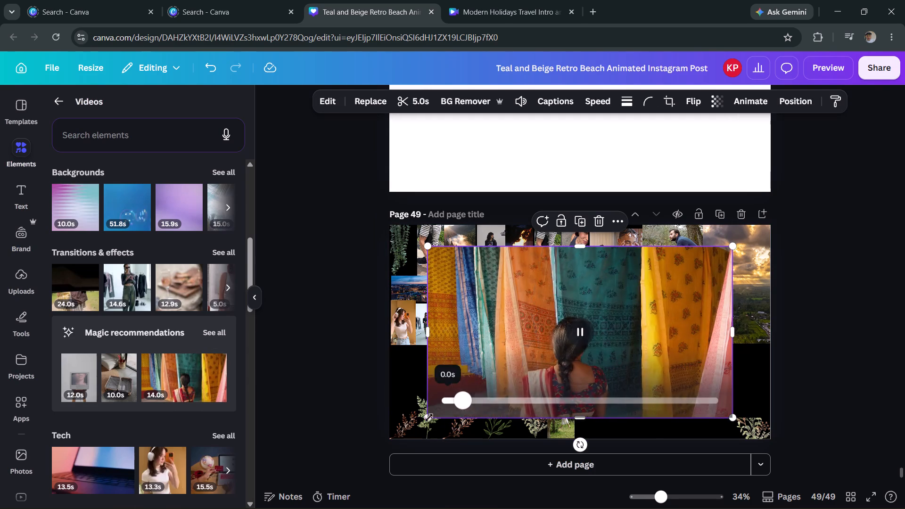
drag(428, 418, 605, 351)
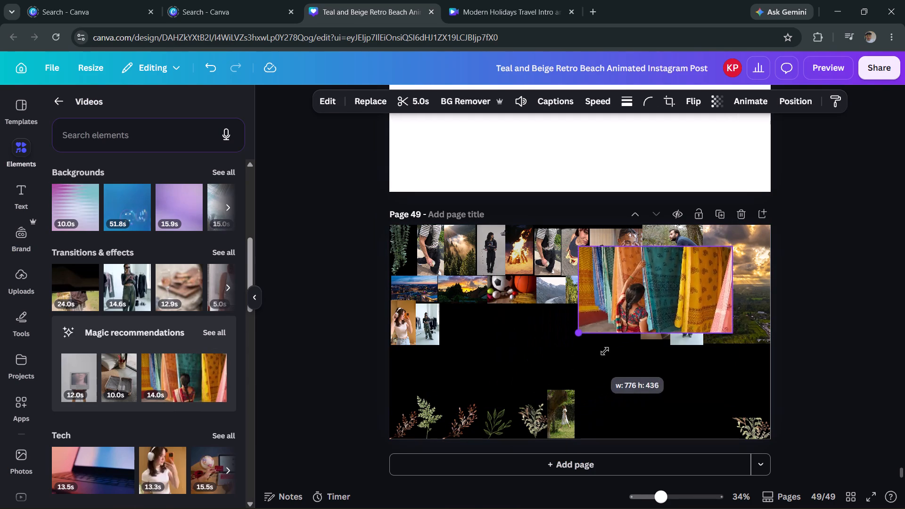
drag(605, 351, 709, 305)
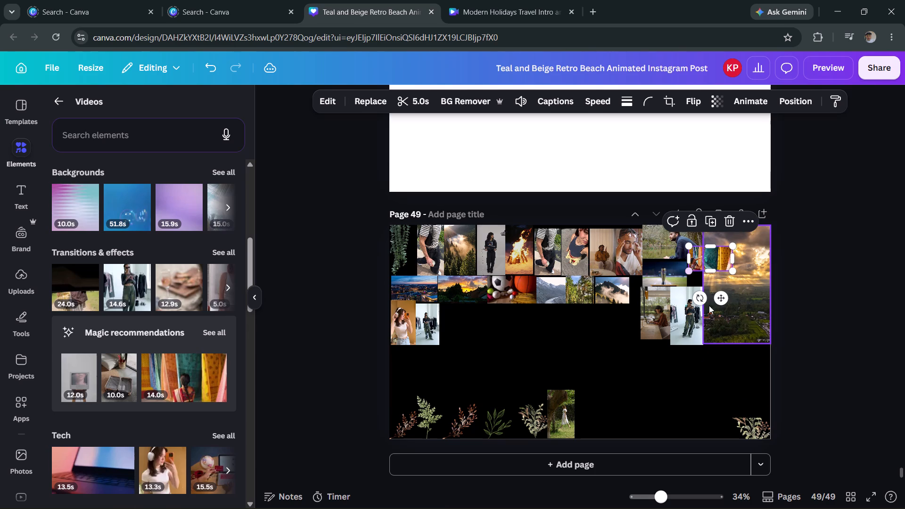
drag(724, 260, 509, 326)
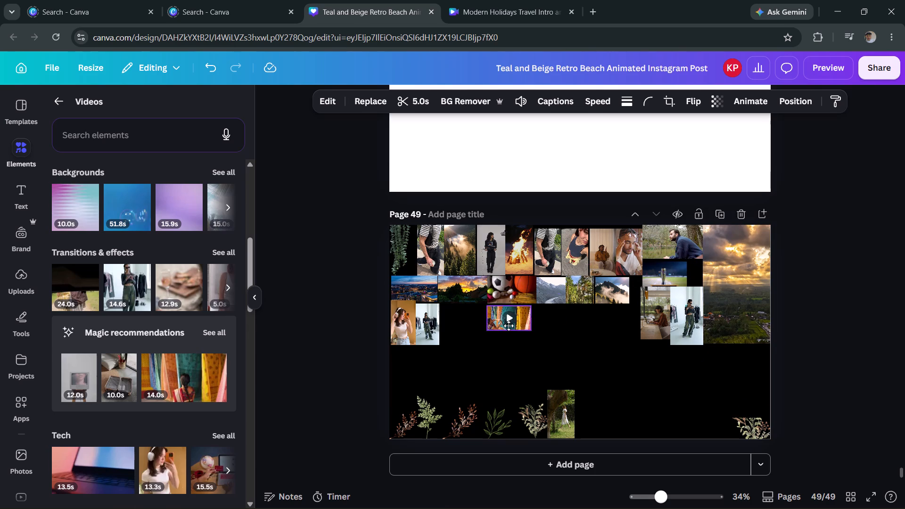
drag(509, 326, 485, 321)
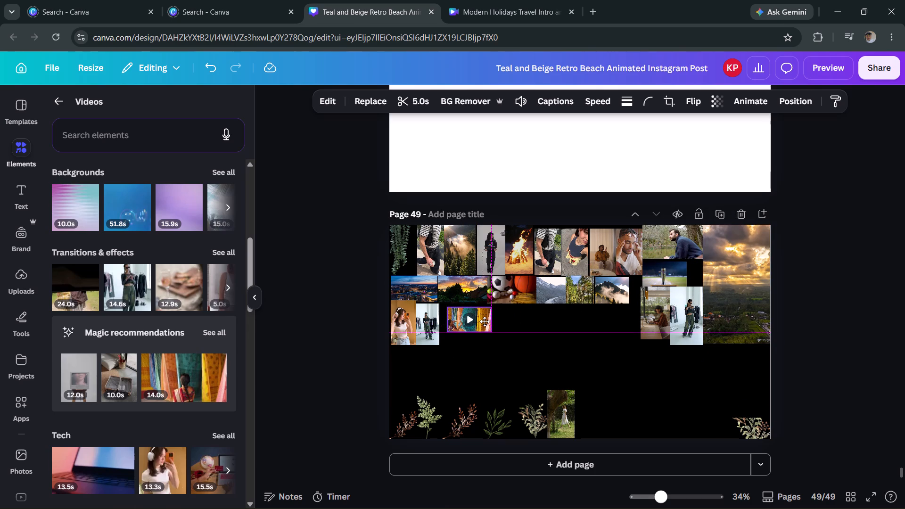
drag(485, 321, 477, 320)
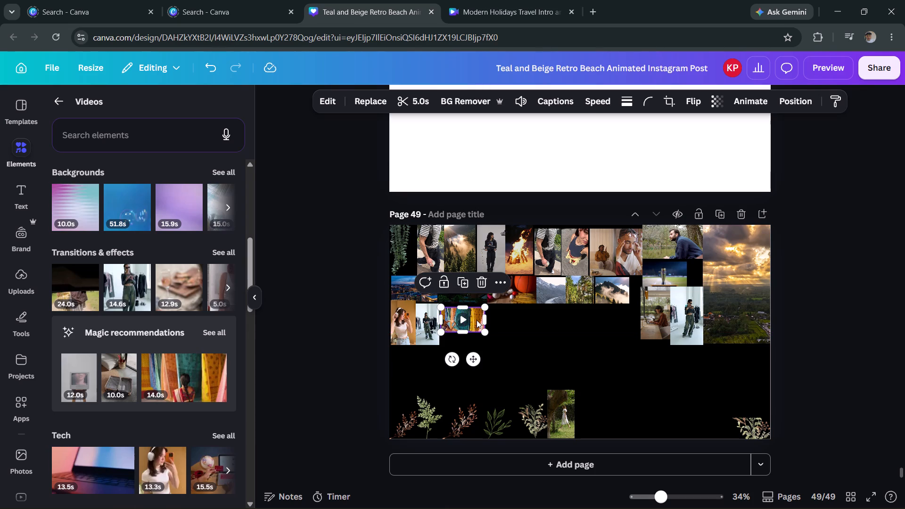
click(502, 325)
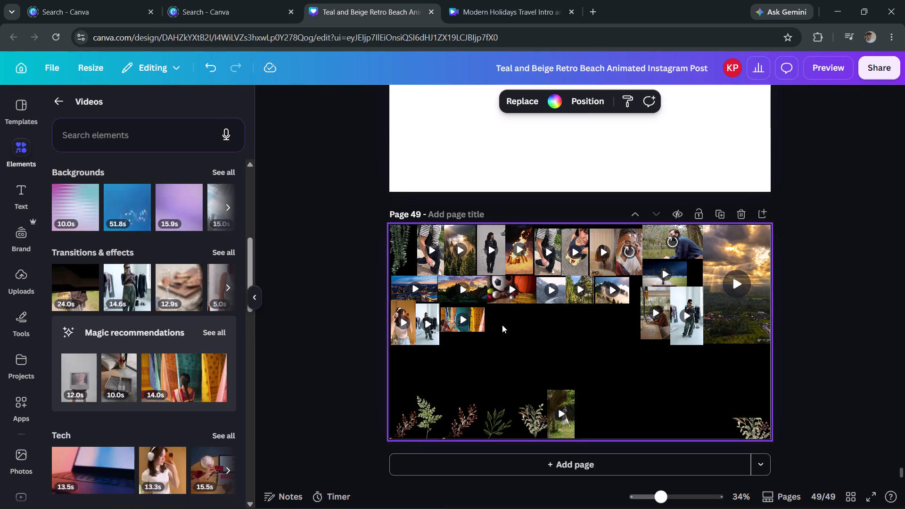
drag(455, 319, 449, 312)
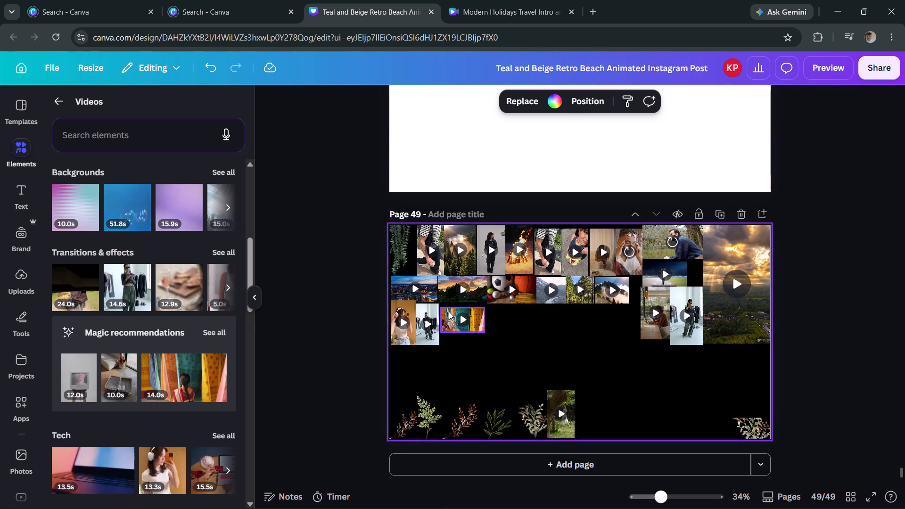
click(277, 295)
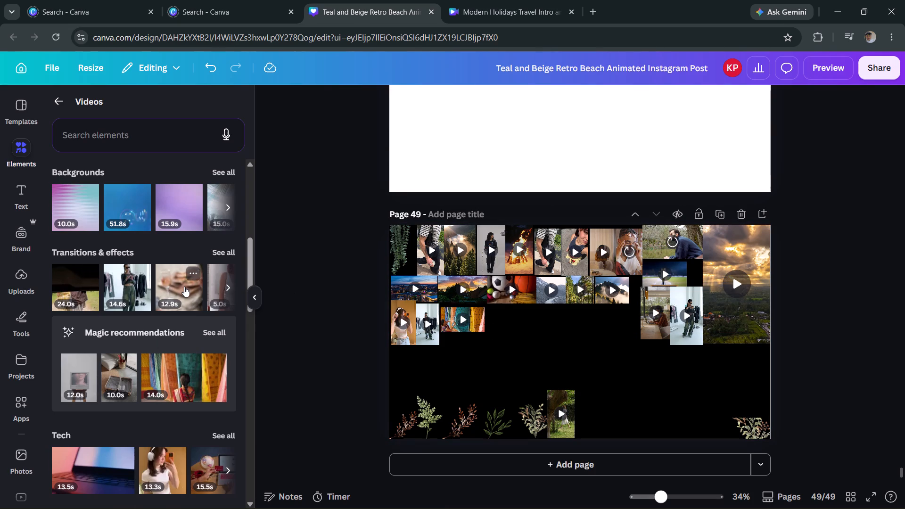
Add the 12.9-second Transitions & effects video, shrunk to a small portrait thumbnail next to the textiles clip in the third row.
click(184, 287)
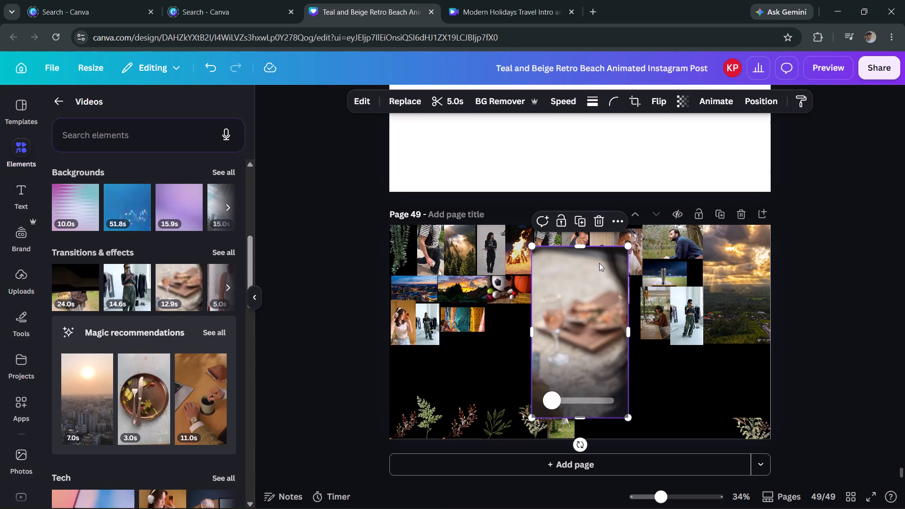
drag(629, 250, 582, 336)
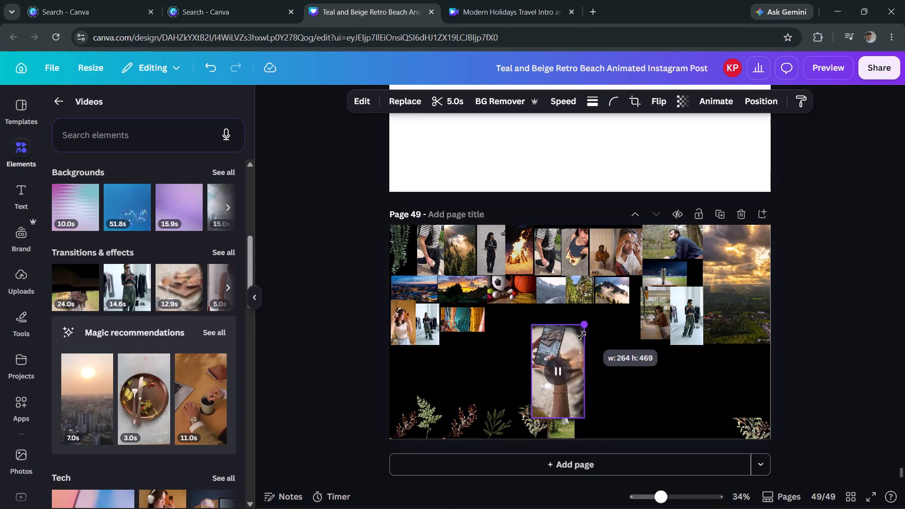
drag(582, 336, 563, 387)
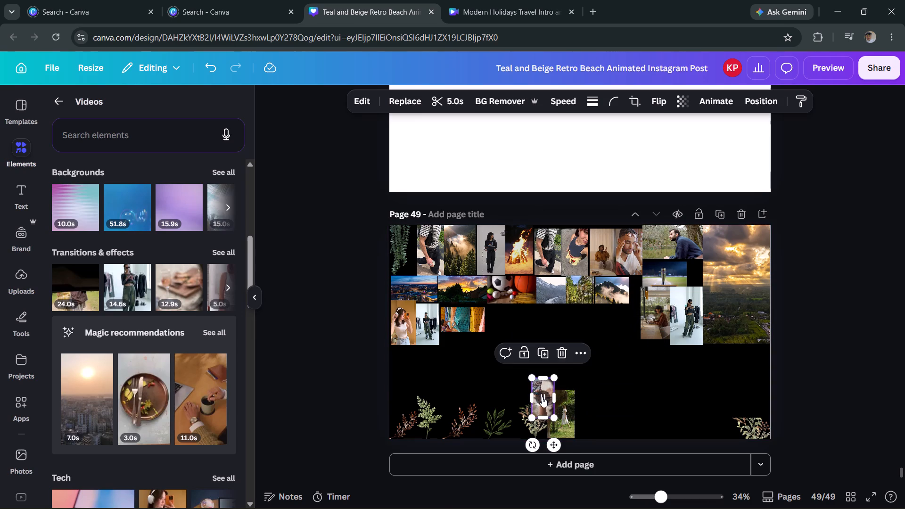
drag(542, 397, 498, 327)
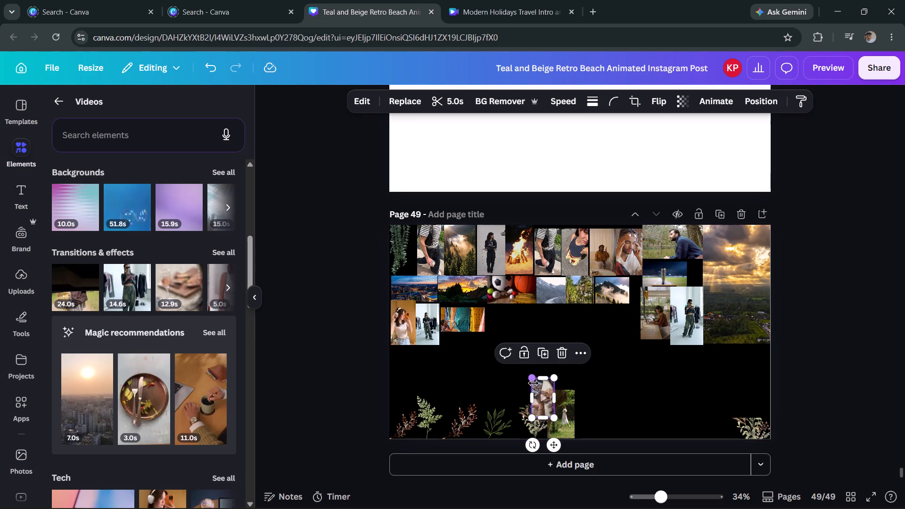
click(535, 384)
drag(538, 384, 507, 354)
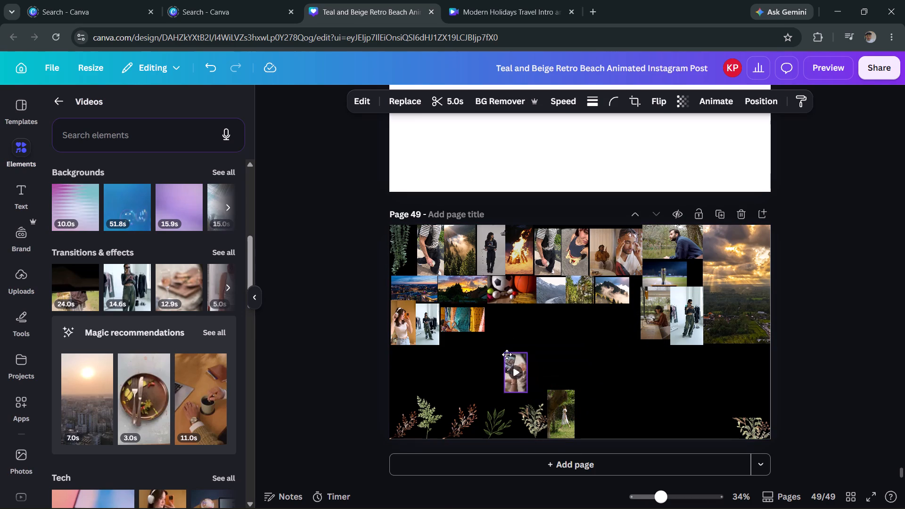
drag(507, 354, 492, 311)
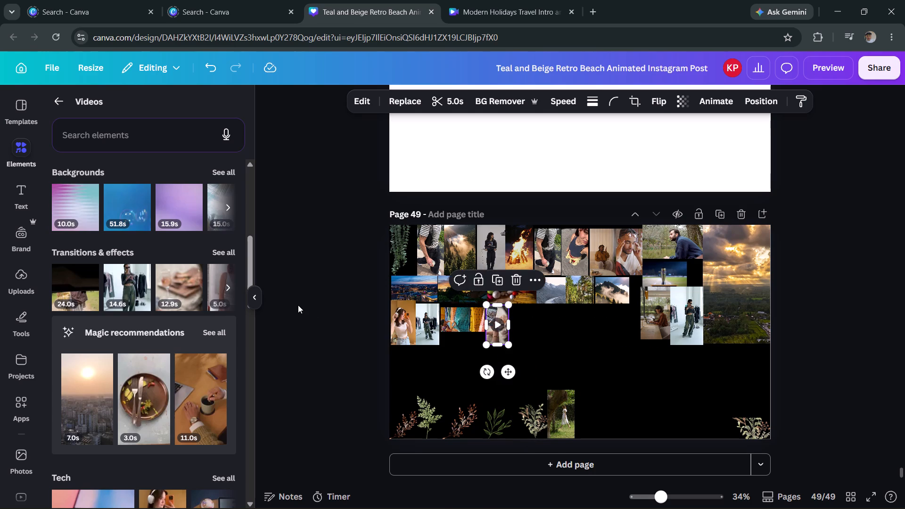
click(298, 305)
Add the 14.8-second Business video, shrunk to a small portrait thumbnail directly below the headphones clip to start a fourth row.
scroll(120, 315, down, 3)
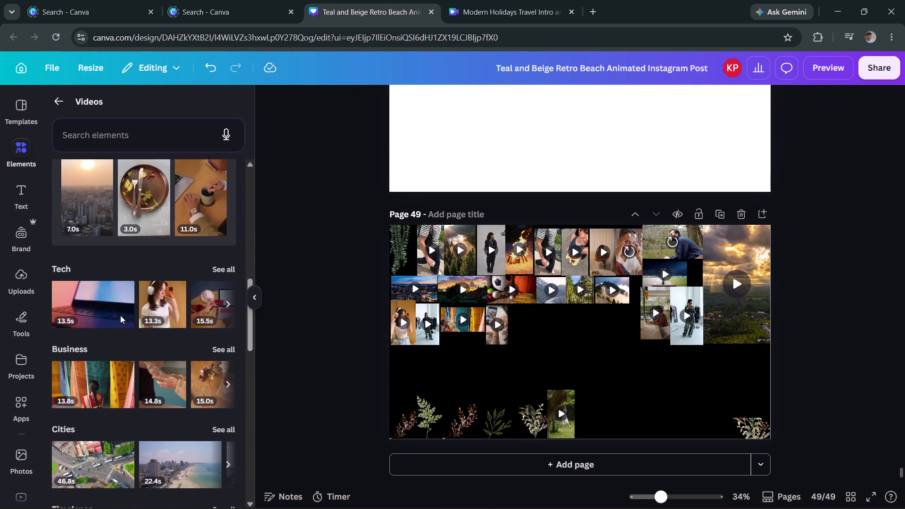
scroll(120, 315, down, 1)
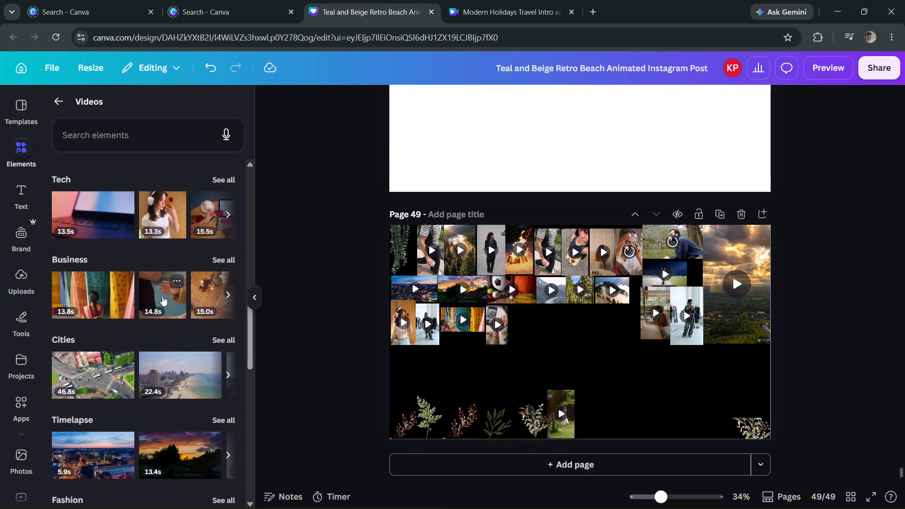
click(162, 294)
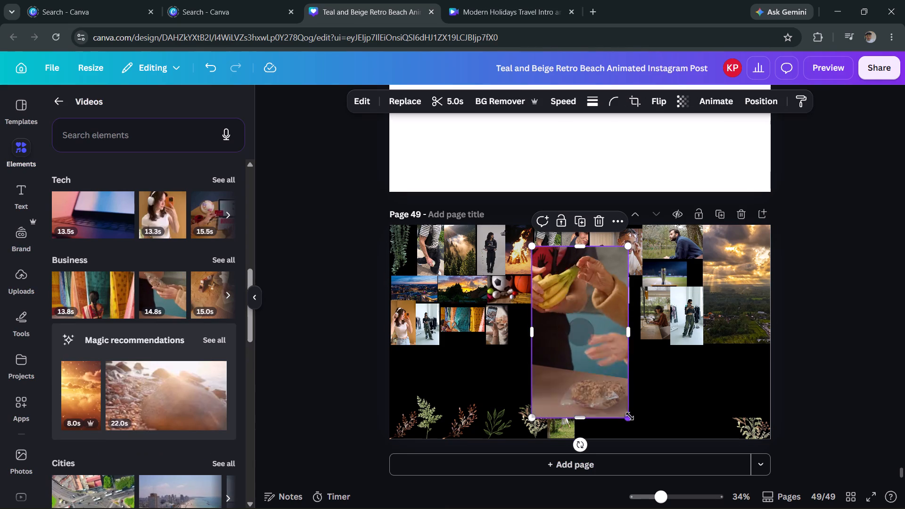
drag(630, 416, 541, 296)
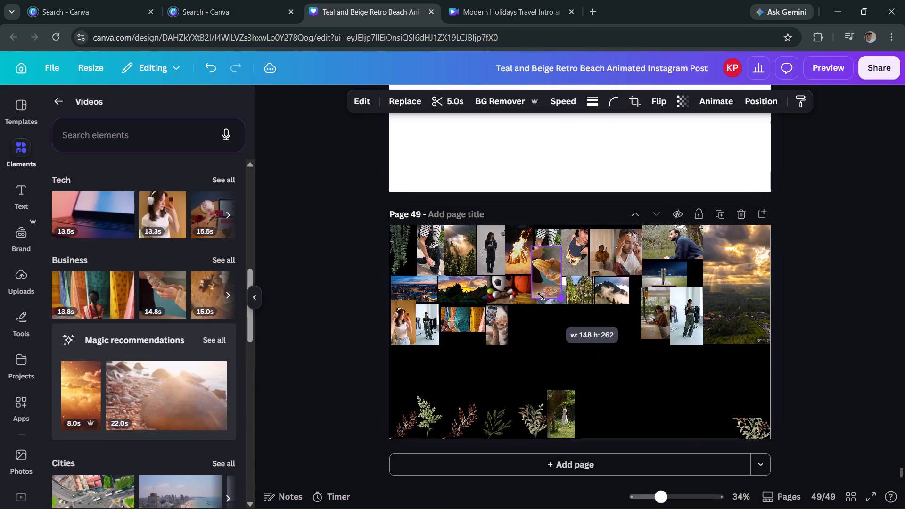
drag(541, 296, 540, 294)
click(542, 262)
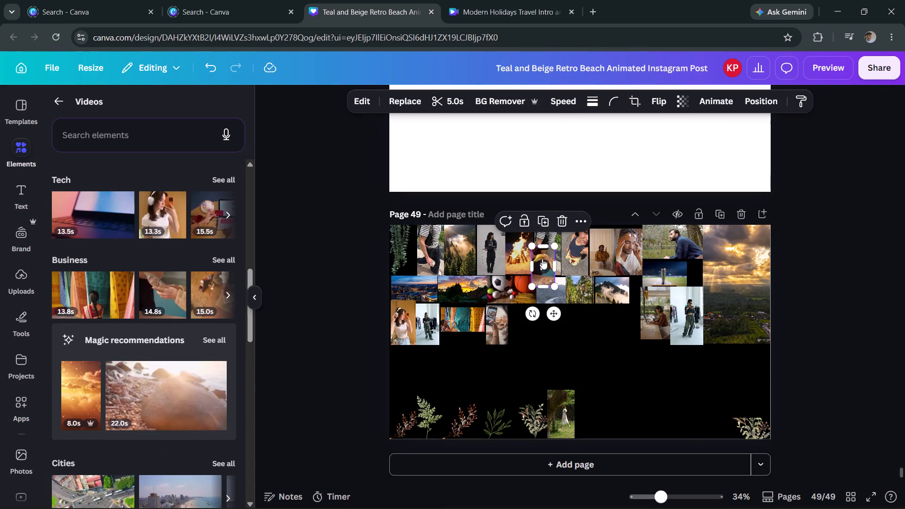
click(545, 249)
drag(545, 254, 483, 279)
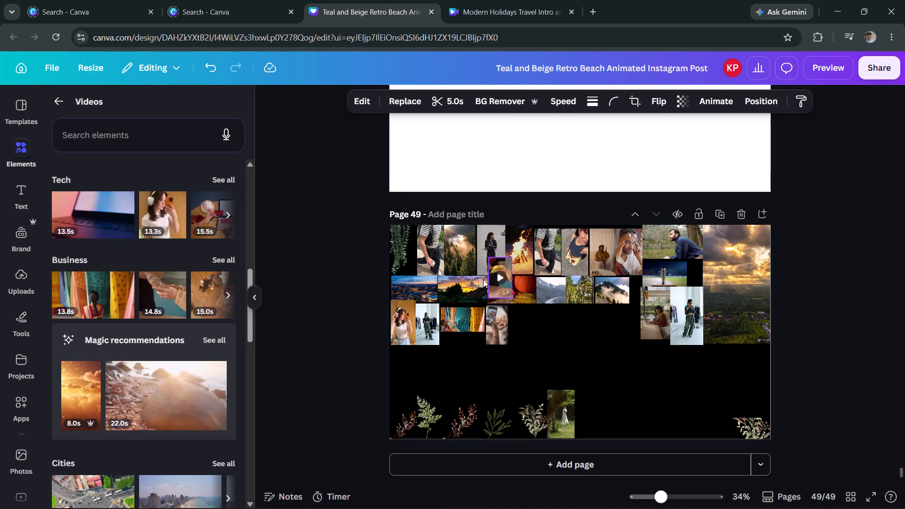
drag(483, 279, 403, 353)
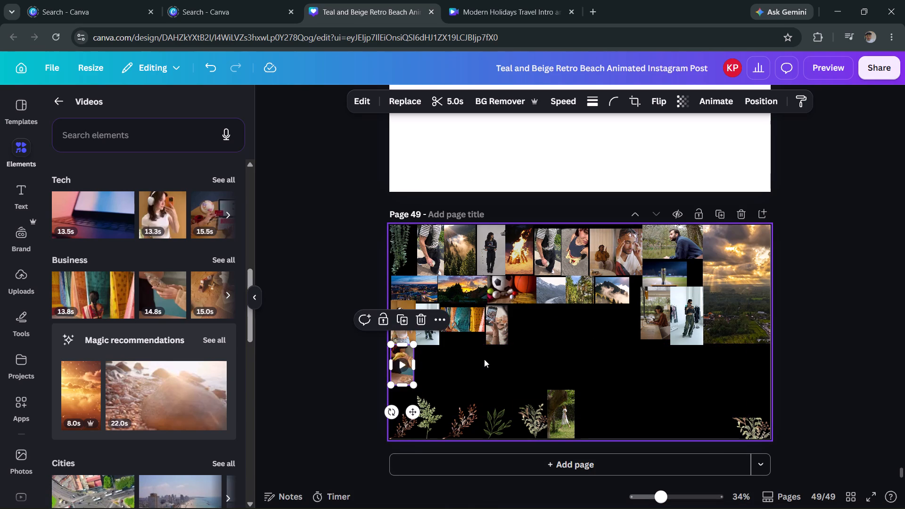
click(529, 359)
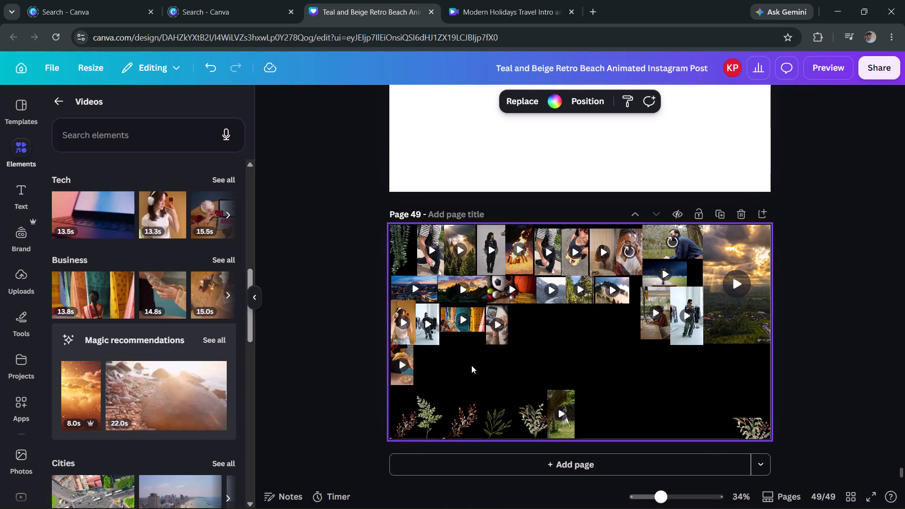
Add the 15.0-second Business woodcarving video to page 49, shrunk to a small landscape thumbnail directly below the textiles clip and matching its width.
click(206, 296)
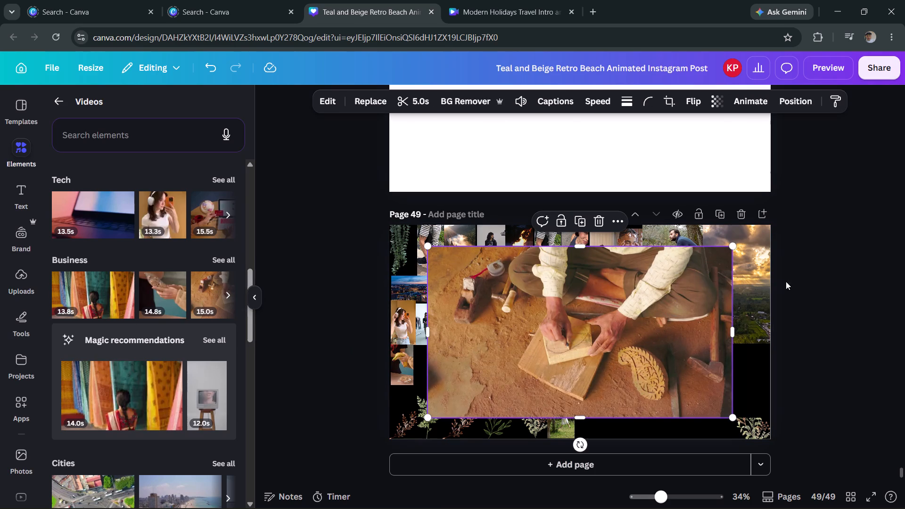
drag(730, 246, 709, 258)
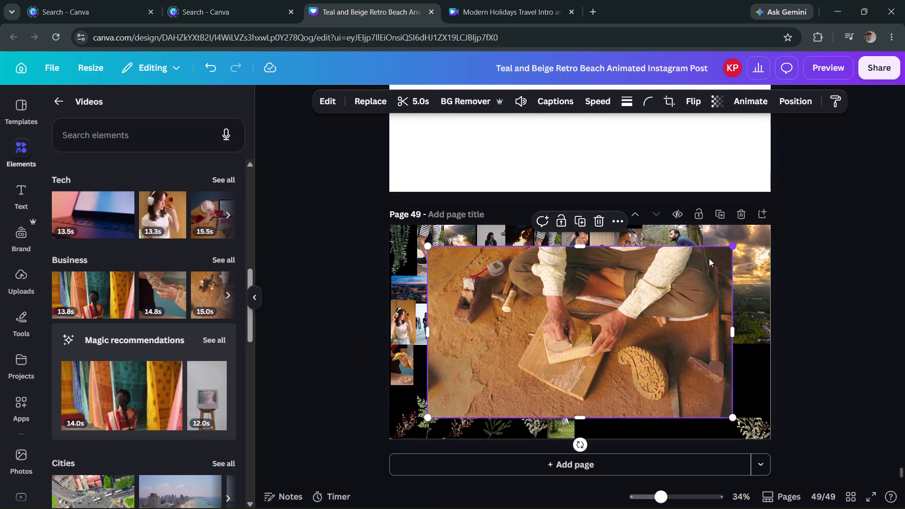
drag(709, 258, 577, 321)
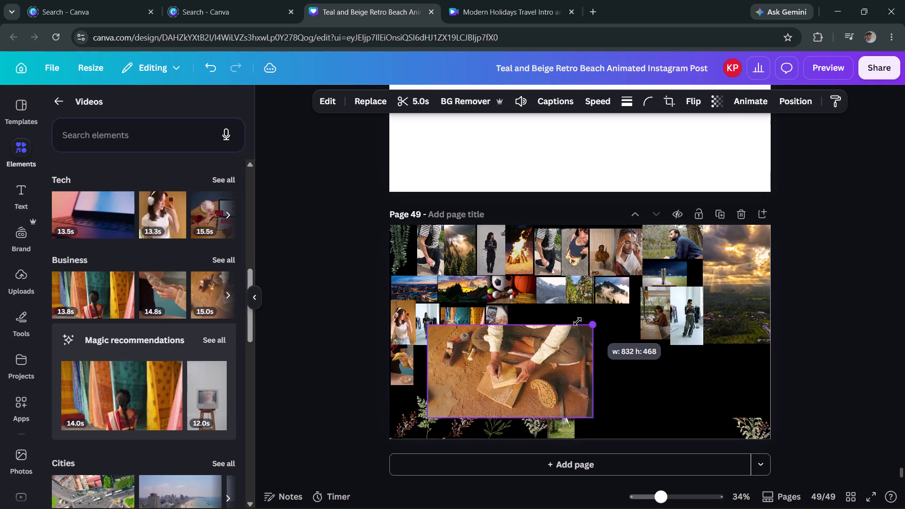
drag(577, 321, 502, 342)
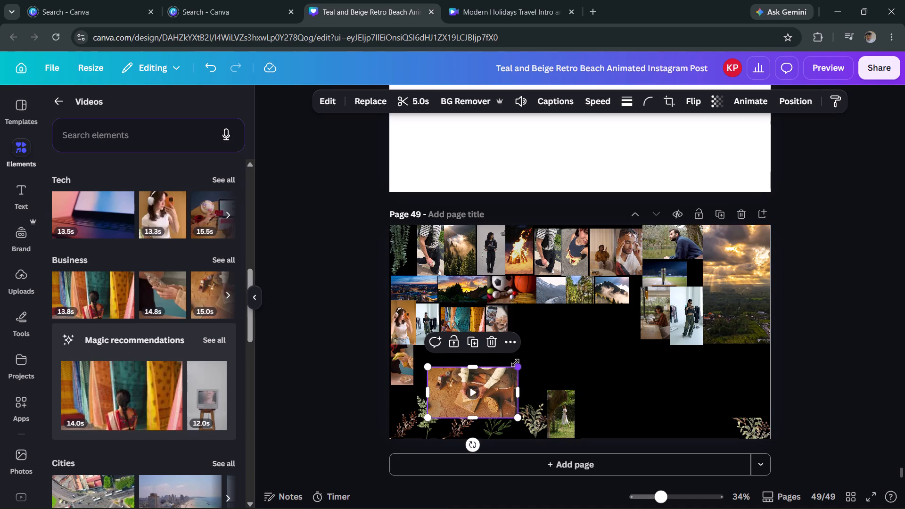
drag(518, 366, 461, 383)
drag(458, 403, 470, 344)
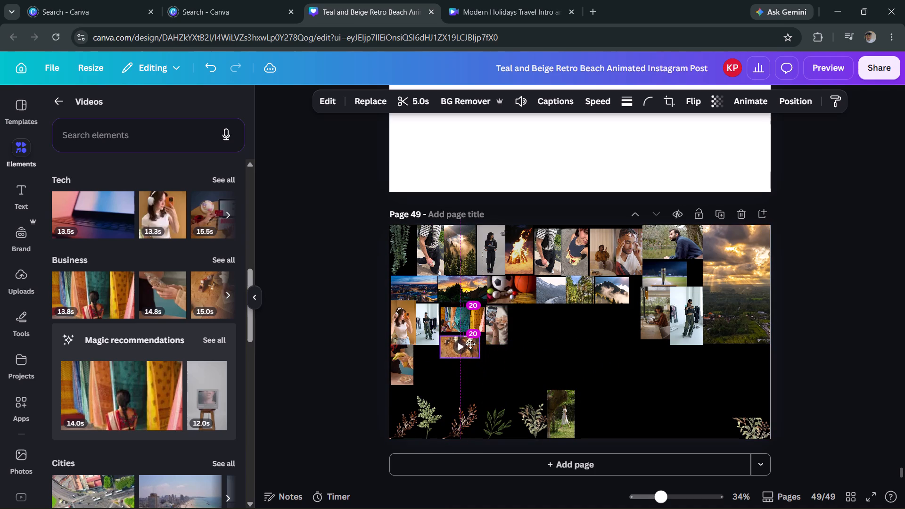
drag(470, 344, 470, 342)
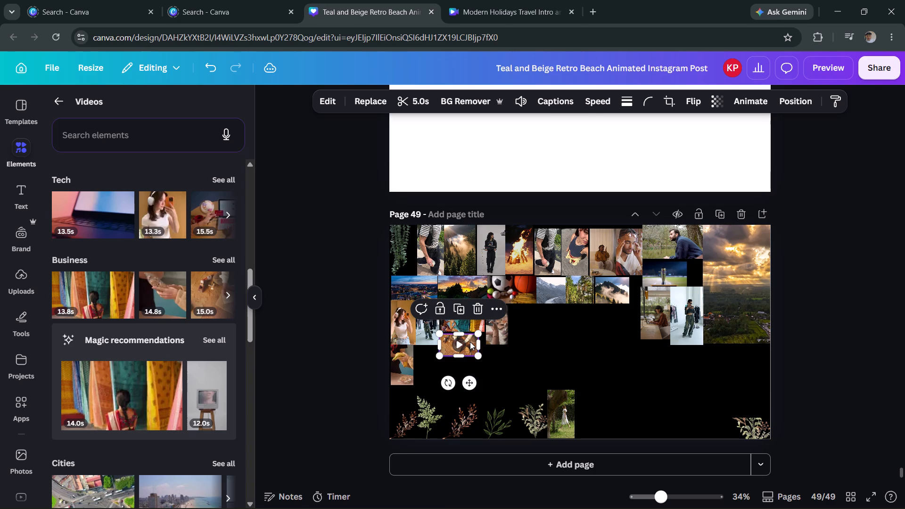
drag(477, 356, 485, 359)
click(533, 350)
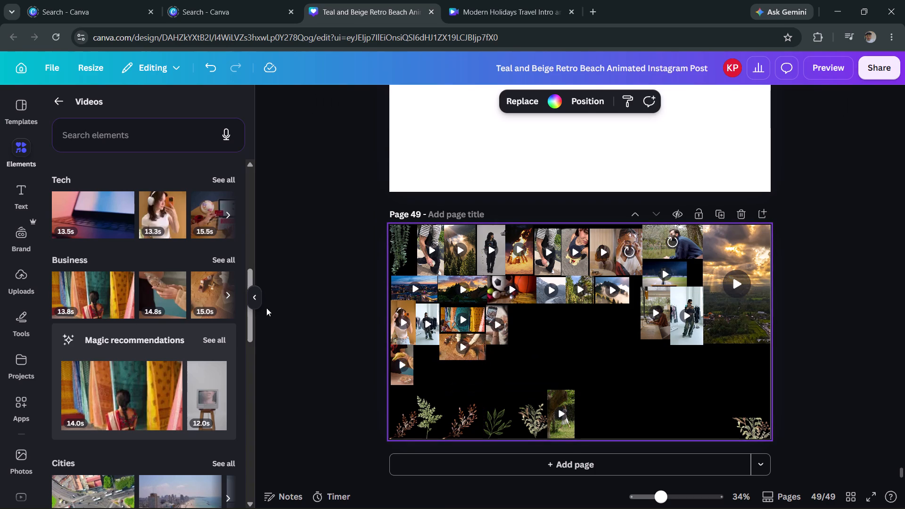
Add the 12.0-second recommended video of an old television on a stool, shrunk to a portrait thumbnail beside the first clip in the fourth row.
click(191, 389)
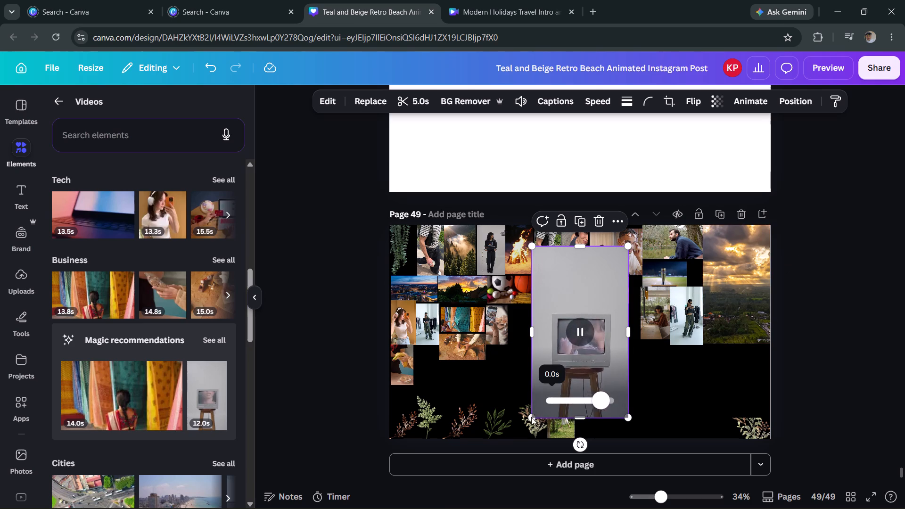
drag(530, 419, 552, 374)
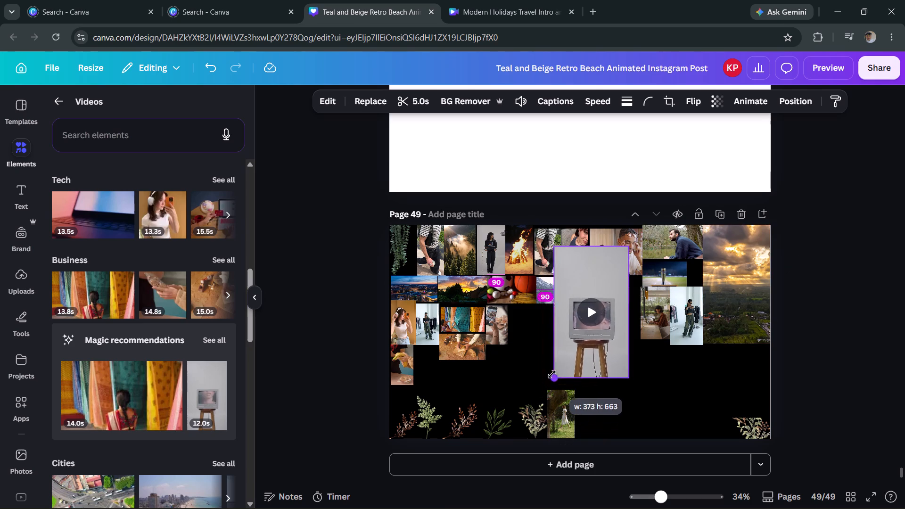
drag(552, 374, 598, 270)
scroll(591, 285, down, 1)
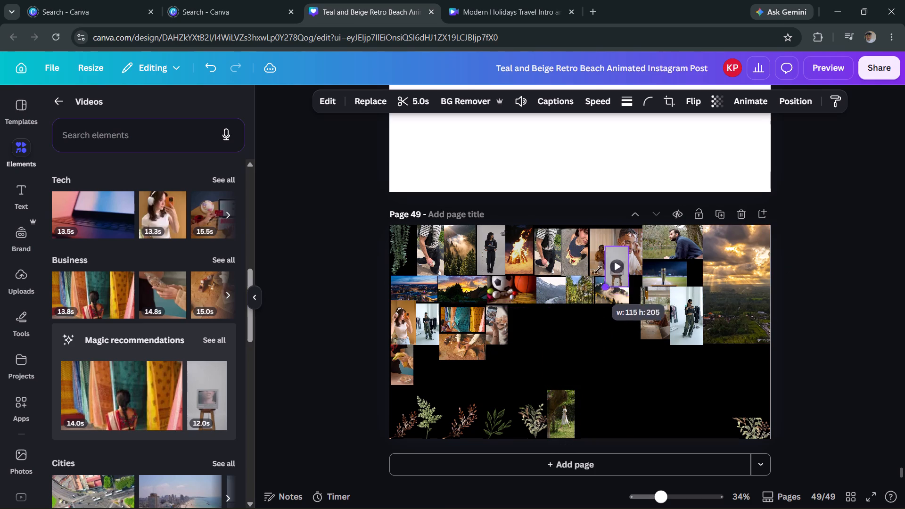
scroll(598, 270, down, 1)
drag(598, 270, 629, 215)
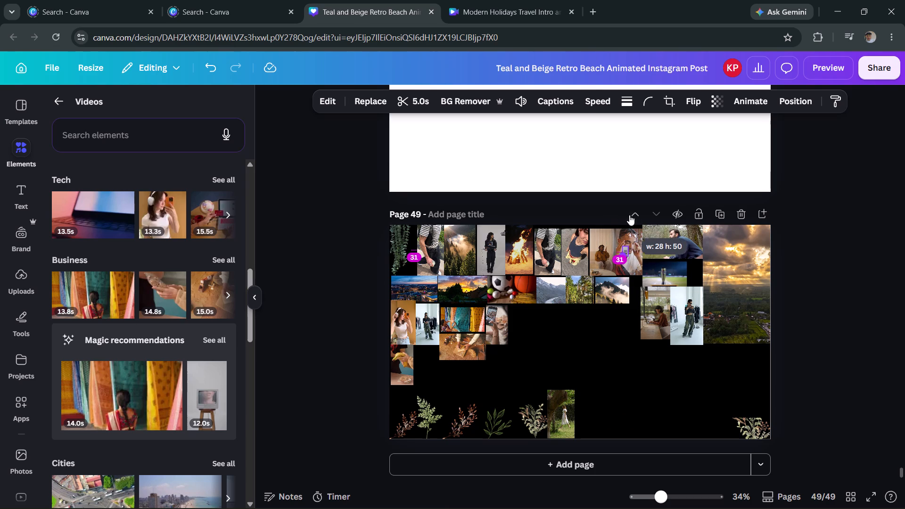
drag(629, 215, 610, 283)
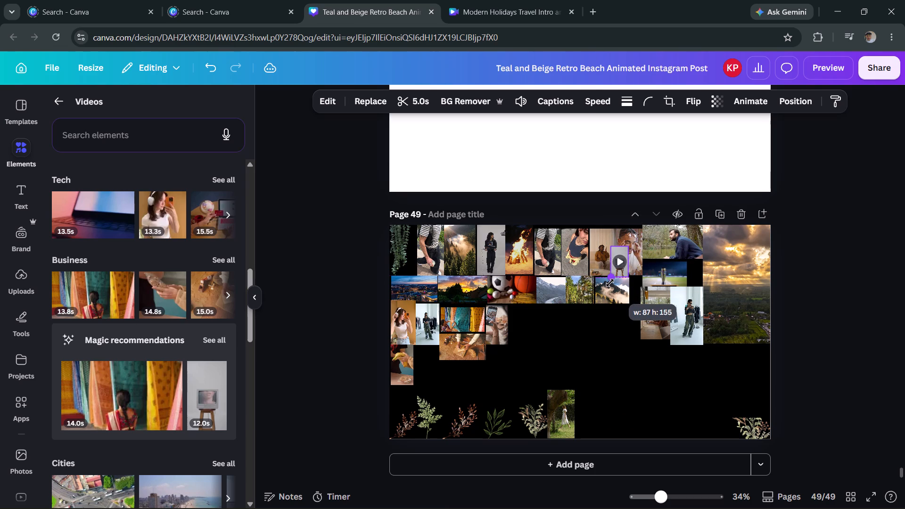
drag(610, 283, 603, 294)
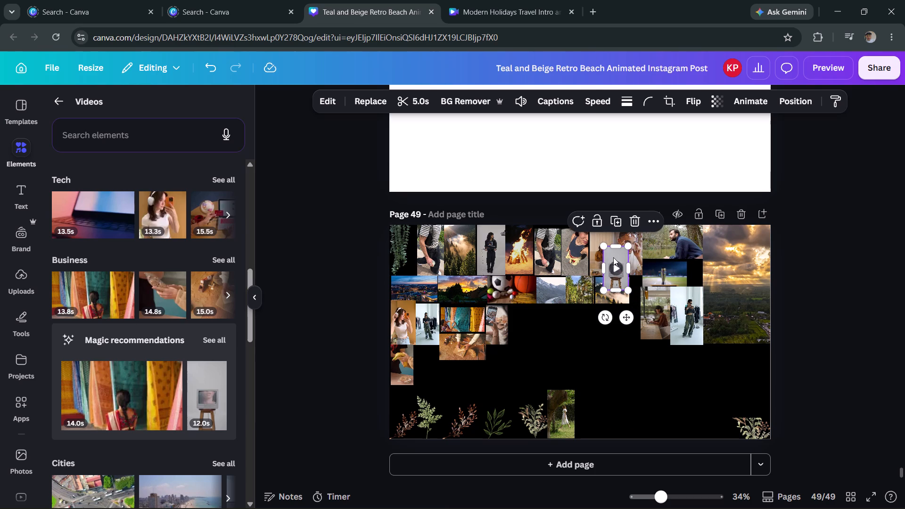
drag(610, 253, 565, 276)
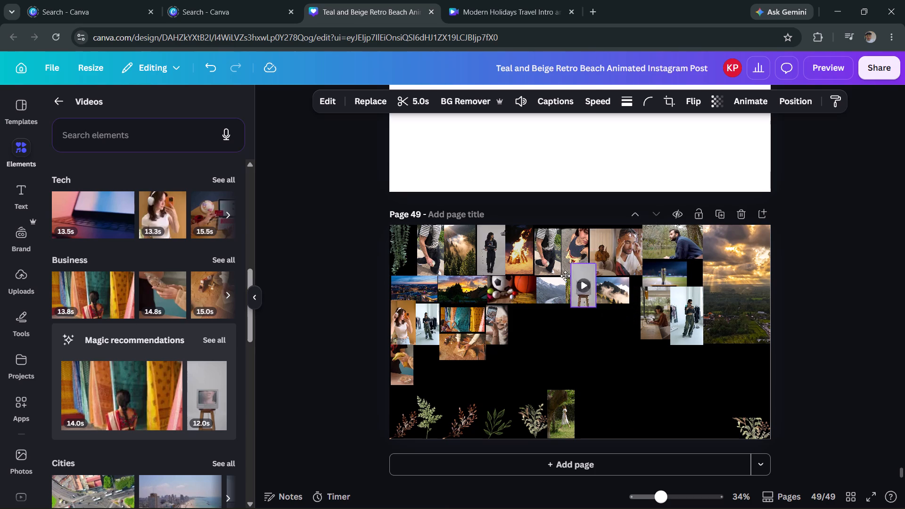
drag(565, 276, 424, 351)
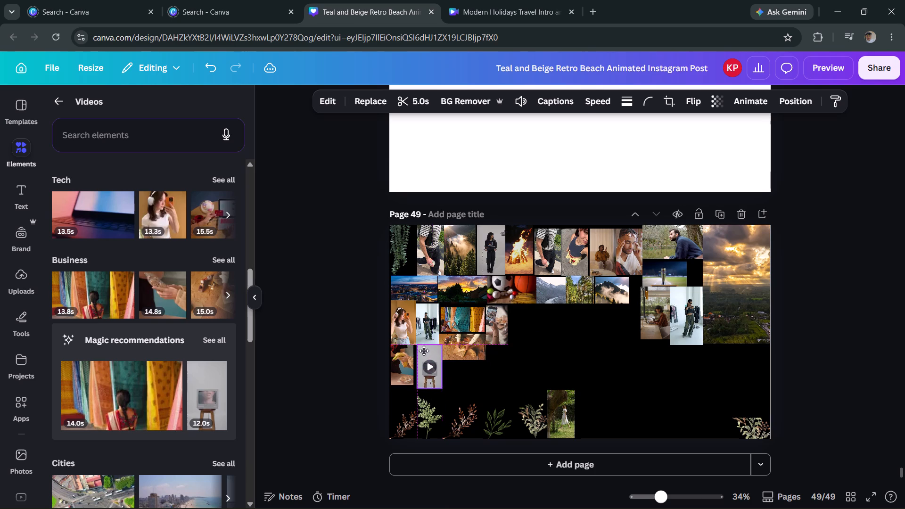
drag(424, 351, 420, 353)
click(423, 391)
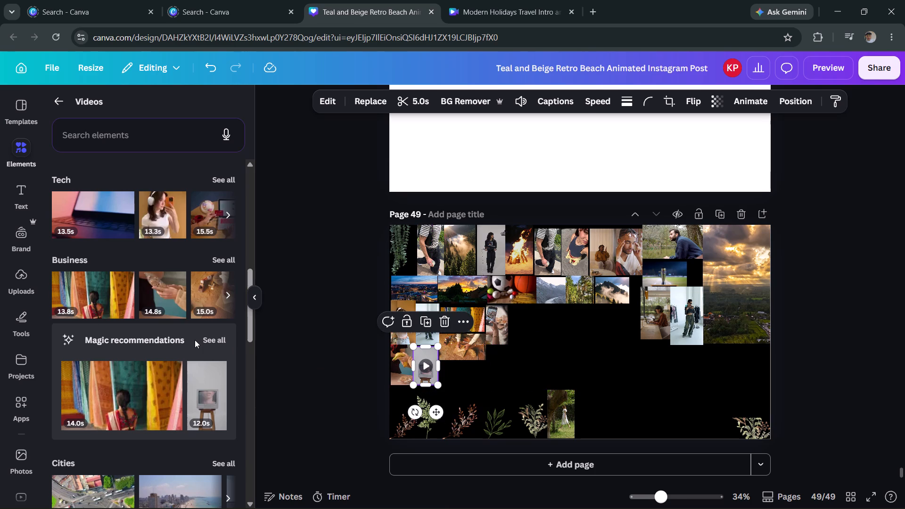
Add the 13.5-second Tech laptop video, shrunk to a small landscape thumbnail at the end of the third row beside the phone clip.
scroll(195, 340, up, 2)
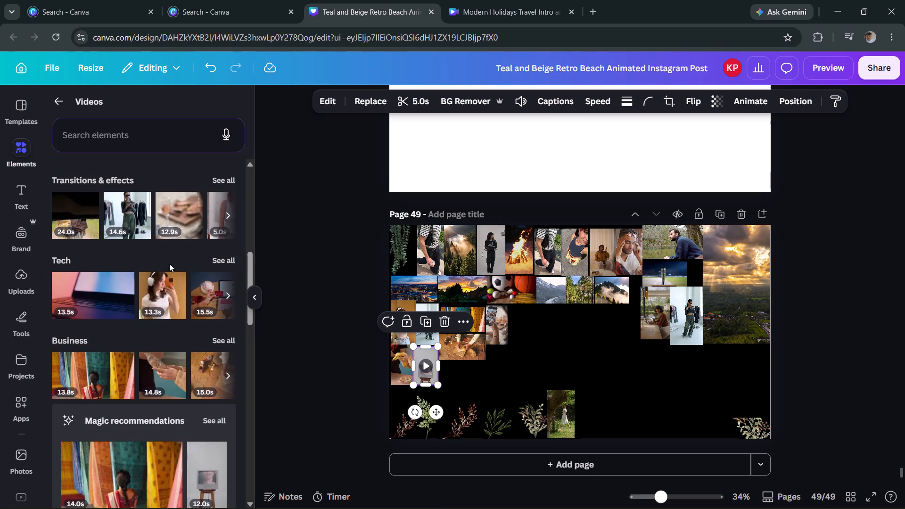
click(105, 291)
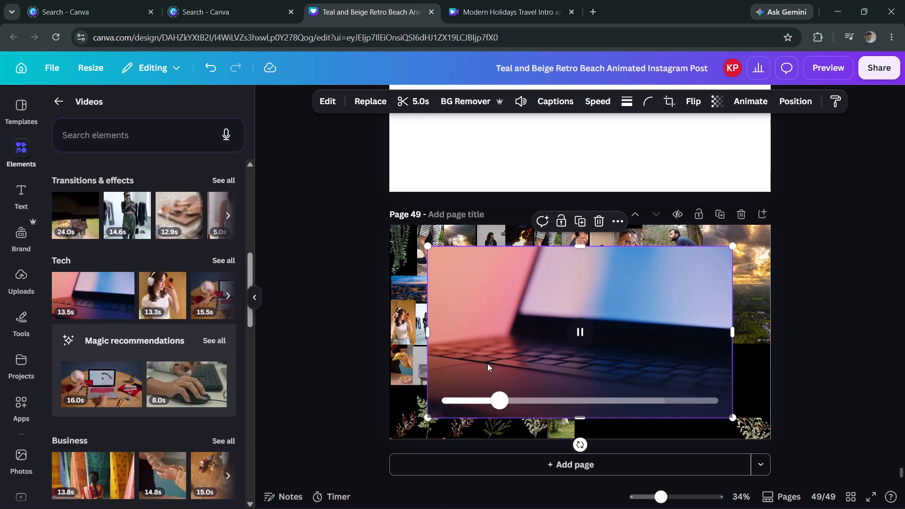
drag(427, 419, 474, 383)
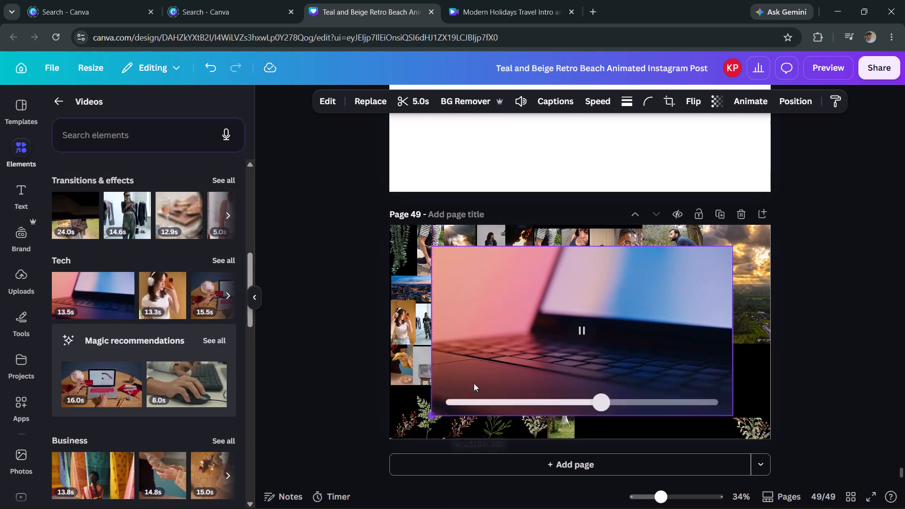
drag(474, 383, 681, 282)
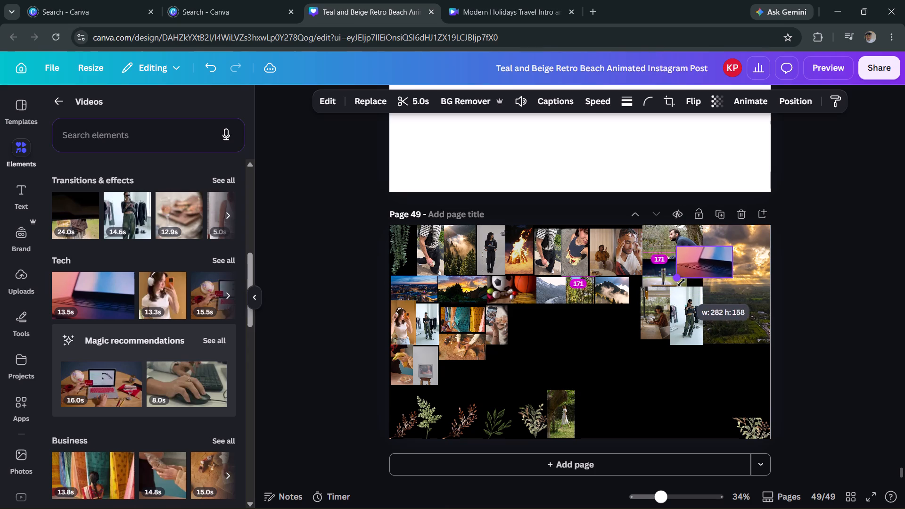
drag(681, 282, 672, 254)
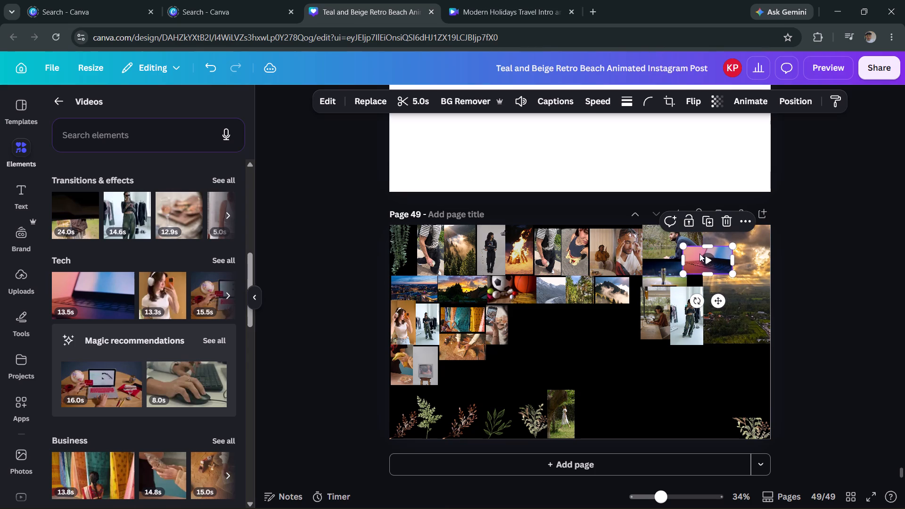
drag(723, 258, 612, 292)
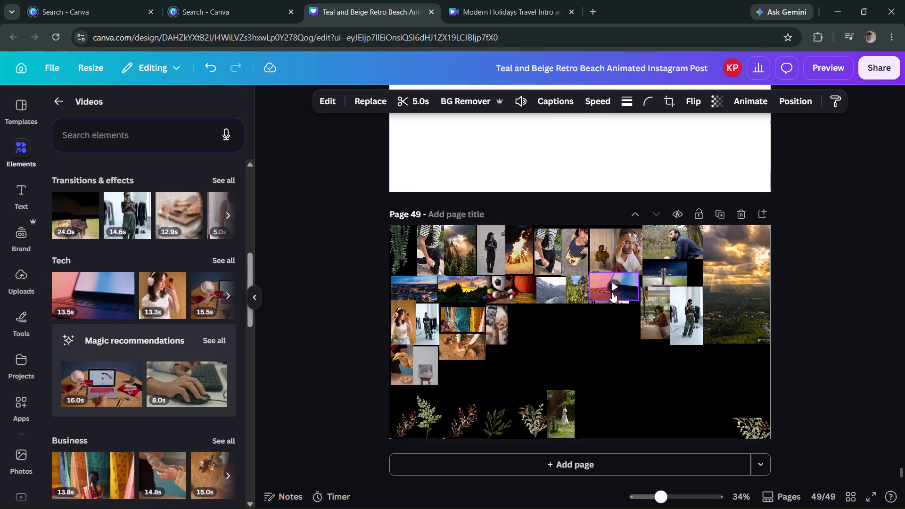
drag(612, 292, 549, 314)
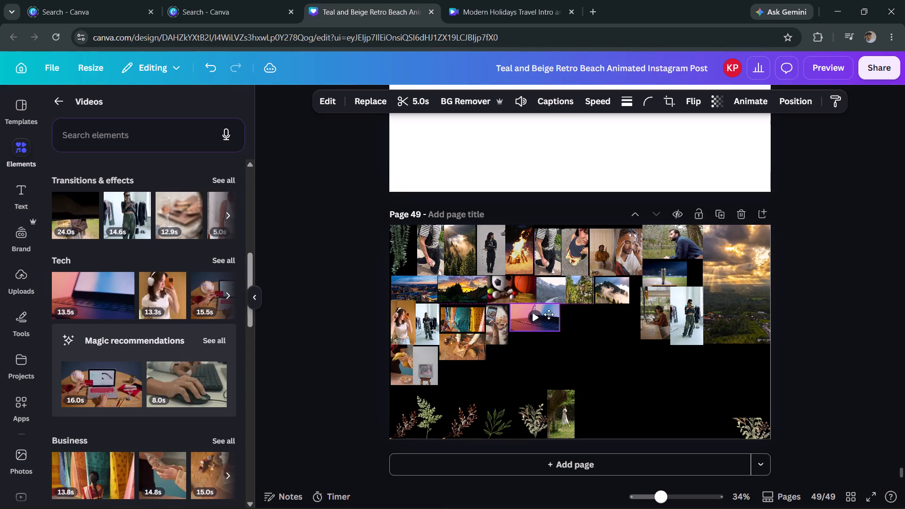
drag(549, 314, 548, 315)
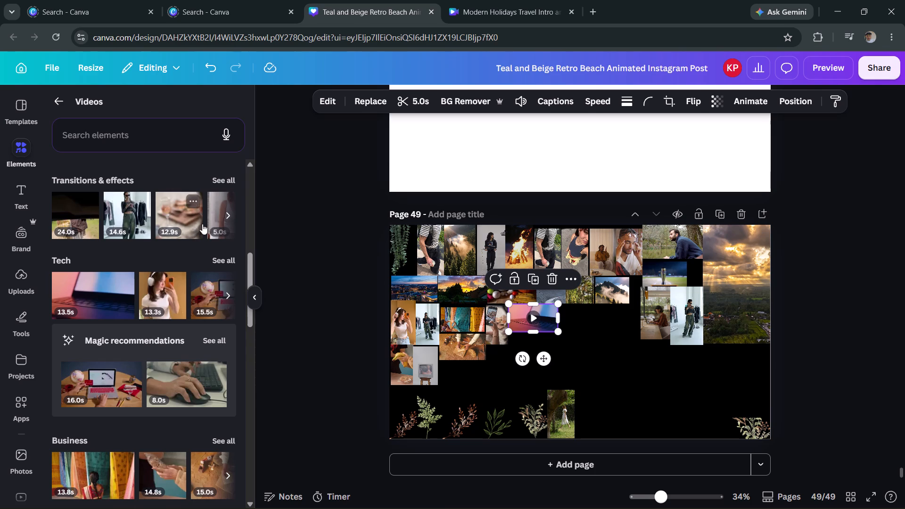
Add the 10.7-second People video of a woman working at a table, shrunk to a tiny portrait thumbnail beside the laptop clip.
scroll(189, 212, up, 3)
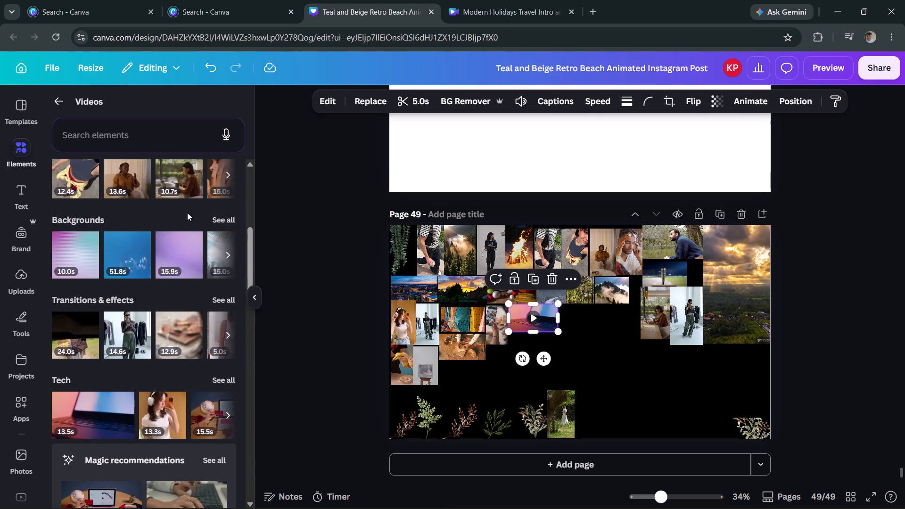
click(176, 179)
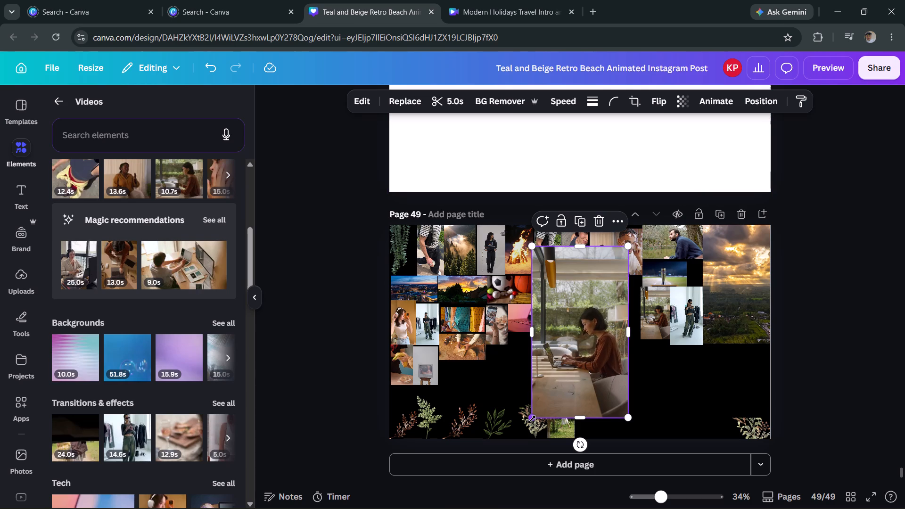
drag(532, 419, 598, 307)
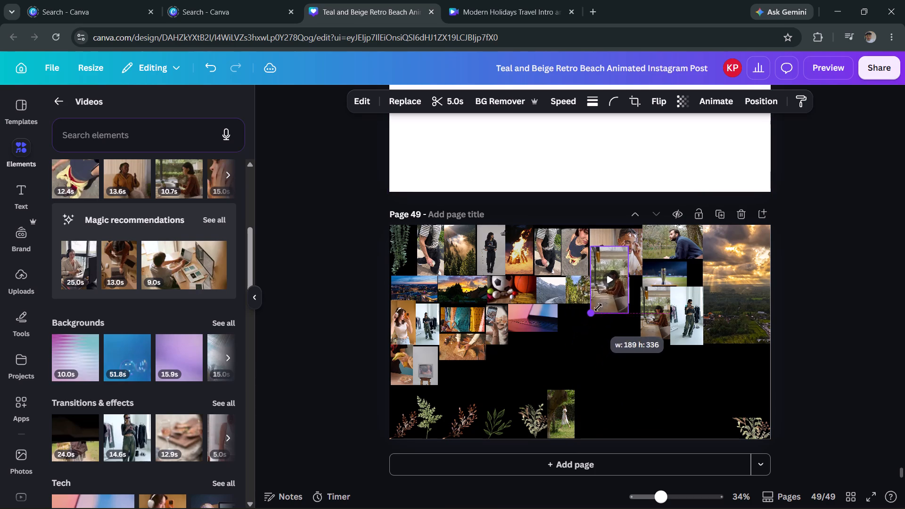
drag(598, 307, 623, 301)
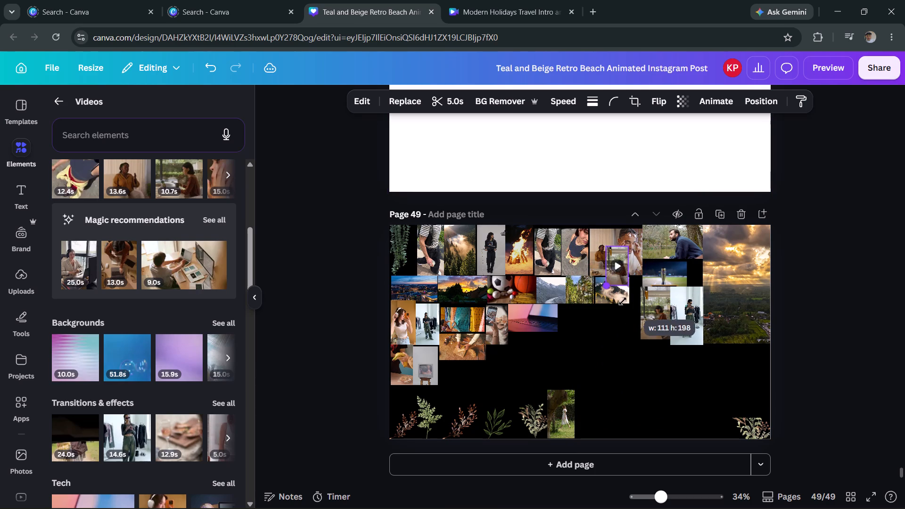
drag(623, 301, 609, 311)
drag(617, 256, 594, 326)
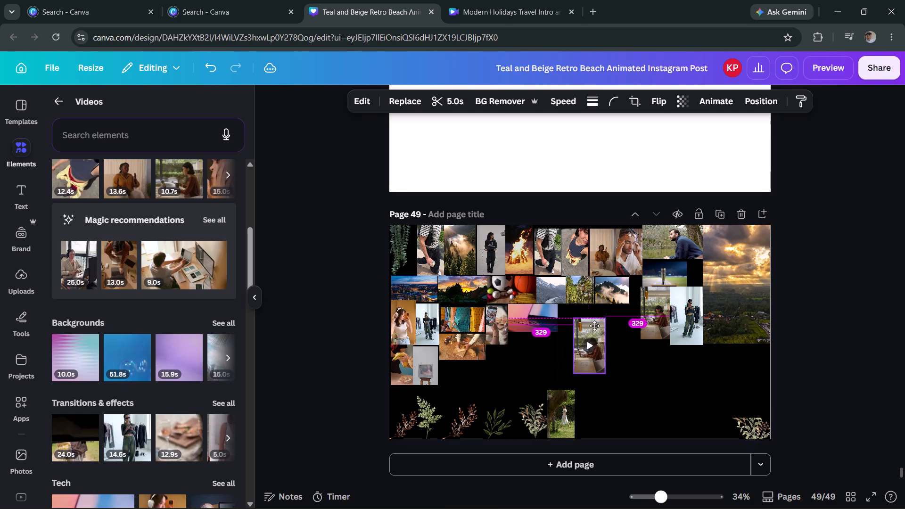
drag(594, 326, 582, 314)
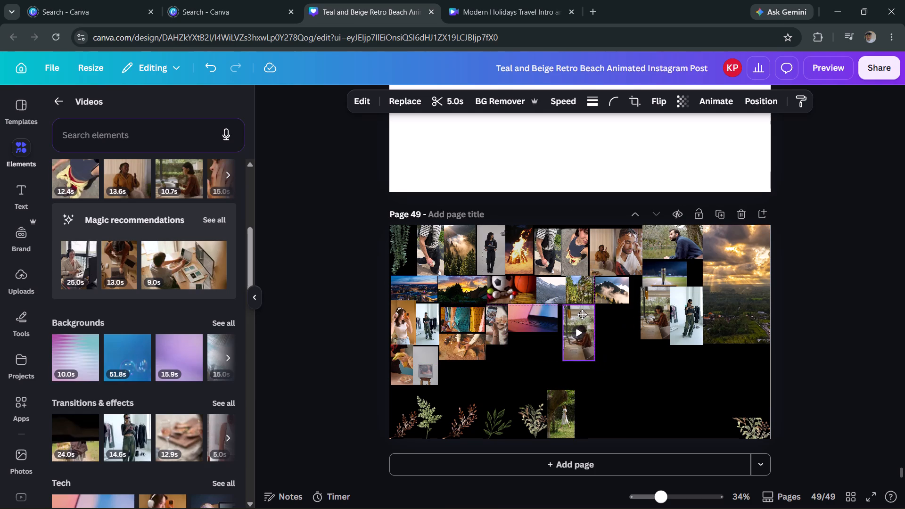
drag(582, 314, 579, 312)
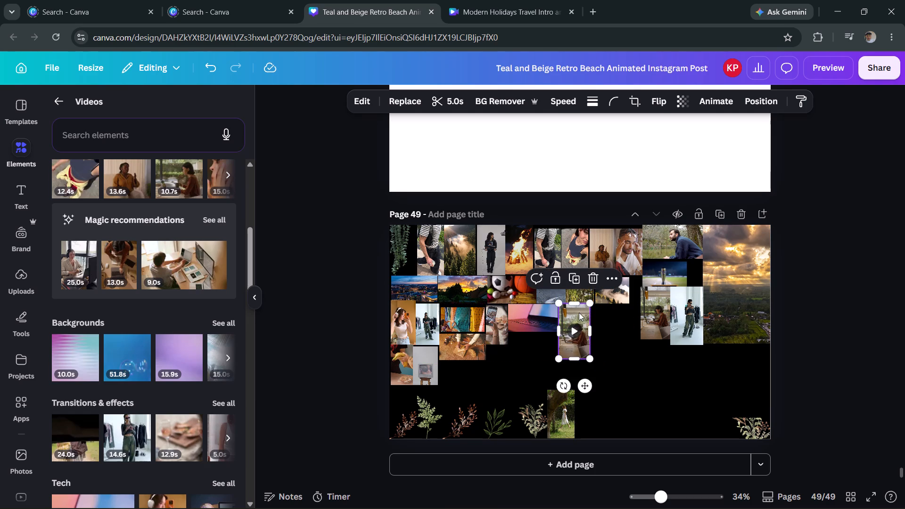
drag(588, 358, 573, 325)
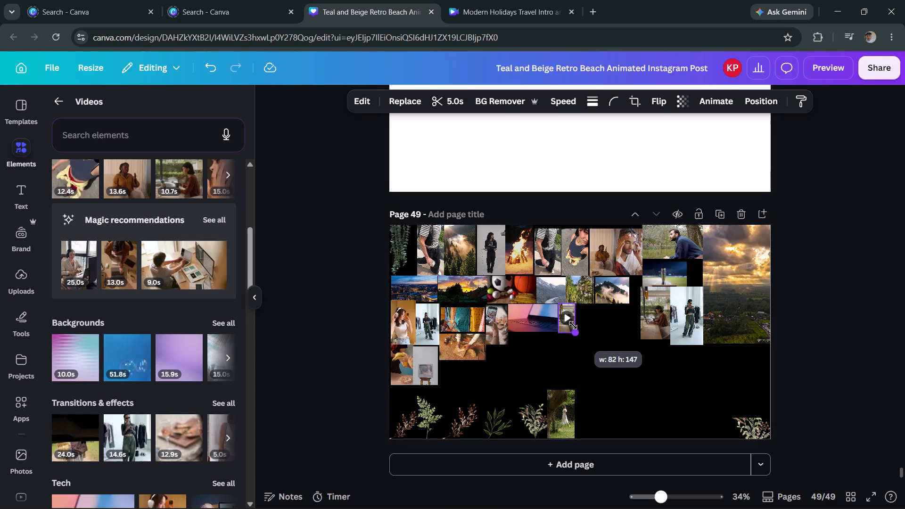
Finish shrinking the portrait clip of the woman at the table to about 82 by 147, beside the laptop clip.
drag(573, 325, 570, 338)
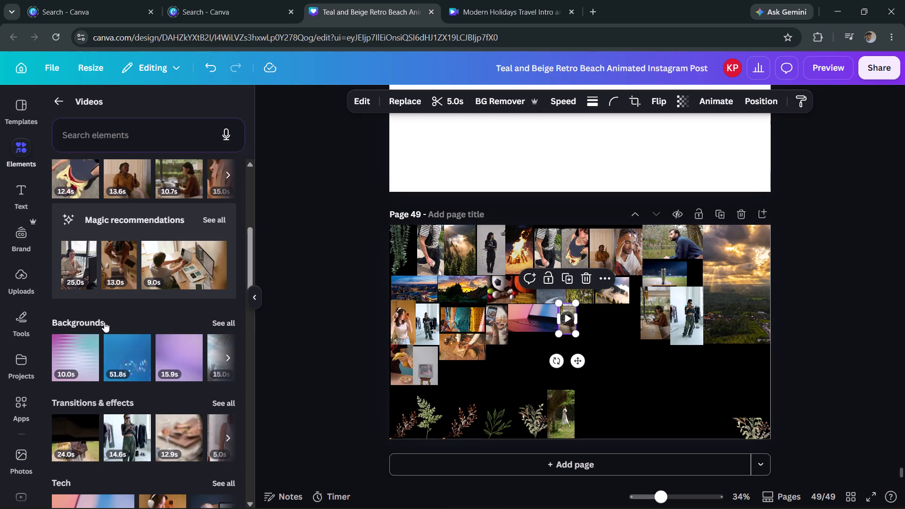
Add the recently used woodcarving video to page 49 again, shrunk to a small landscape thumbnail directly below the laptop clip.
scroll(104, 322, up, 5)
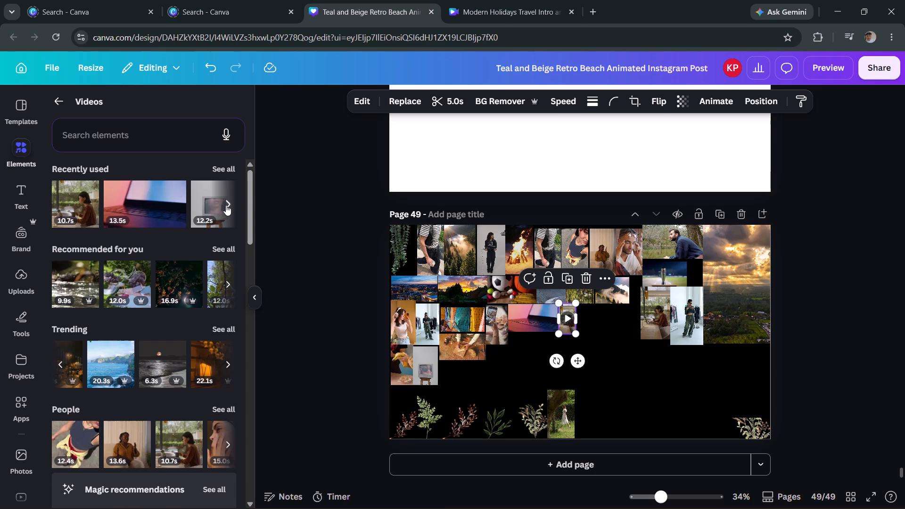
click(226, 205)
click(168, 197)
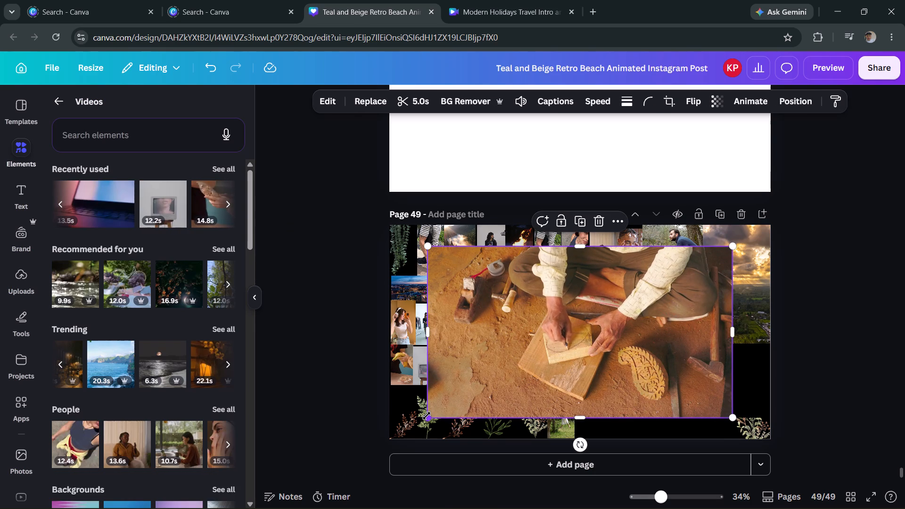
drag(427, 416, 690, 289)
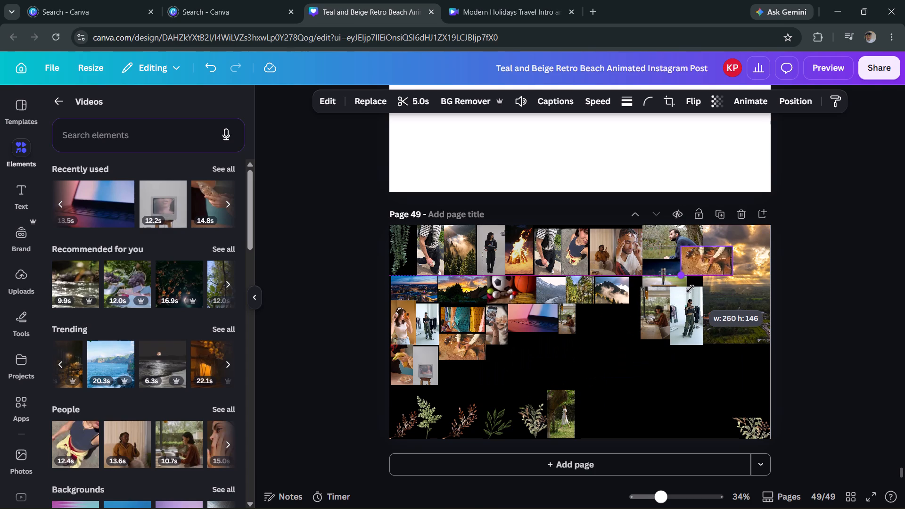
drag(690, 289, 695, 286)
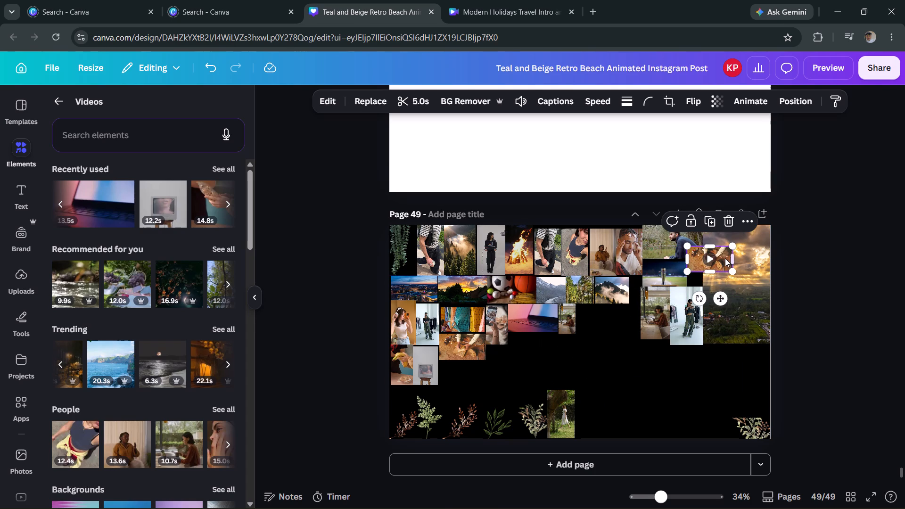
drag(725, 258, 541, 352)
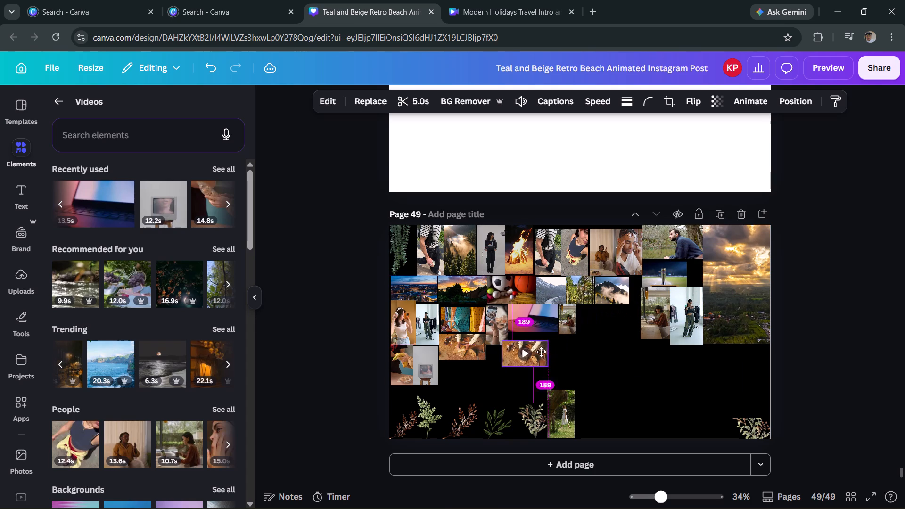
drag(541, 352, 543, 348)
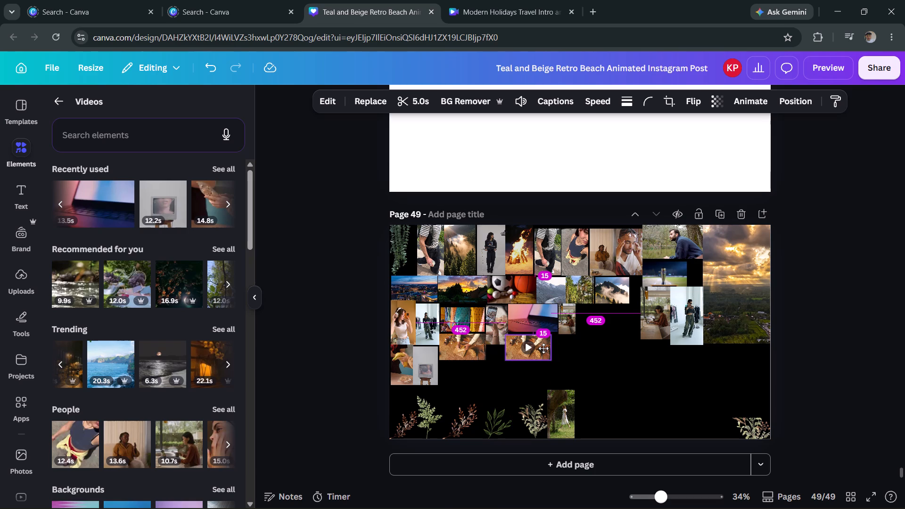
drag(543, 348, 546, 345)
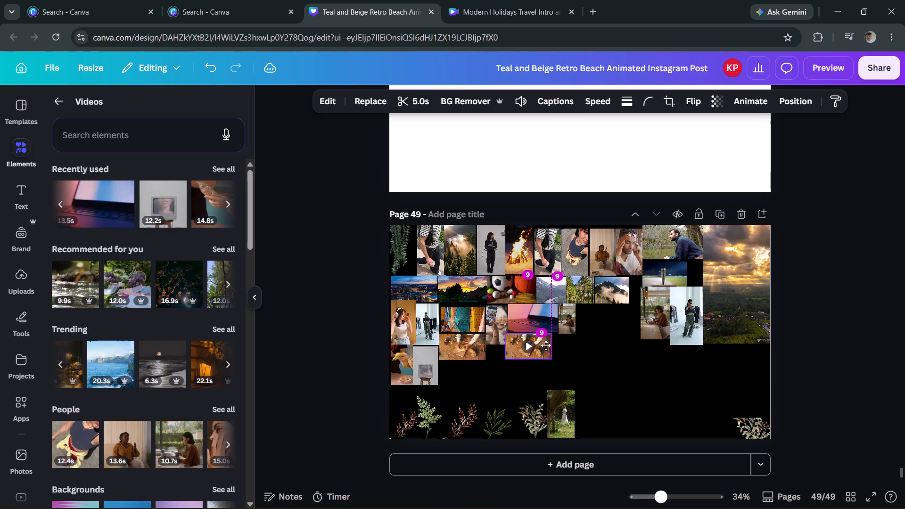
drag(546, 345, 546, 345)
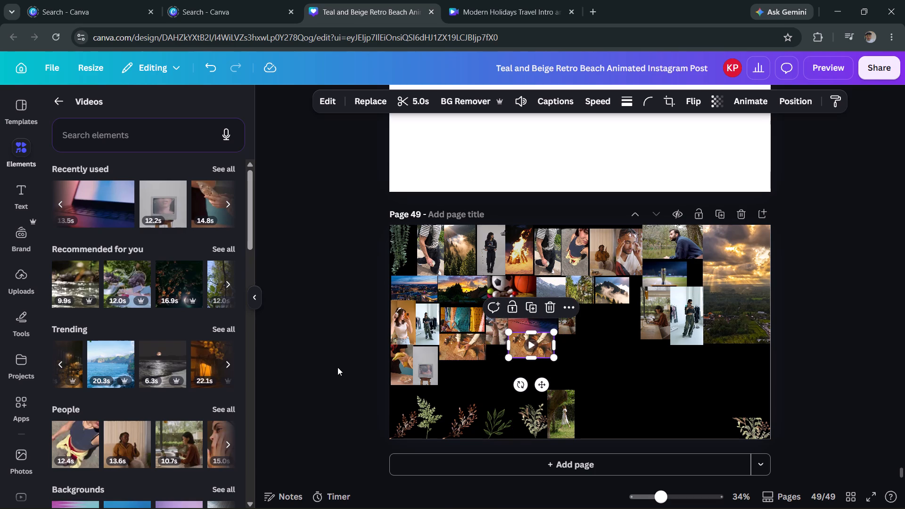
Add the 16.9-second recommended video of orange blossoms against a dark background to page 49.
click(168, 279)
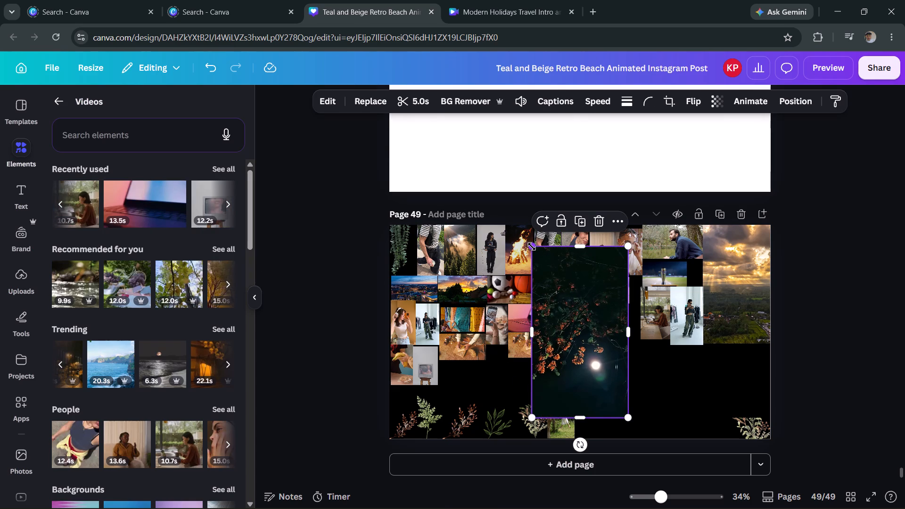
Shrink the dark video of blossoming branches to a small portrait thumbnail and place it in the third row's gap before the larger portrait clips.
drag(532, 246, 595, 370)
drag(606, 378, 607, 374)
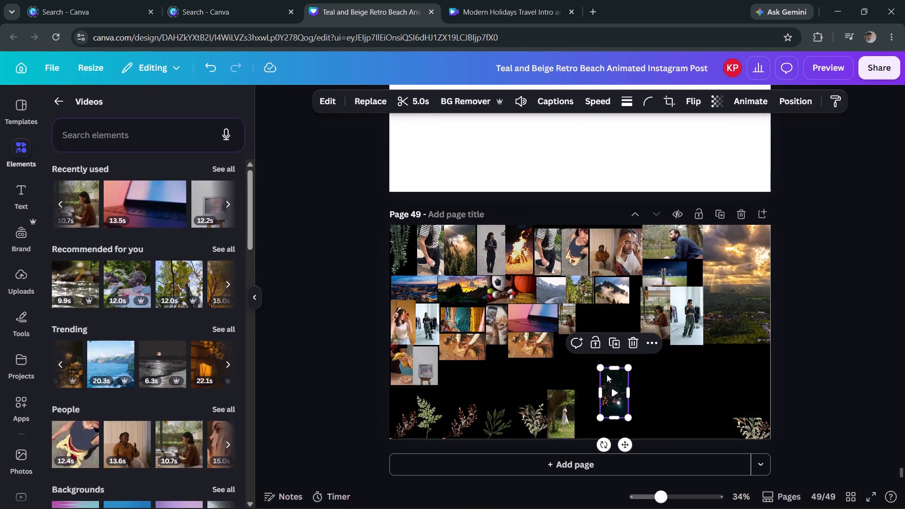
drag(607, 374, 616, 317)
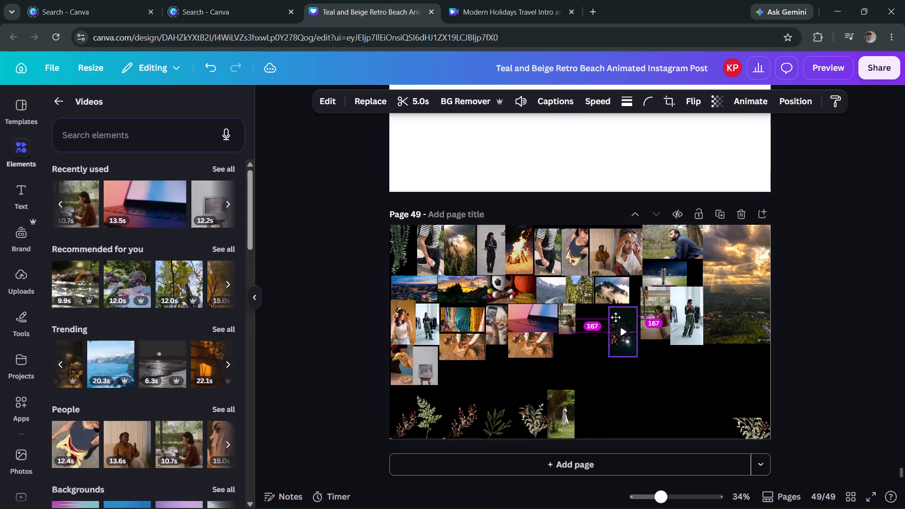
drag(616, 317, 617, 316)
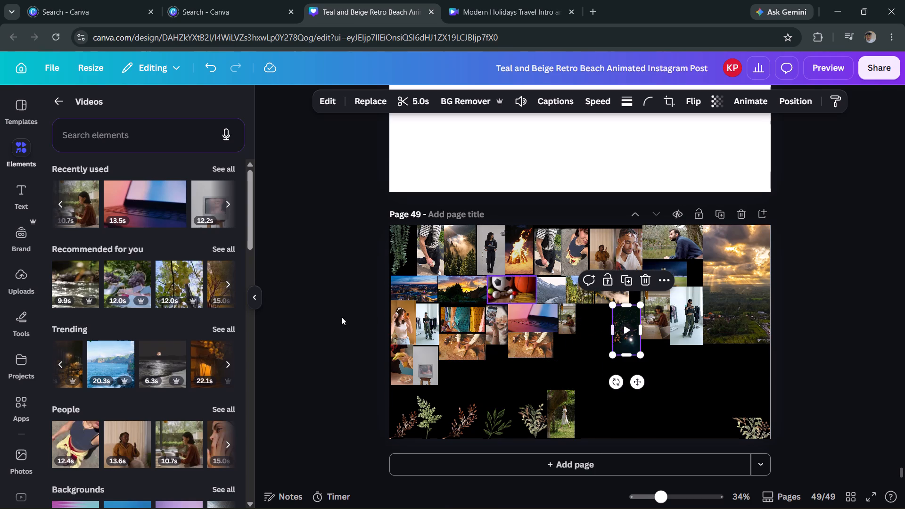
Add the 14.8-second recently used video of hands holding bananas, shrunk to a small portrait thumbnail beside the tiny woman-at-table clip in the third row.
click(226, 210)
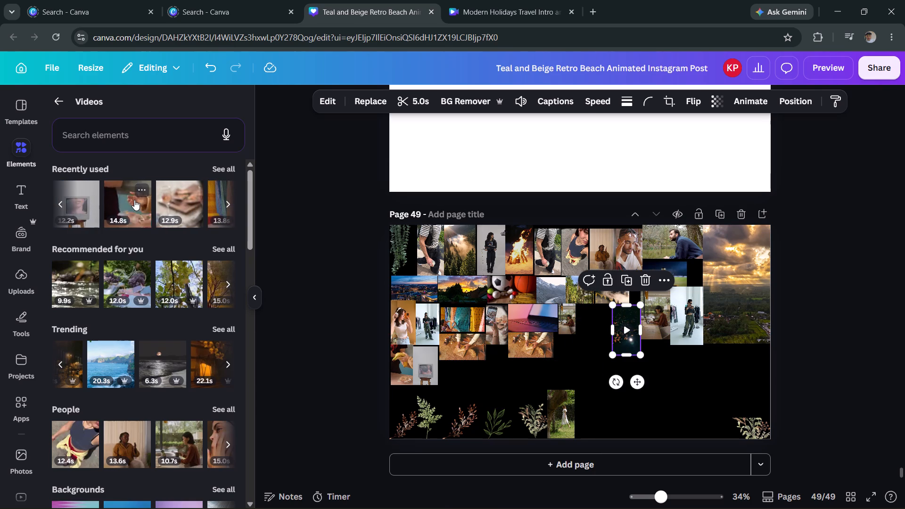
click(130, 201)
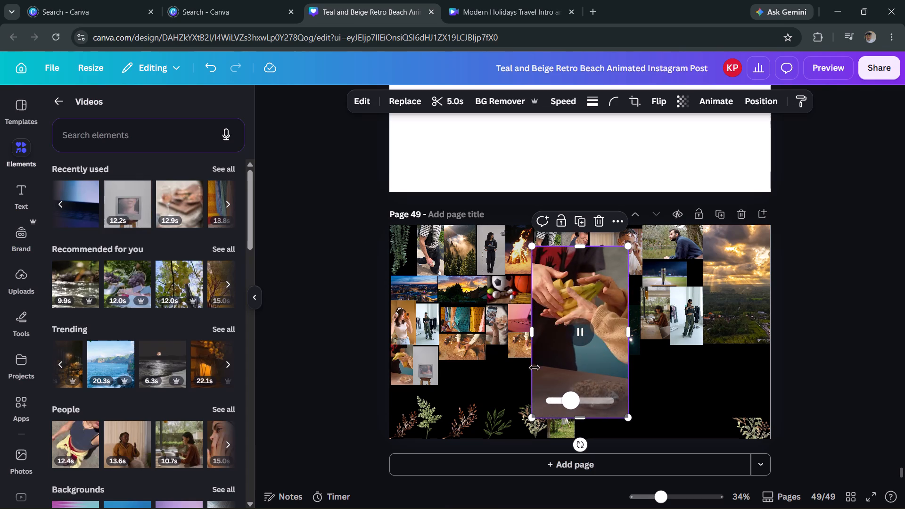
click(532, 414)
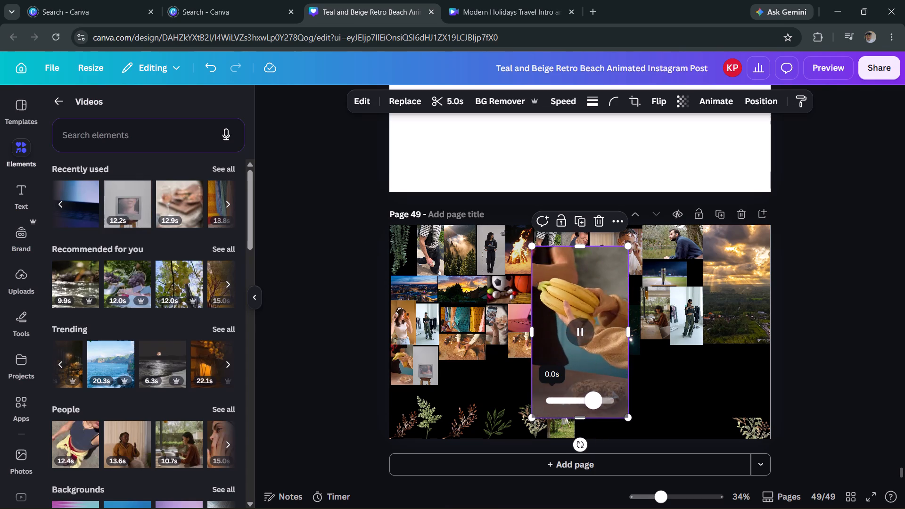
drag(529, 419, 548, 391)
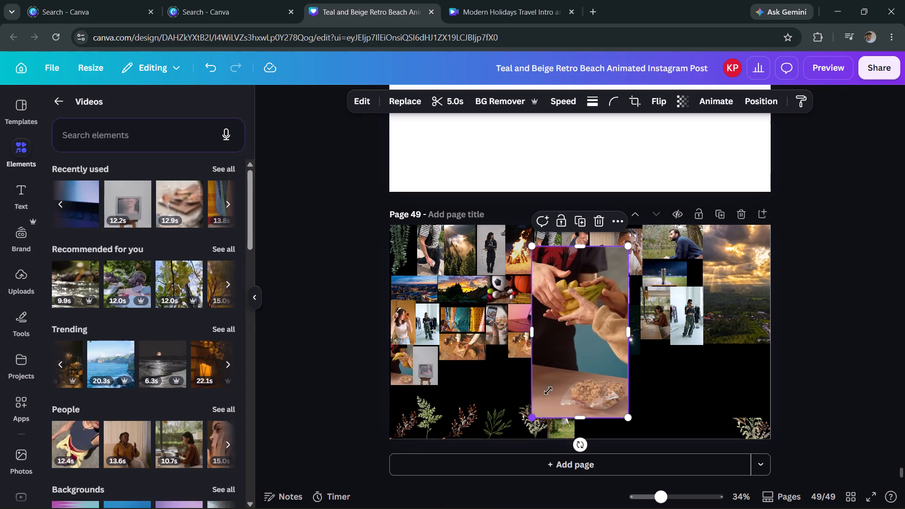
drag(548, 391, 613, 304)
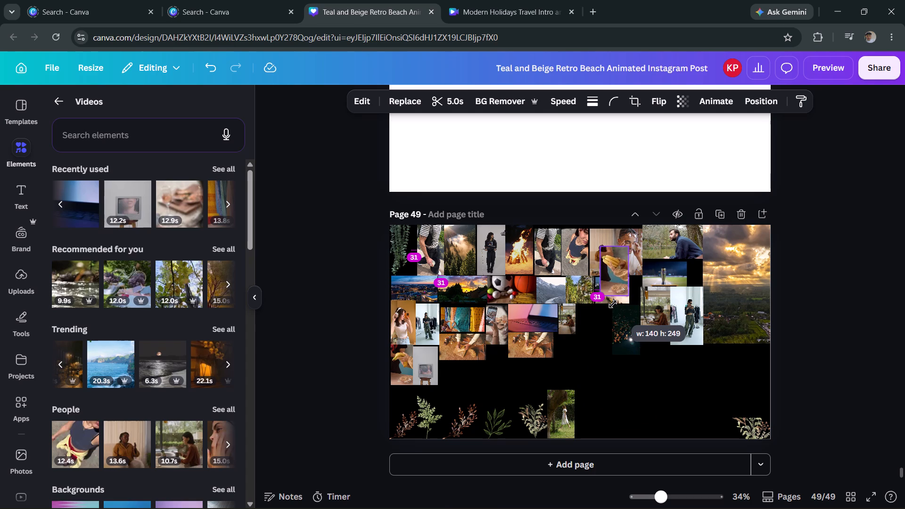
drag(613, 304, 619, 292)
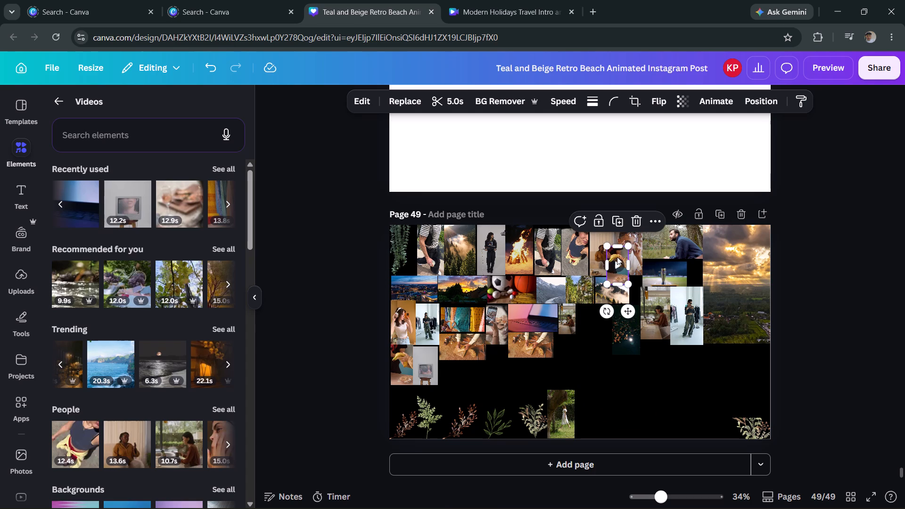
drag(617, 257, 587, 312)
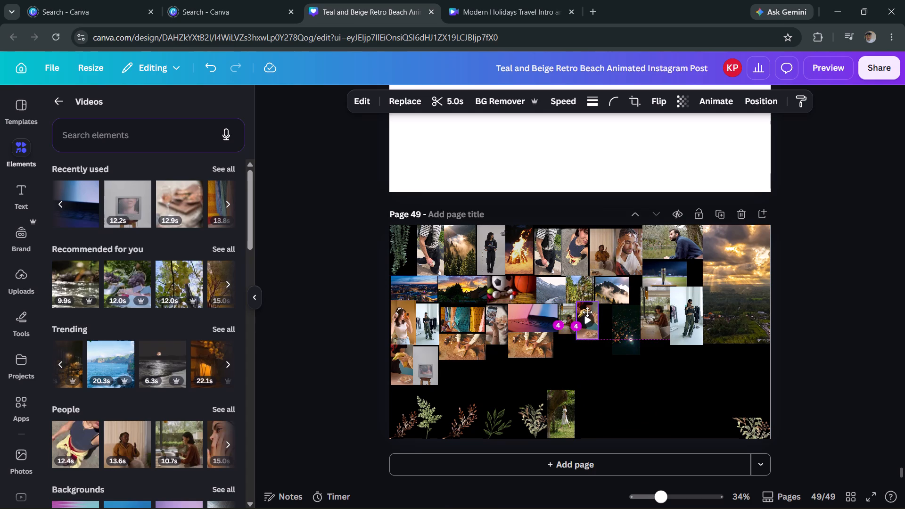
drag(587, 312, 588, 314)
click(299, 295)
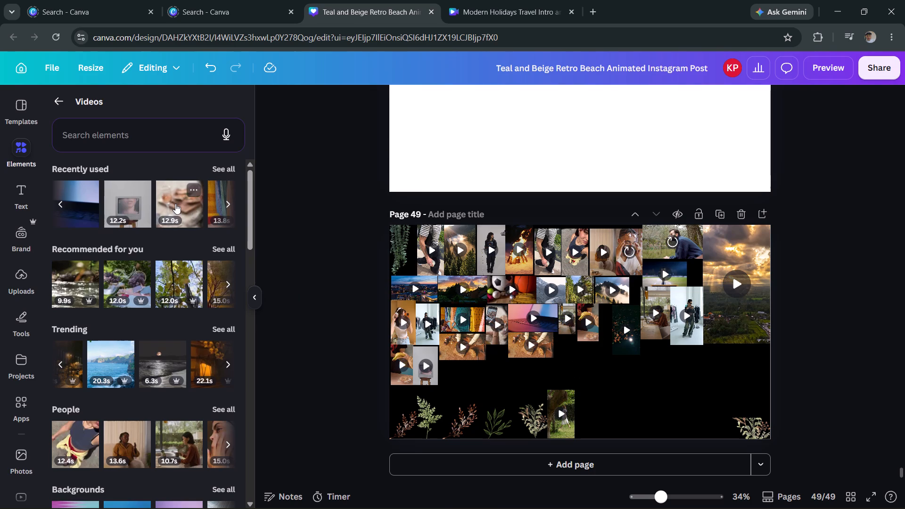
Add the 13.8-second recently used video of colourful hanging fabrics, shrunk to a small landscape thumbnail beside the television clip in the fourth row.
click(211, 201)
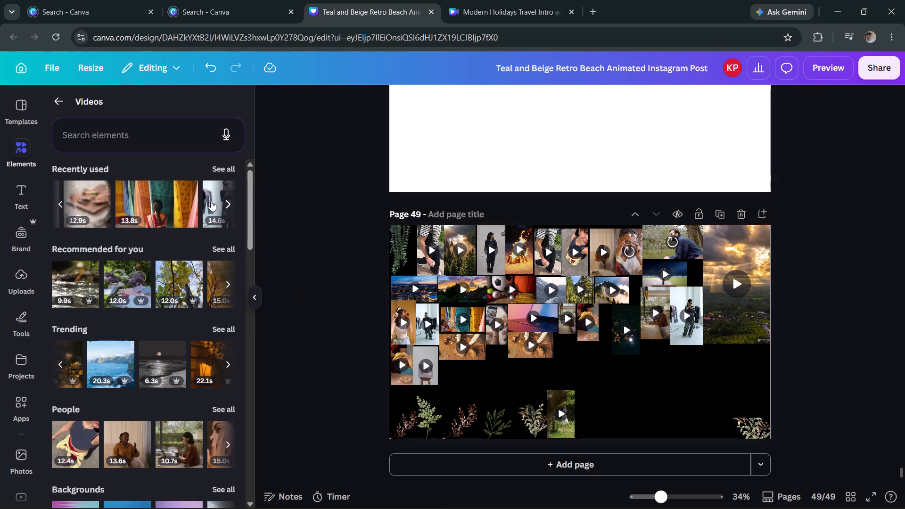
click(161, 215)
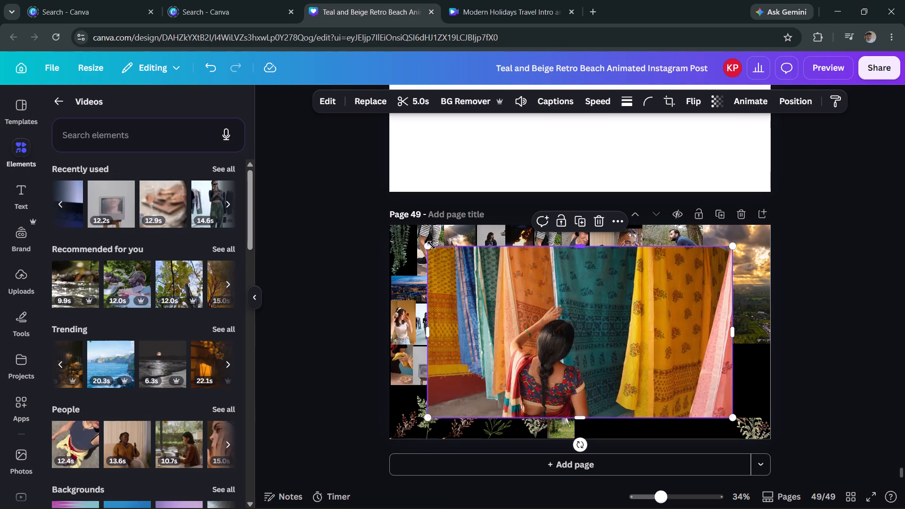
drag(431, 246, 709, 322)
scroll(536, 289, right, 1)
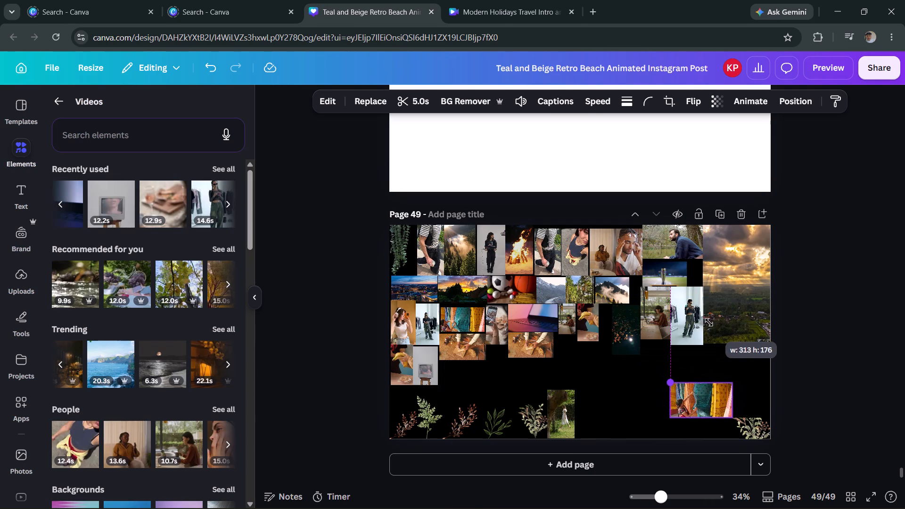
drag(709, 322, 722, 332)
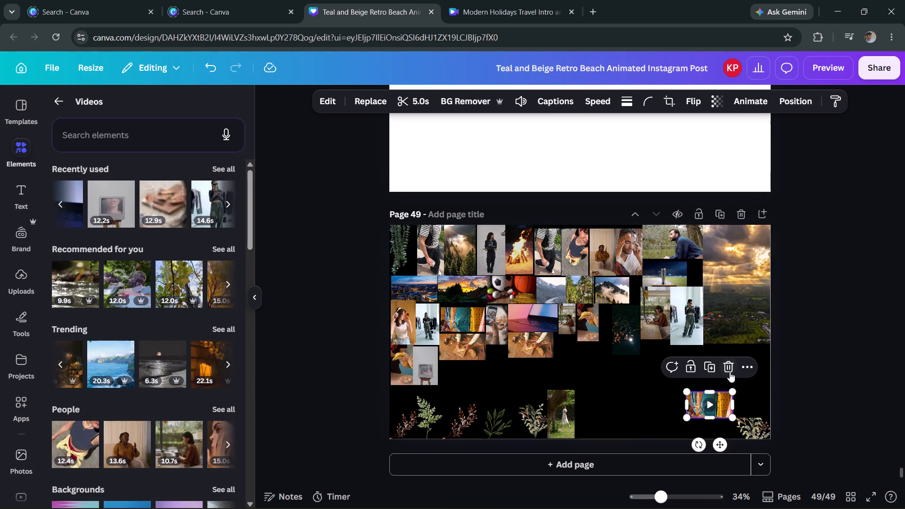
drag(723, 400, 518, 374)
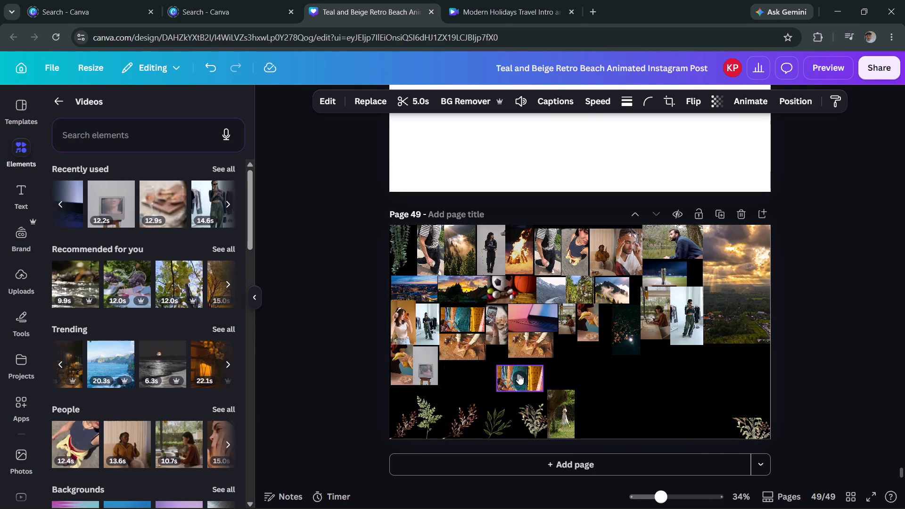
drag(518, 374, 476, 369)
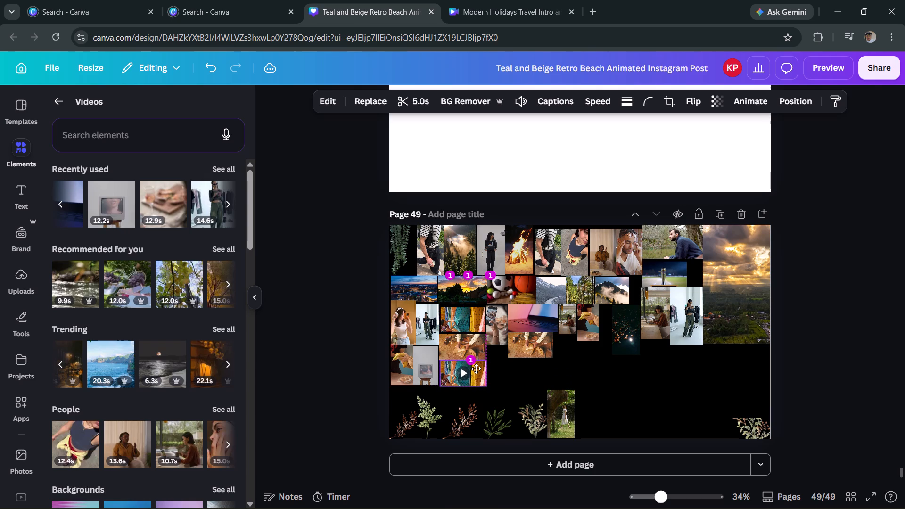
drag(476, 369, 474, 369)
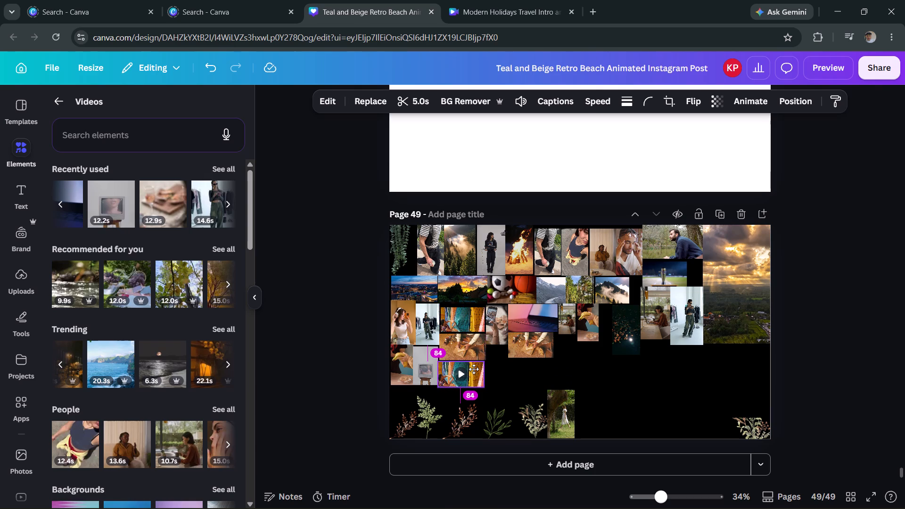
drag(474, 369, 475, 369)
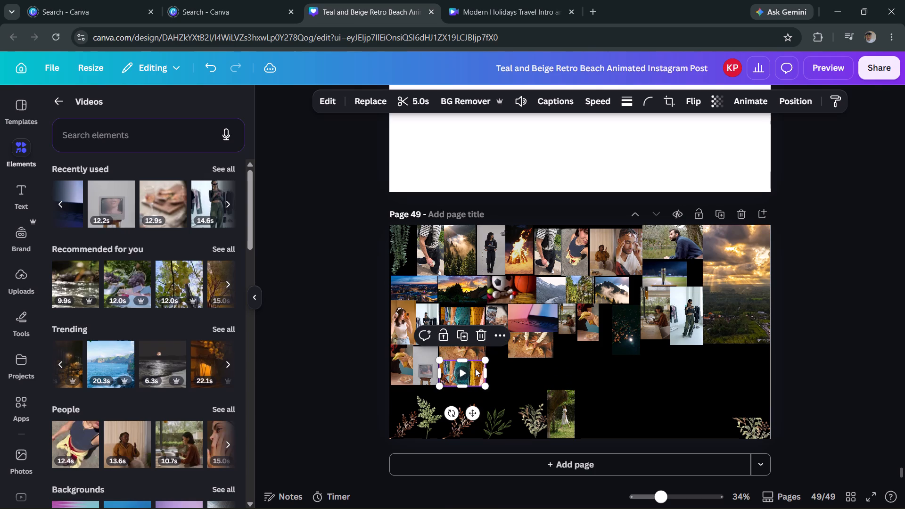
Add the recommended city skyline video, shrunk to a small portrait thumbnail beside the hanging fabrics clip in the fourth row.
click(230, 202)
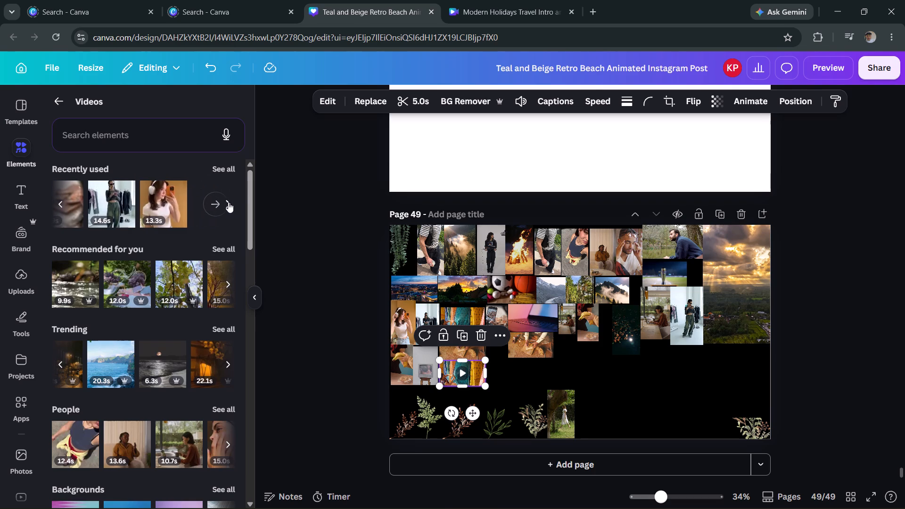
click(226, 283)
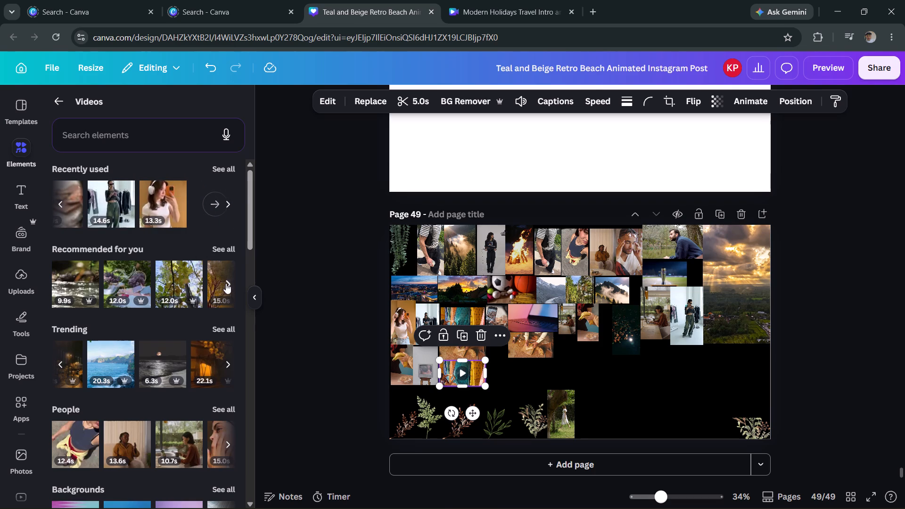
click(164, 279)
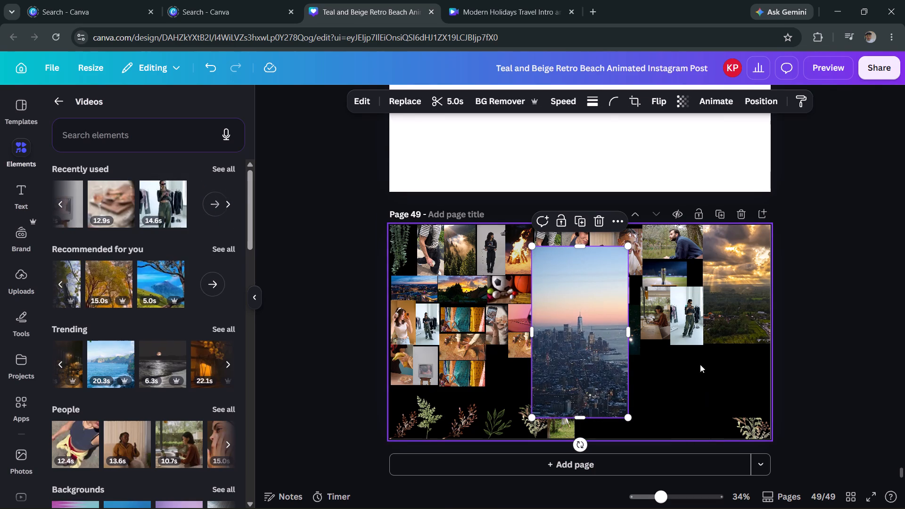
drag(626, 247, 612, 270)
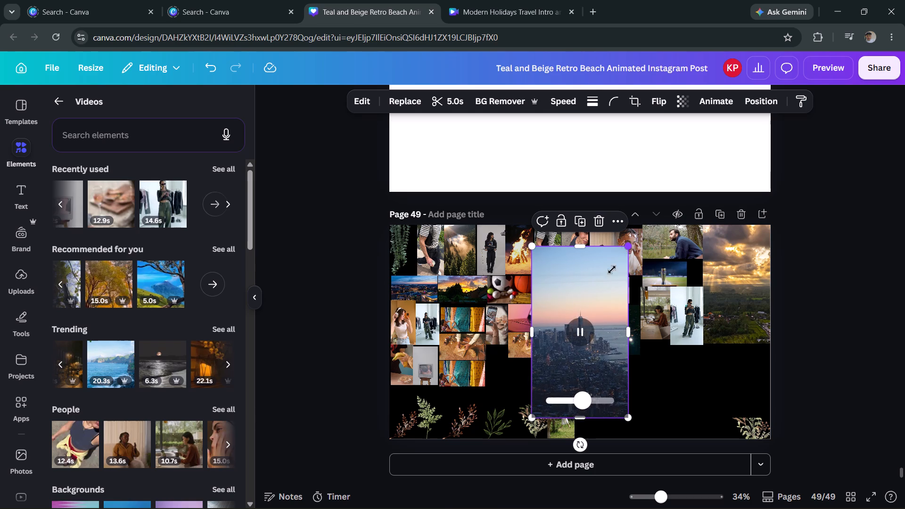
drag(612, 270, 564, 370)
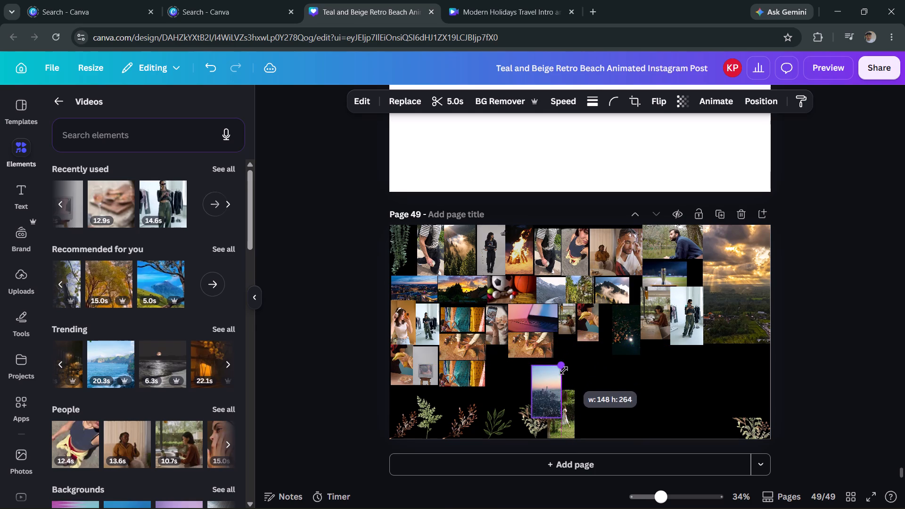
drag(564, 370, 560, 375)
drag(546, 382, 503, 367)
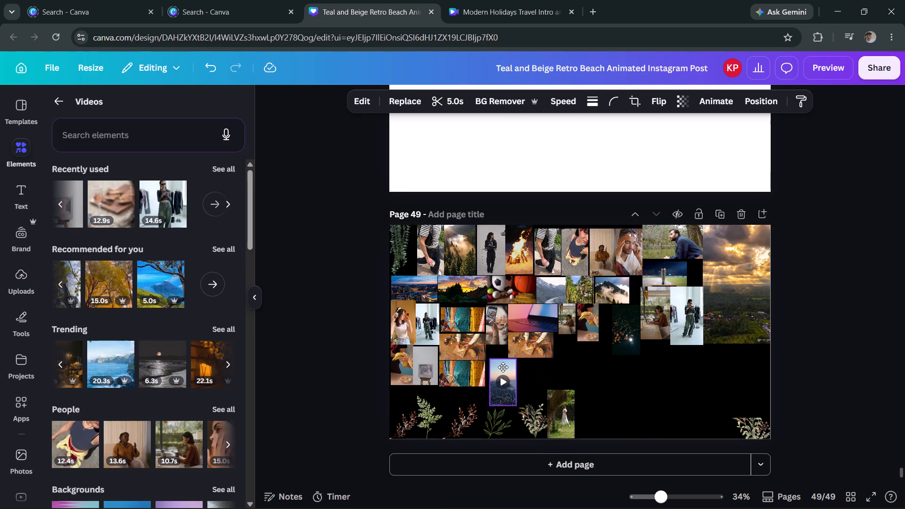
drag(503, 367, 501, 357)
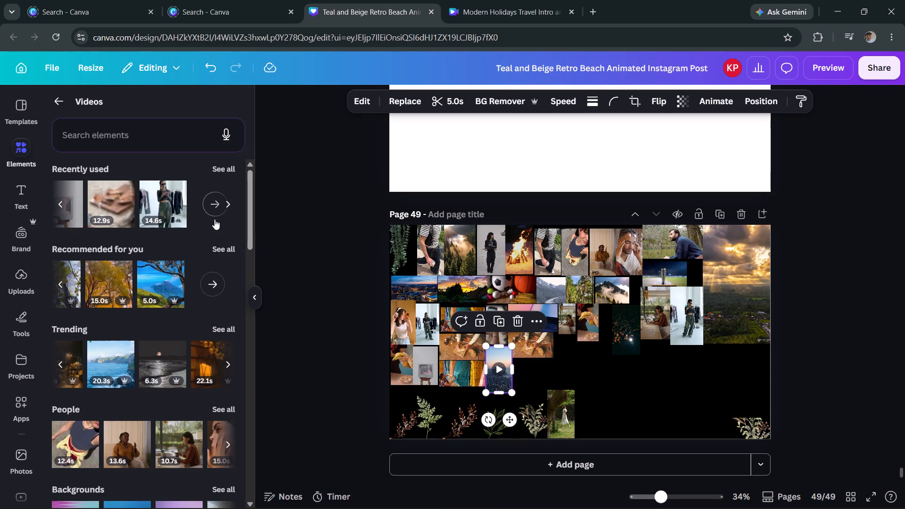
Add the 8.0-second Trending video of a cloud, shrunk to a small portrait thumbnail directly below the banana clip.
click(228, 362)
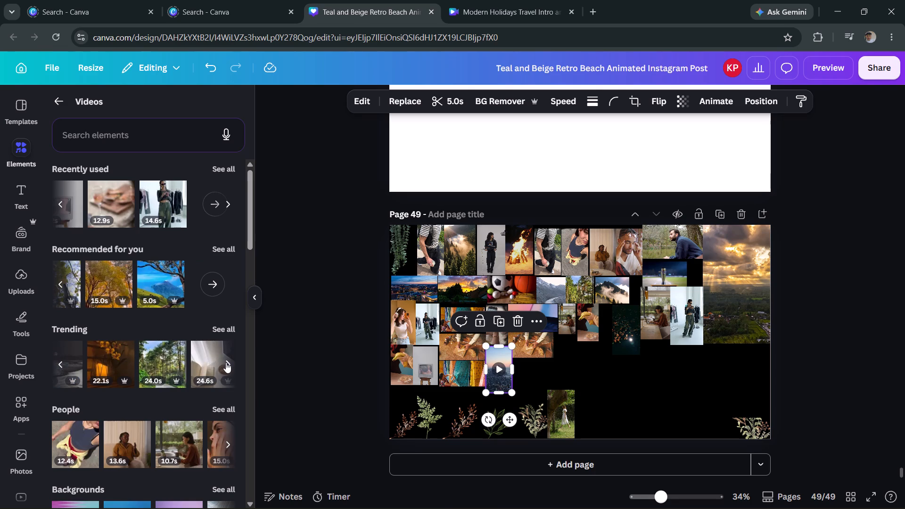
click(228, 364)
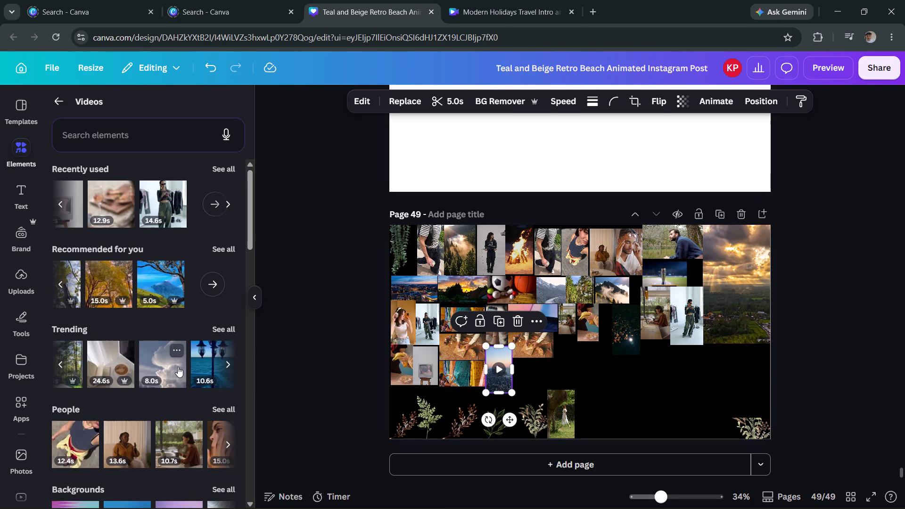
click(166, 362)
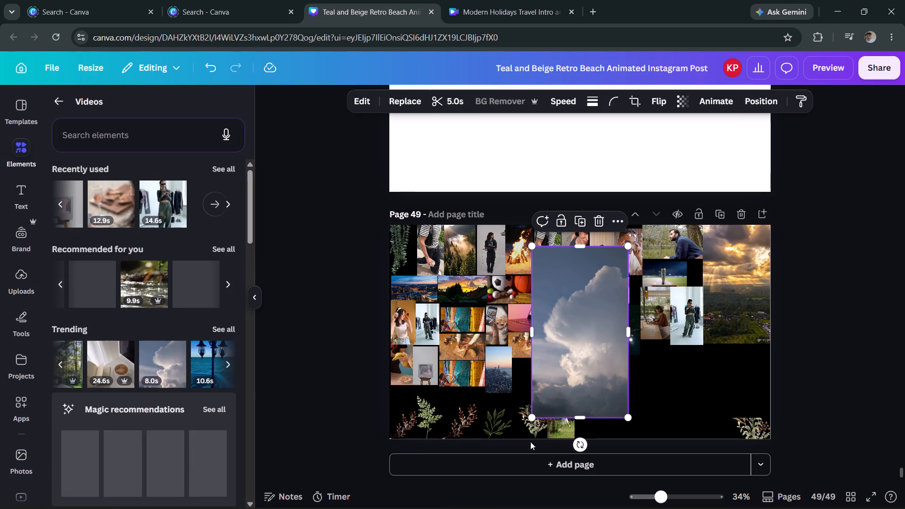
click(533, 419)
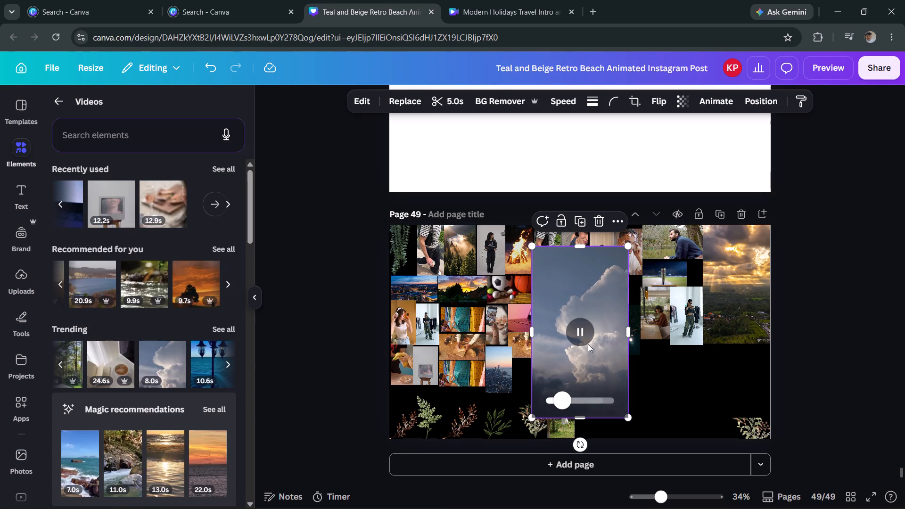
drag(628, 245, 550, 357)
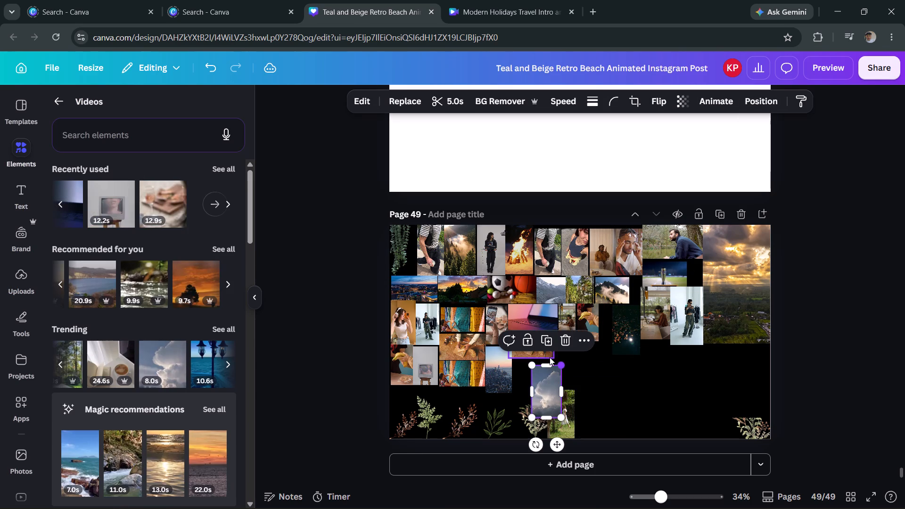
drag(554, 377, 610, 369)
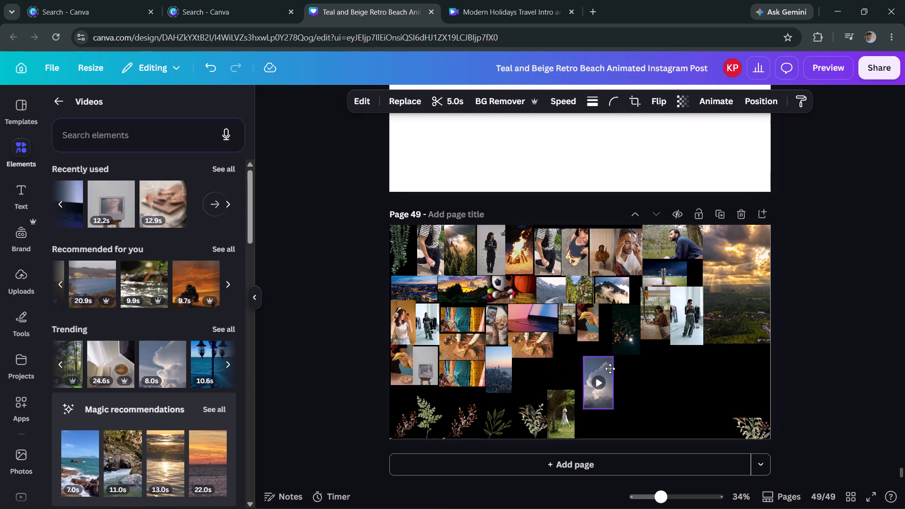
drag(610, 369, 596, 356)
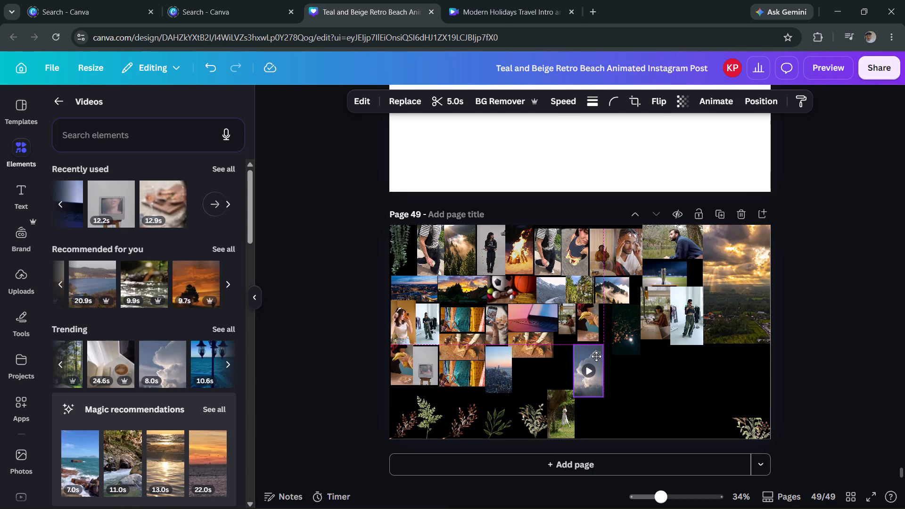
drag(596, 356, 595, 353)
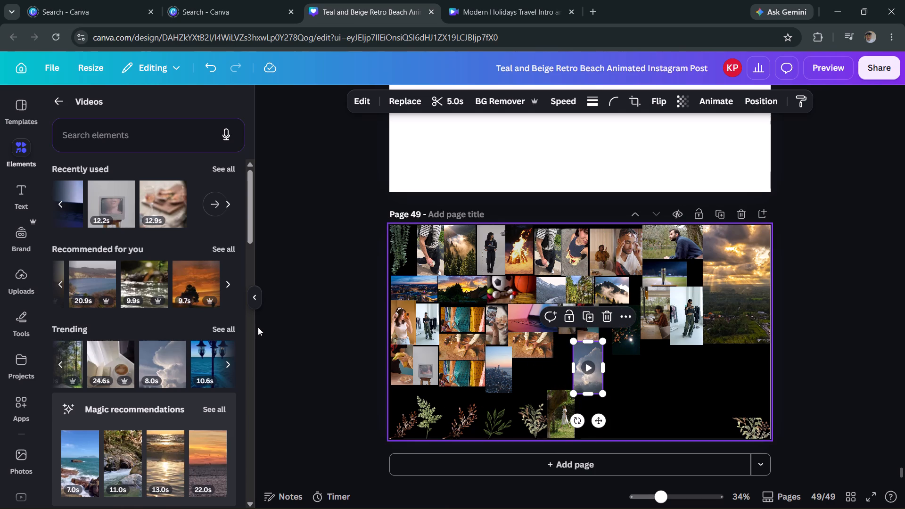
Add the 5.1-second Trending video of a flower field, shrunk to a small portrait thumbnail directly below the larger woman-at-table clip.
click(230, 366)
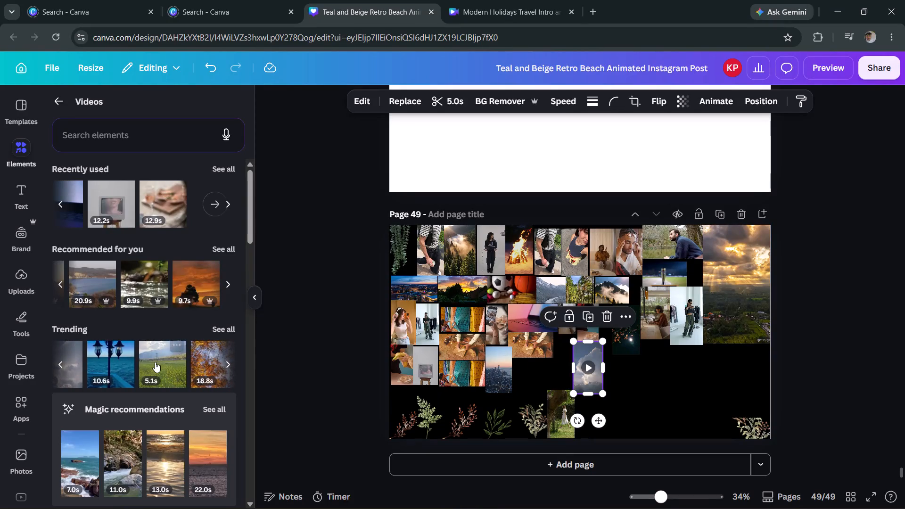
click(154, 362)
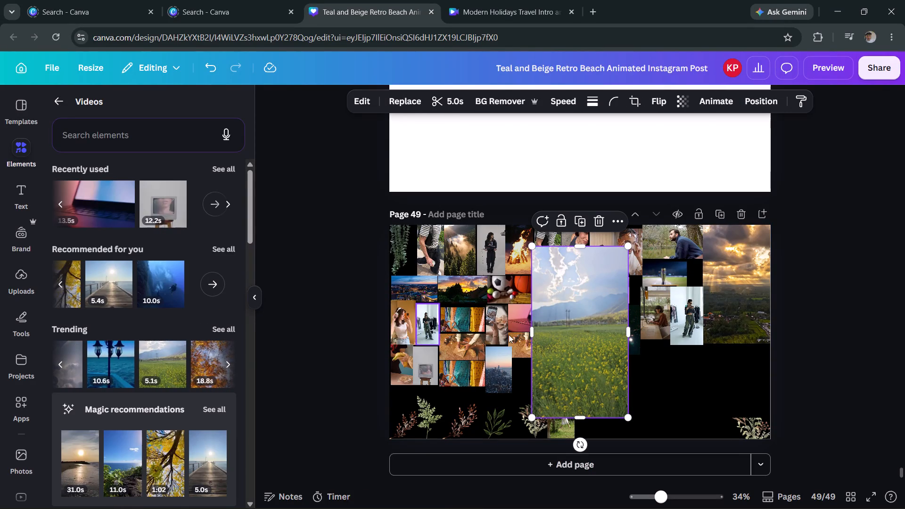
drag(628, 418, 603, 377)
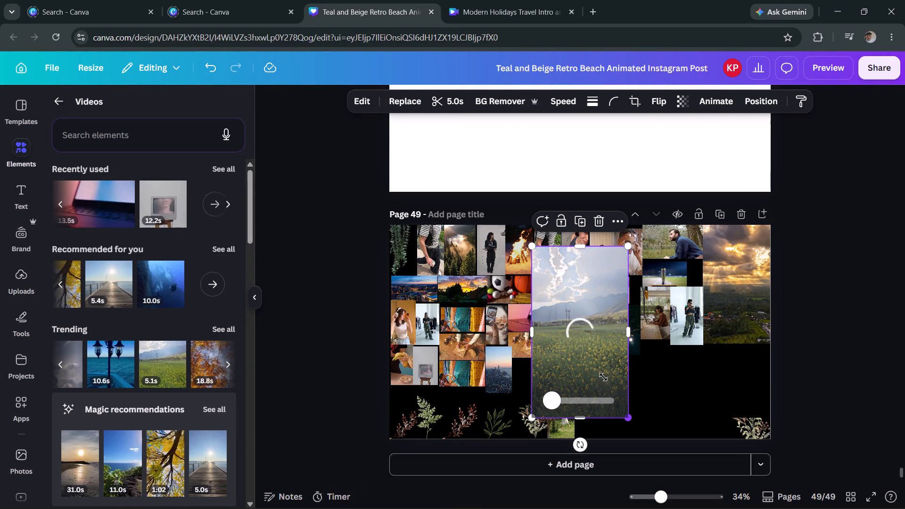
drag(603, 377, 550, 295)
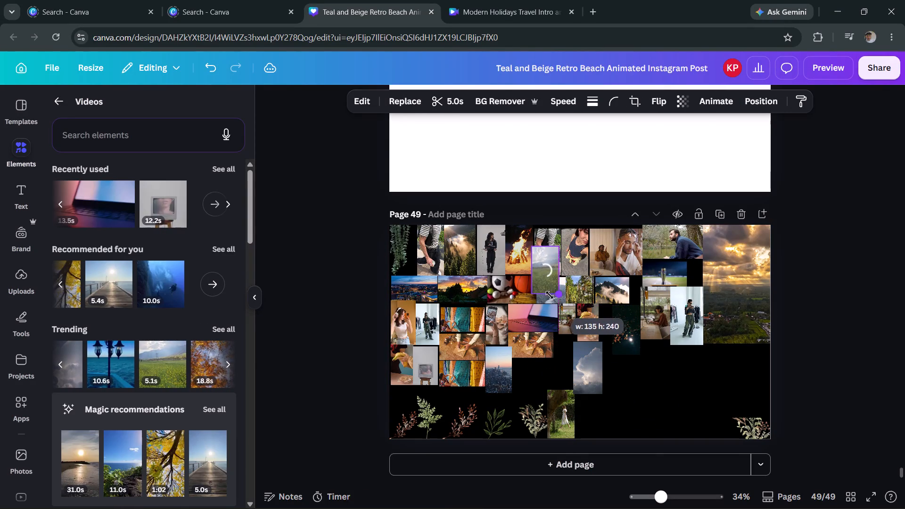
drag(550, 295, 546, 290)
drag(543, 254, 627, 304)
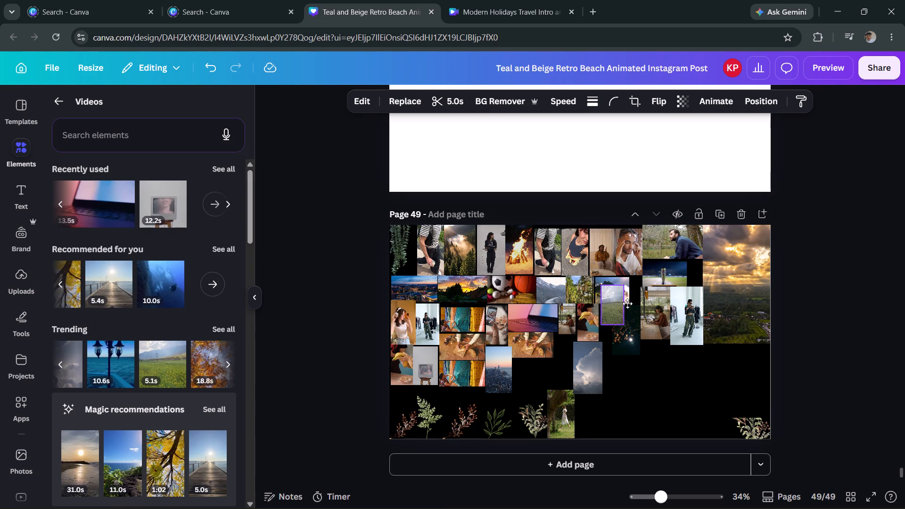
drag(627, 304, 655, 349)
drag(663, 381, 670, 386)
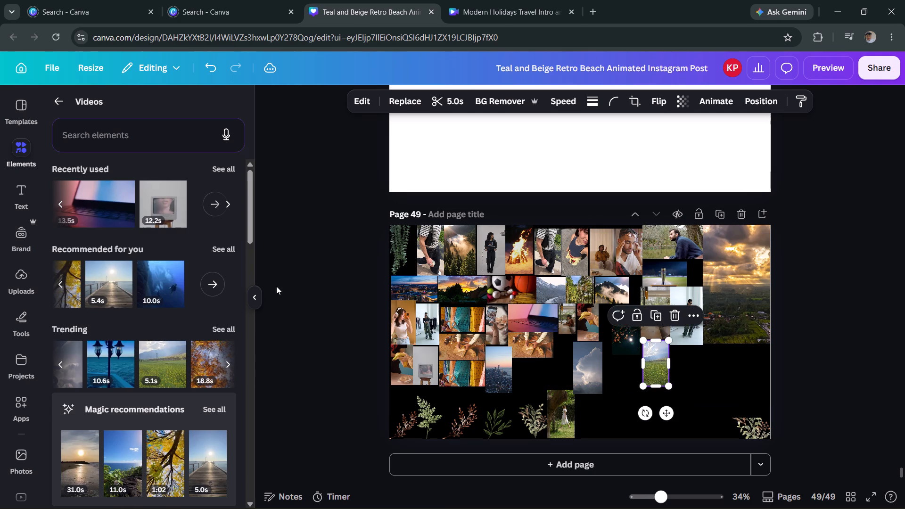
Add the 5.1-second flower field video again, shrunk to about 116 by 206 beside the city skyline clip.
click(168, 362)
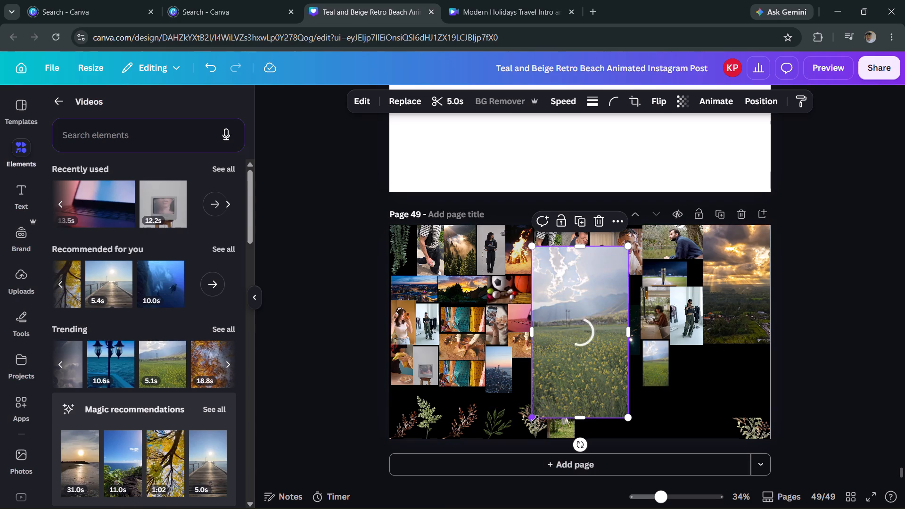
drag(535, 419, 614, 313)
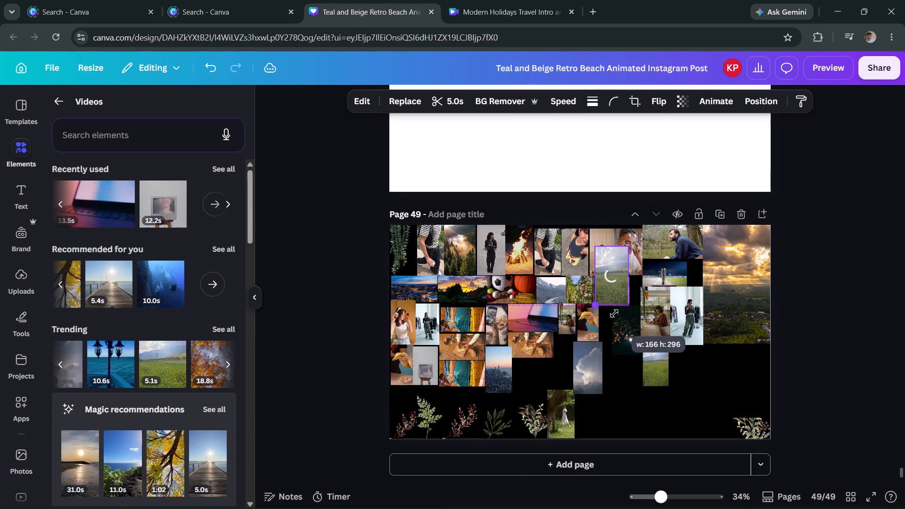
drag(614, 313, 618, 304)
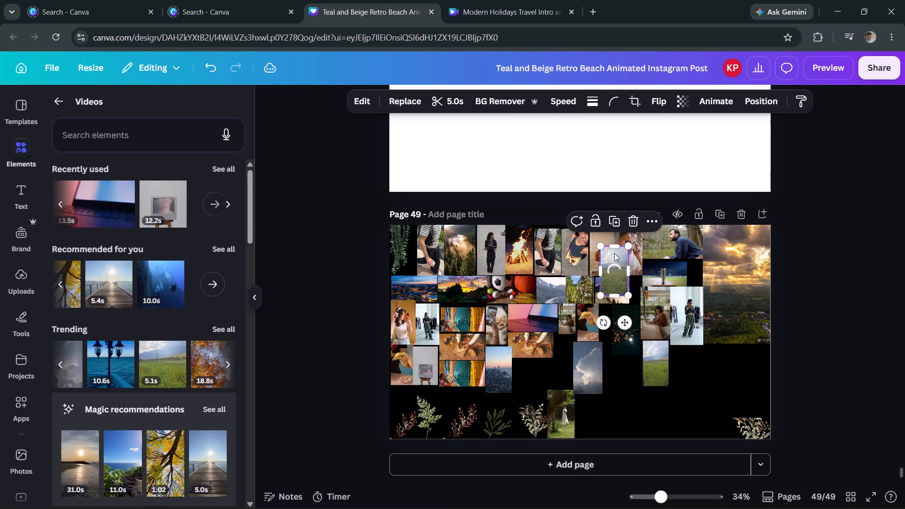
drag(614, 253, 531, 365)
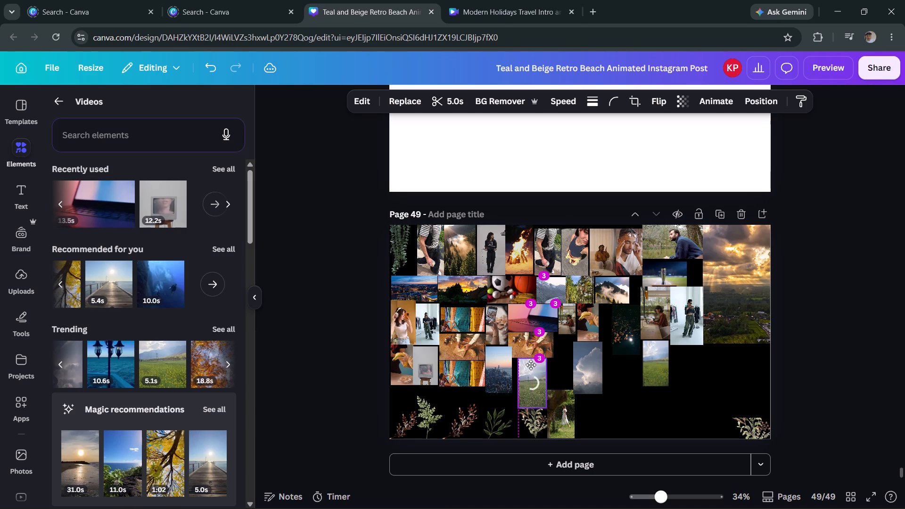
drag(531, 365, 528, 364)
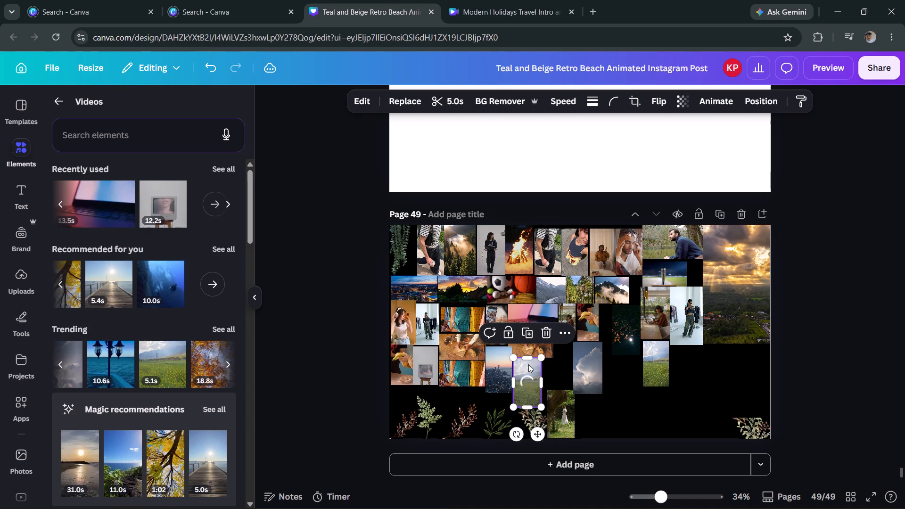
drag(543, 410, 541, 402)
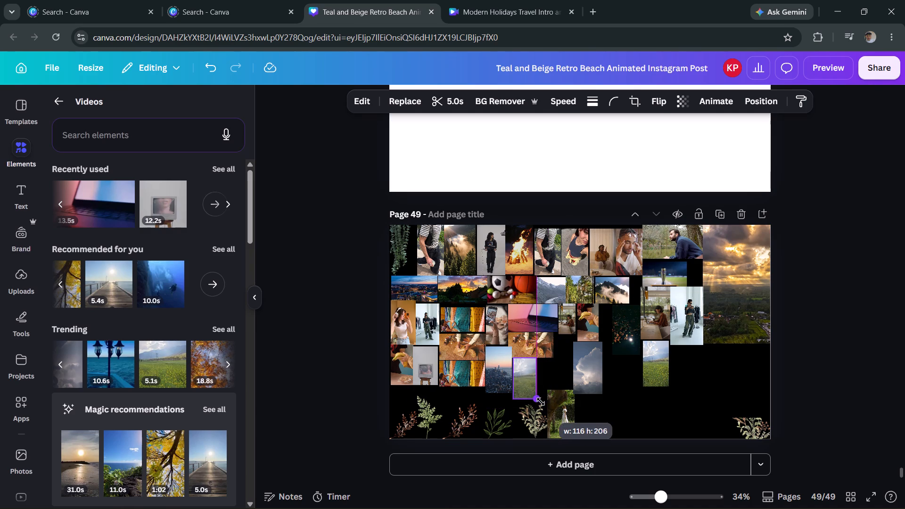
drag(541, 402, 540, 402)
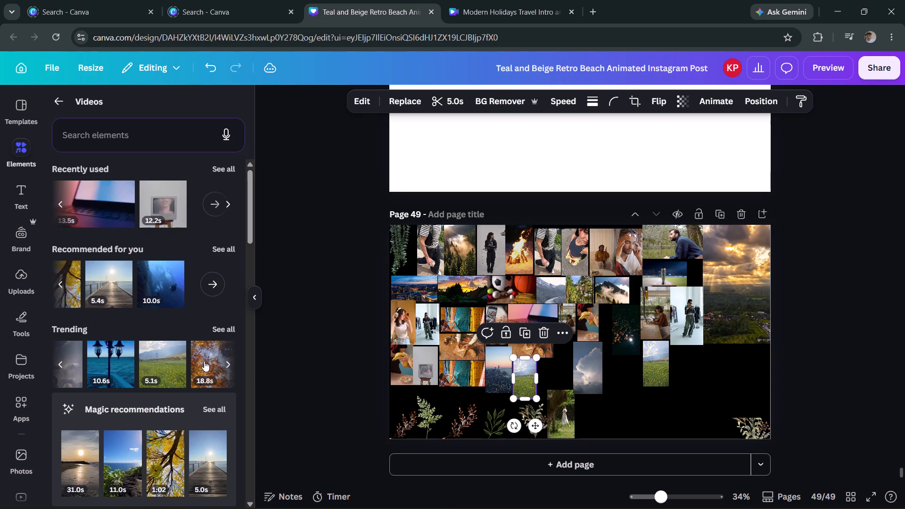
Add the 18.8-second Trending video of autumn leaves, sized as a medium portrait thumbnail between the cloud clip and the first flower field clip.
click(196, 359)
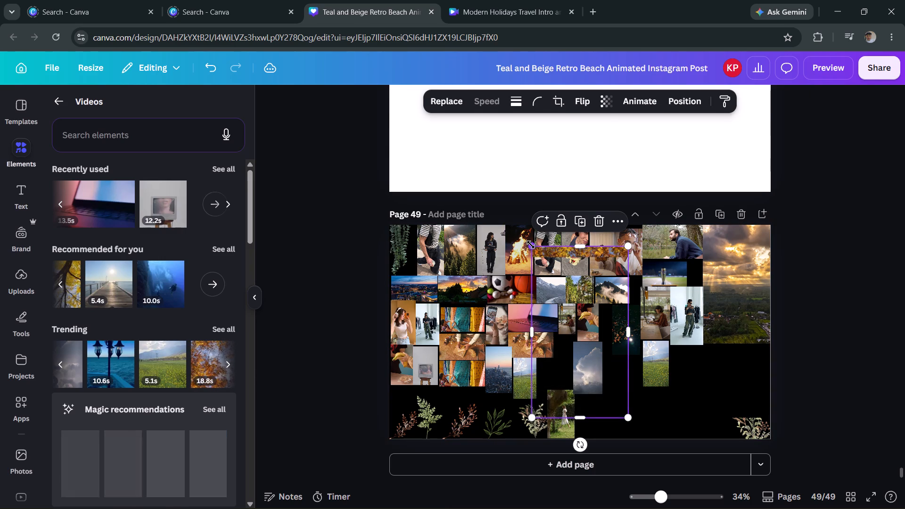
drag(531, 245, 601, 370)
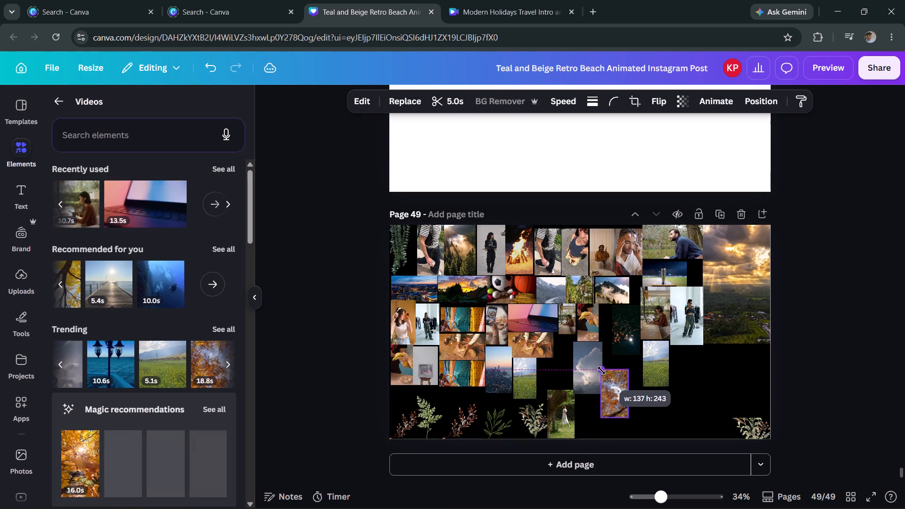
drag(601, 370, 607, 378)
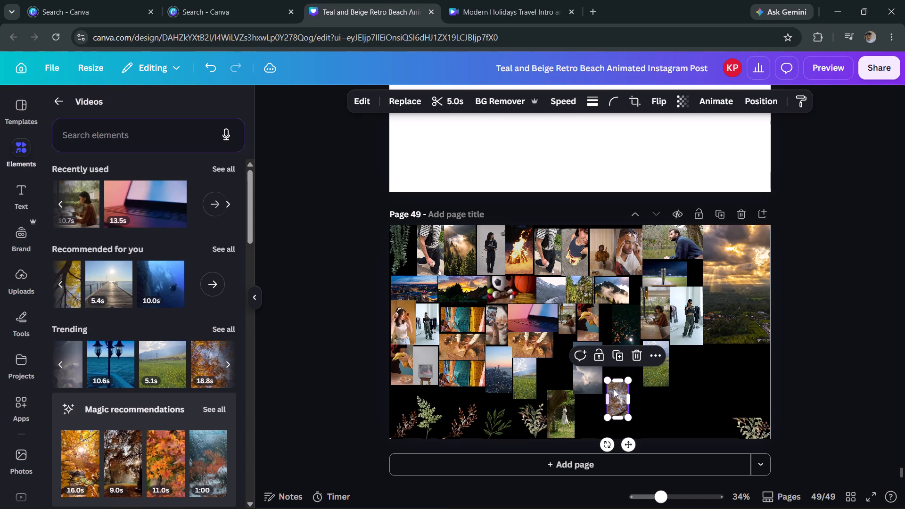
drag(614, 389, 609, 361)
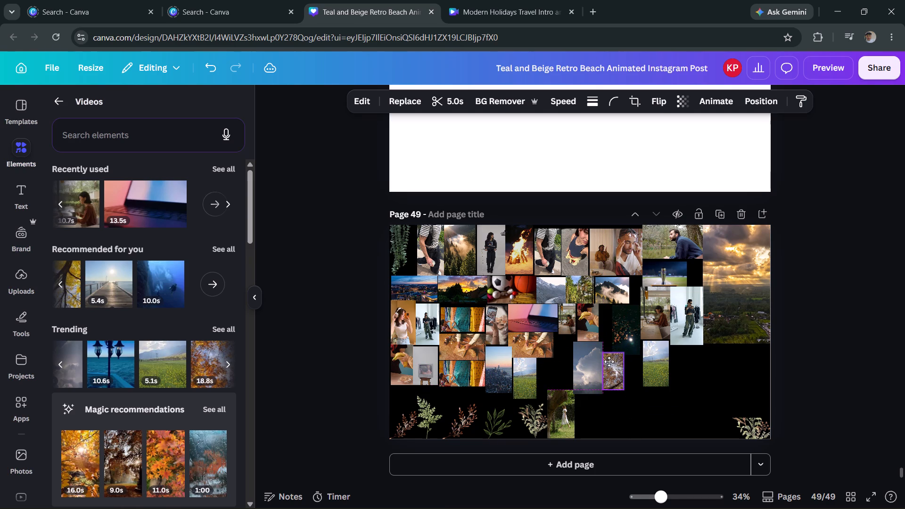
drag(609, 361, 608, 361)
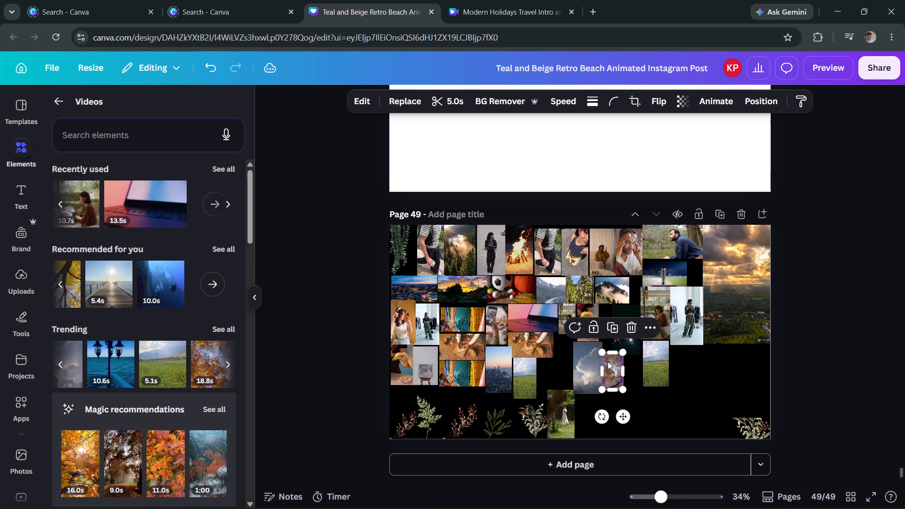
drag(624, 391, 648, 406)
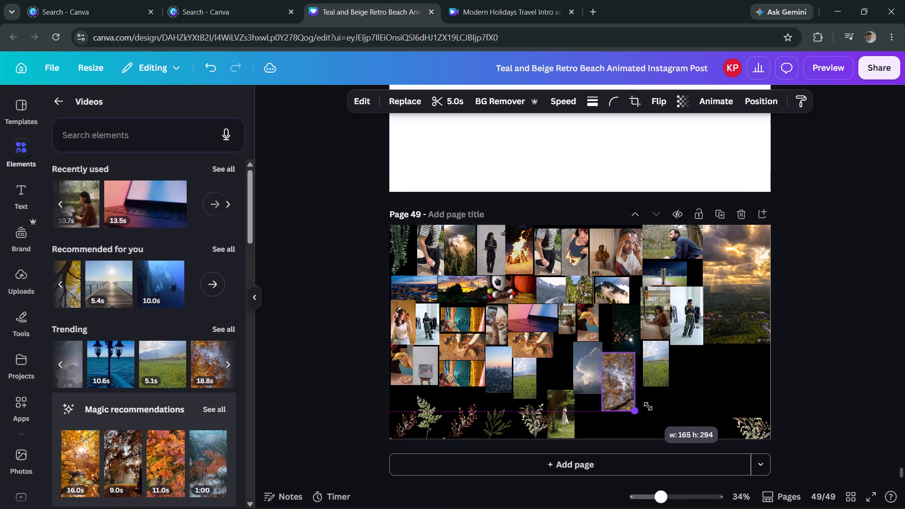
drag(648, 406, 658, 417)
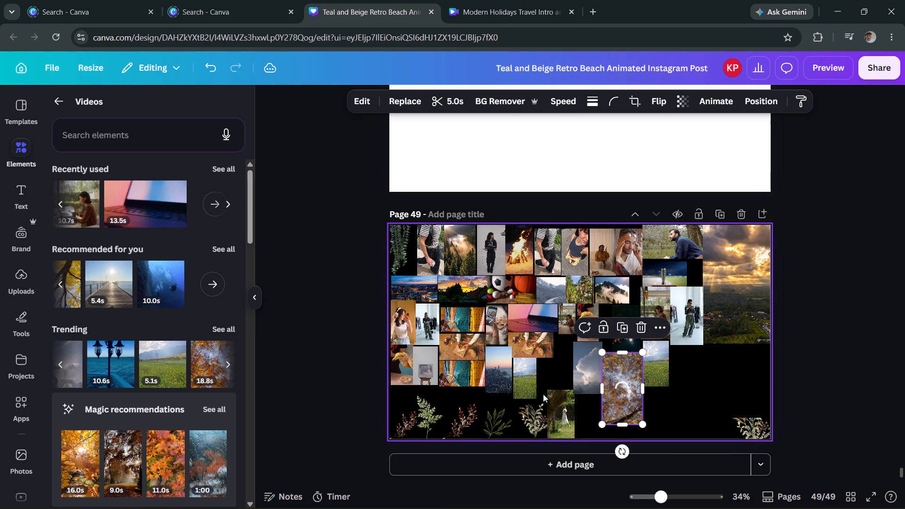
Return from the Videos category to the main Elements library.
scroll(186, 233, down, 1)
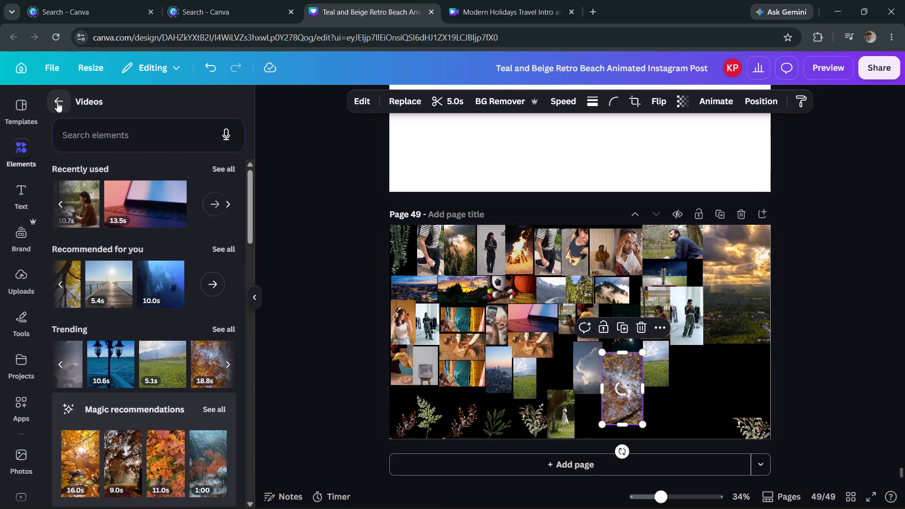
click(57, 102)
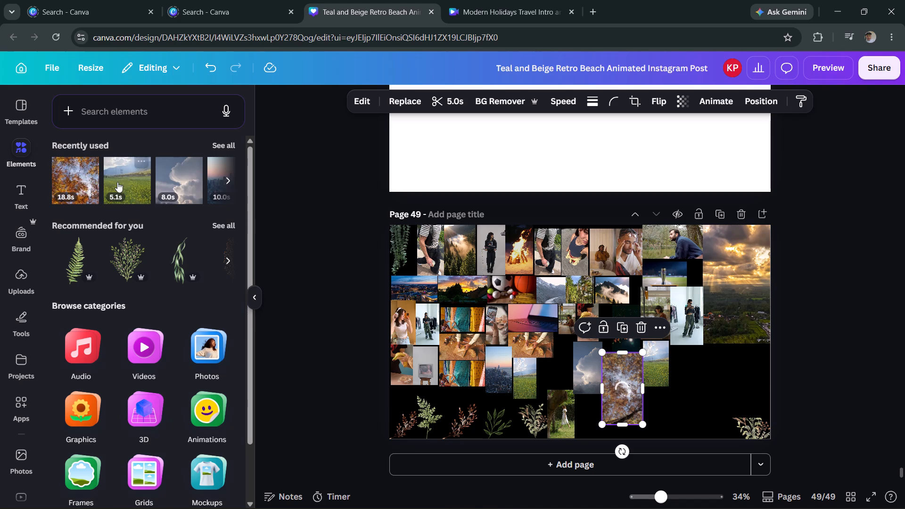
Add the head-with-gears Word animation from the Animations category, shrunk to a small square directly beside the upper-right flower field clip.
click(204, 404)
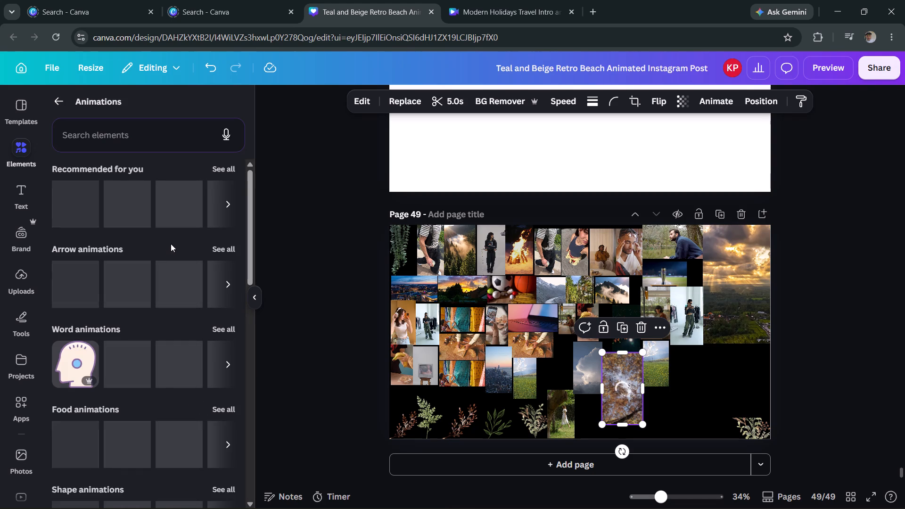
click(75, 356)
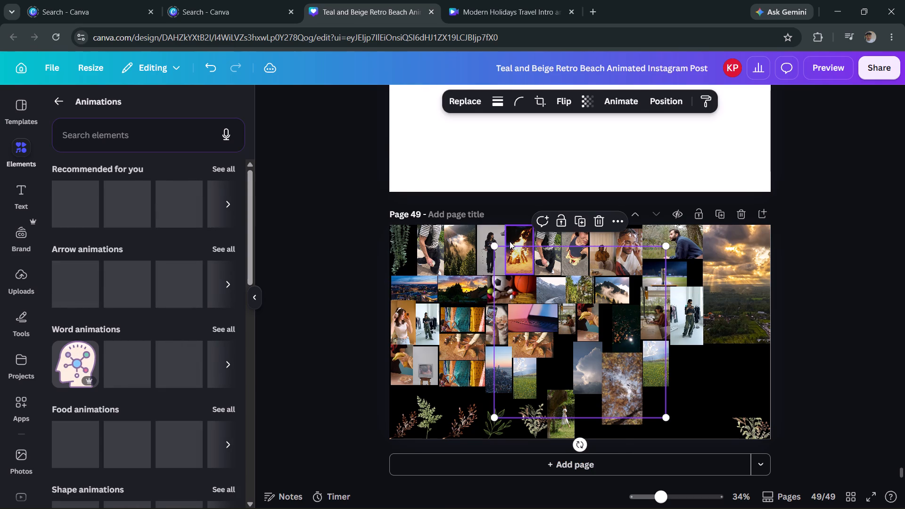
drag(494, 245, 598, 329)
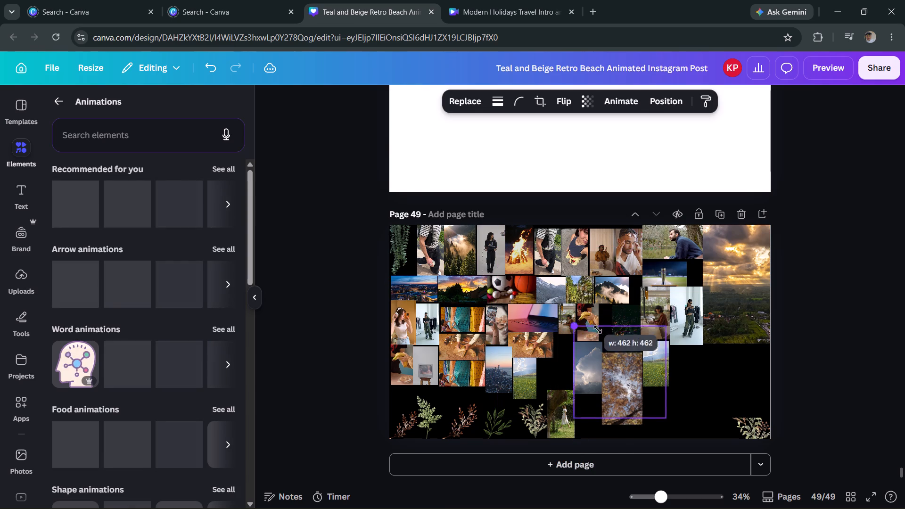
drag(598, 329, 630, 386)
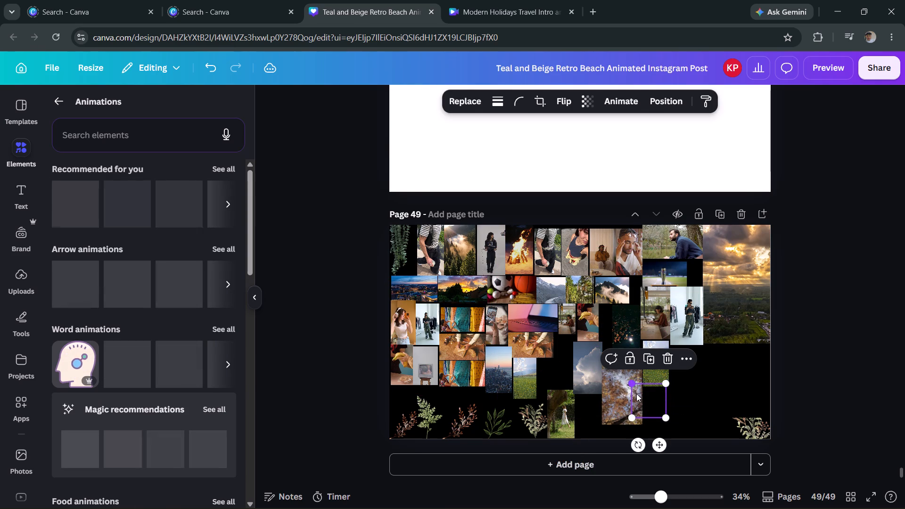
drag(643, 400, 683, 366)
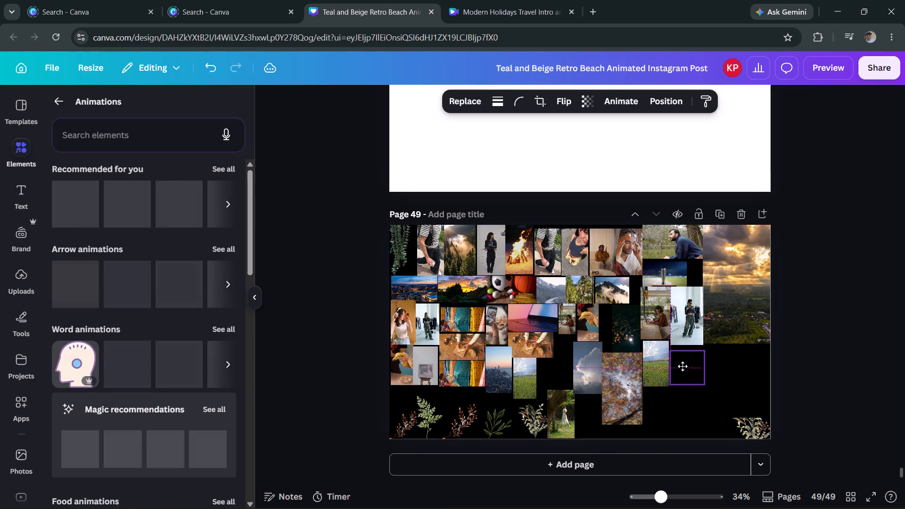
drag(683, 366, 681, 363)
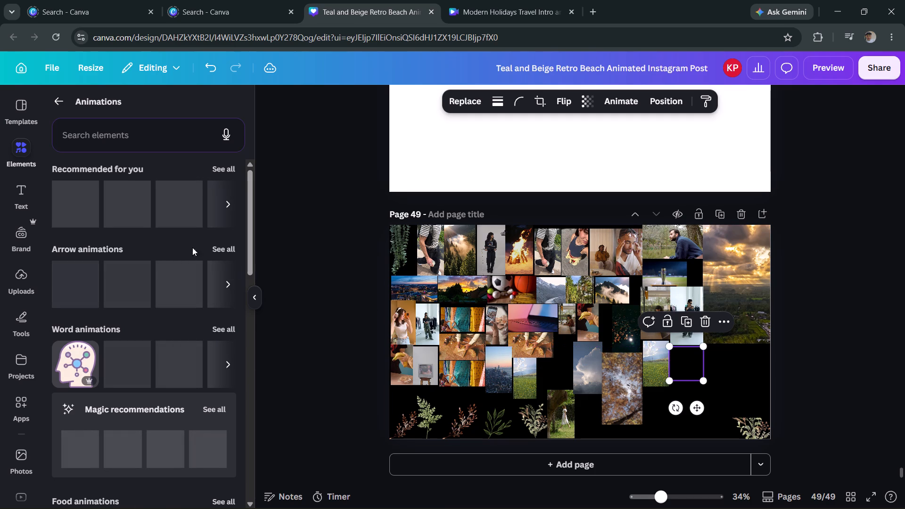
Leave the Animations category and add the recently used 8.0-second cloud video to page 49 again.
scroll(147, 273, down, 5)
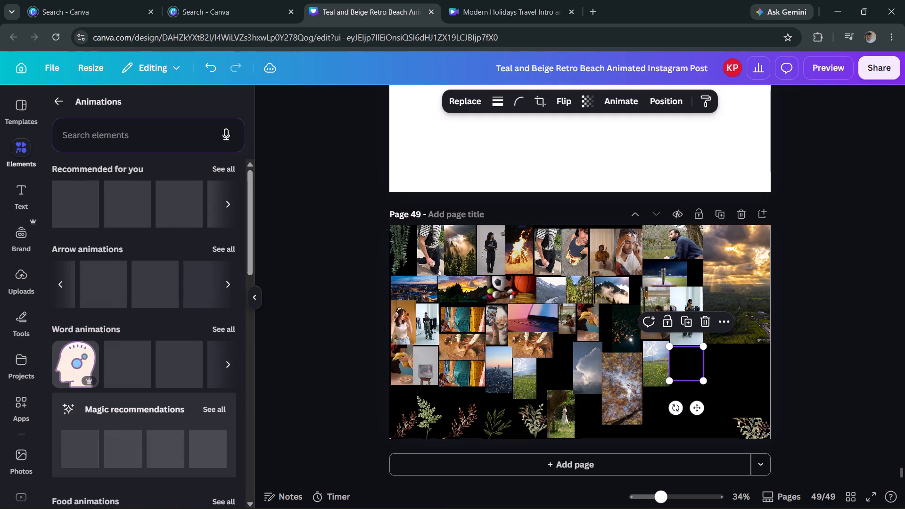
click(62, 101)
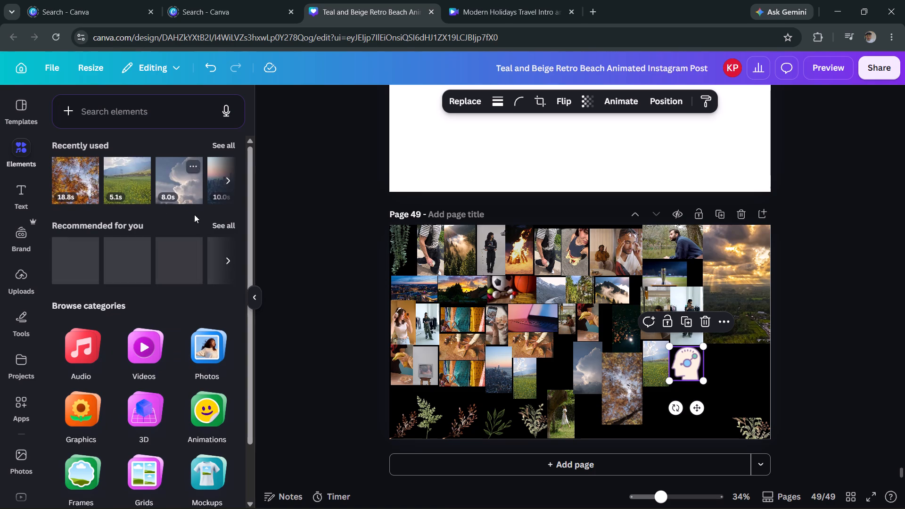
click(192, 183)
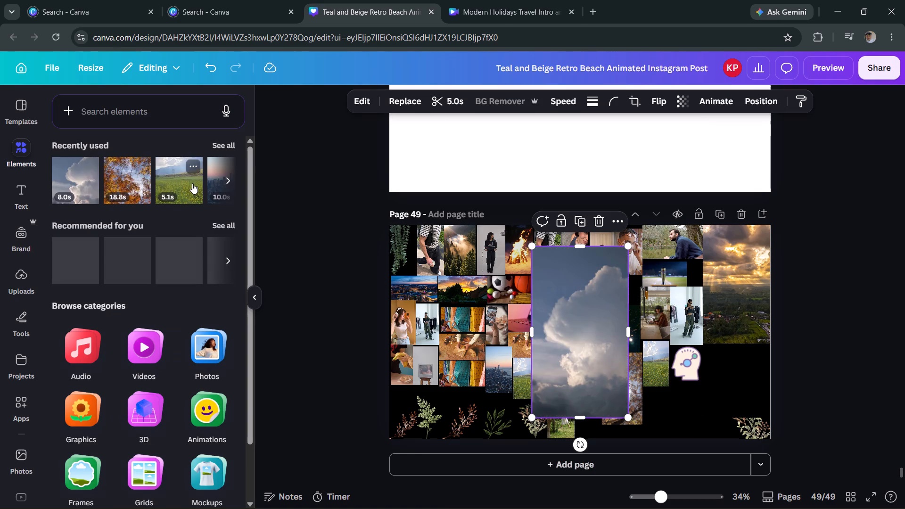
Shrink the large second cloud video to a small portrait thumbnail and place it beside the head graphic, below the sunset landscape.
drag(533, 248, 542, 256)
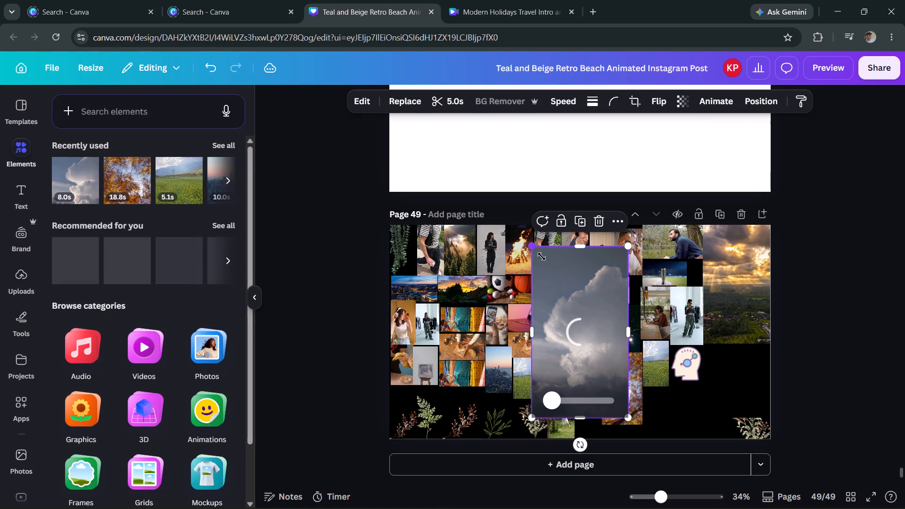
drag(542, 256, 592, 373)
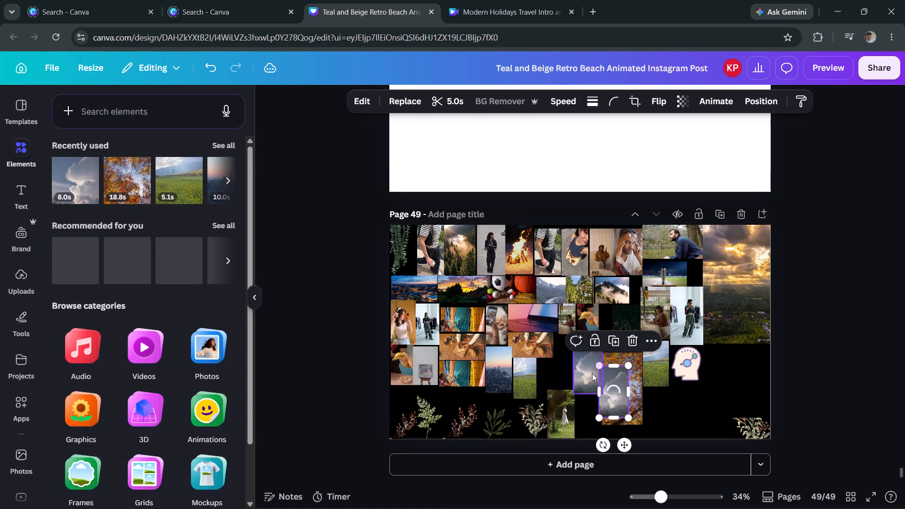
drag(612, 383, 721, 361)
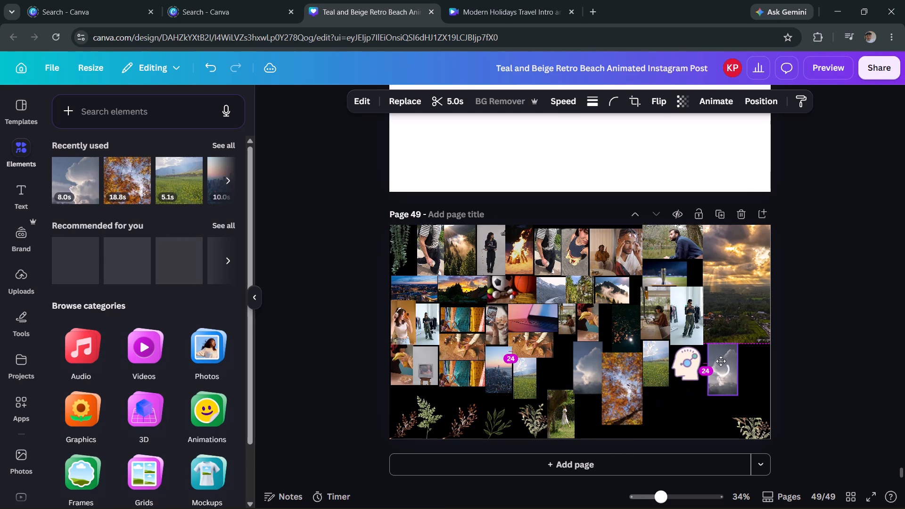
drag(721, 361, 716, 361)
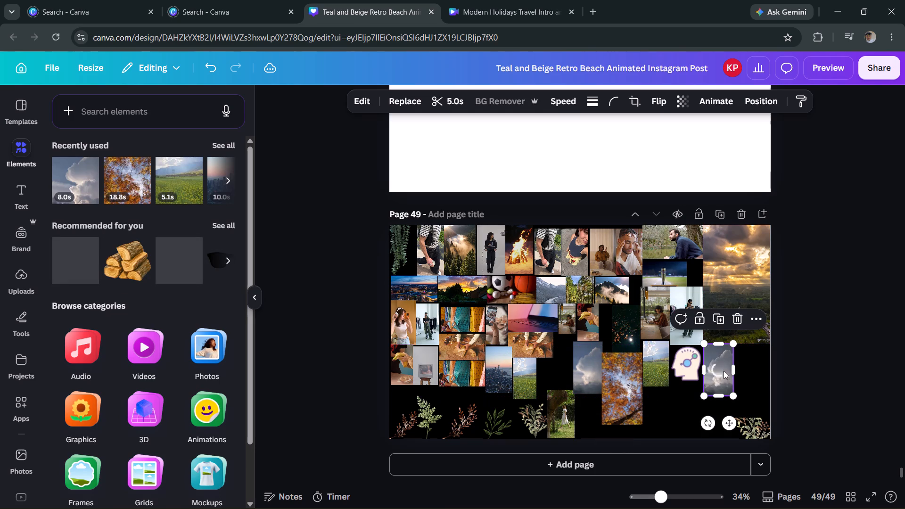
click(732, 394)
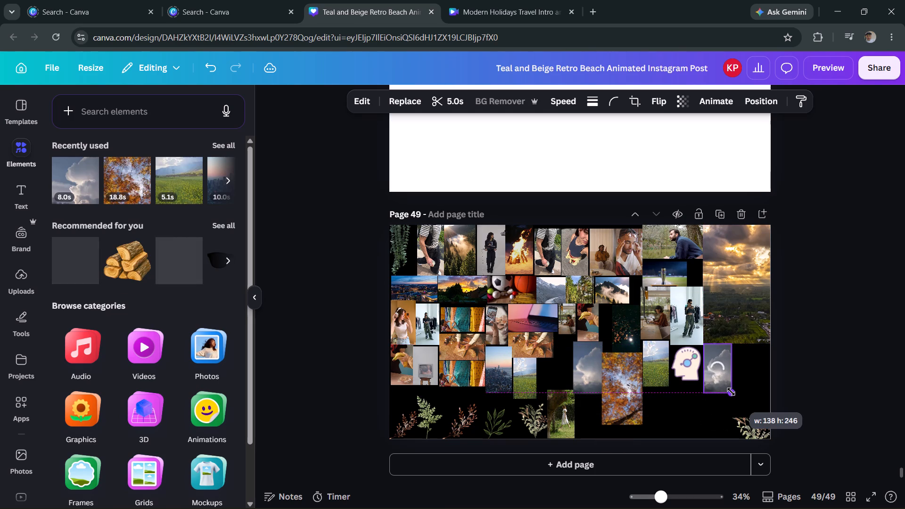
Add the recommended firewood logs graphic, shrunk to a small size beside the autumn leaves clip and below the flower field clip.
click(140, 263)
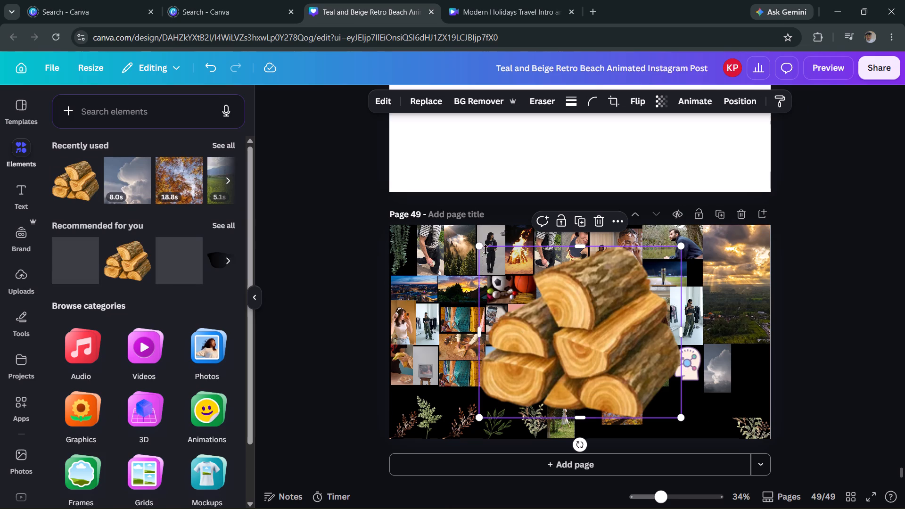
drag(481, 249, 589, 328)
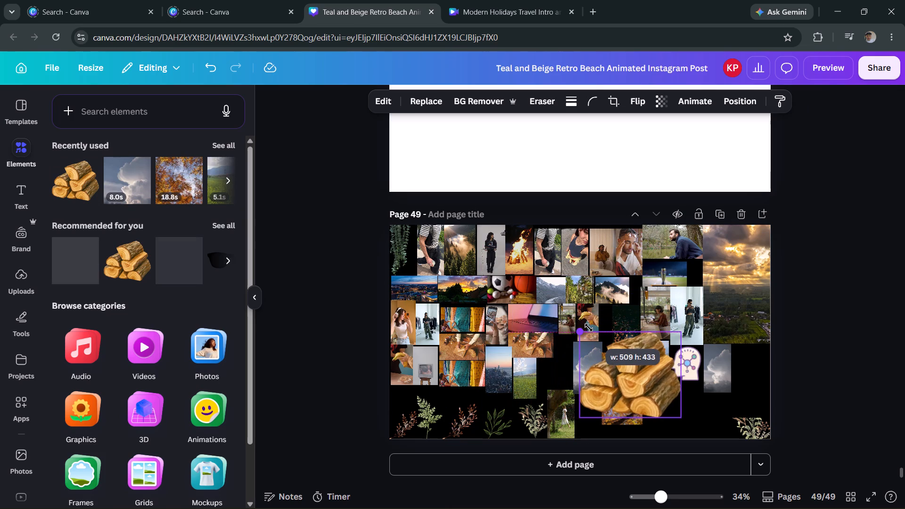
drag(589, 328, 616, 352)
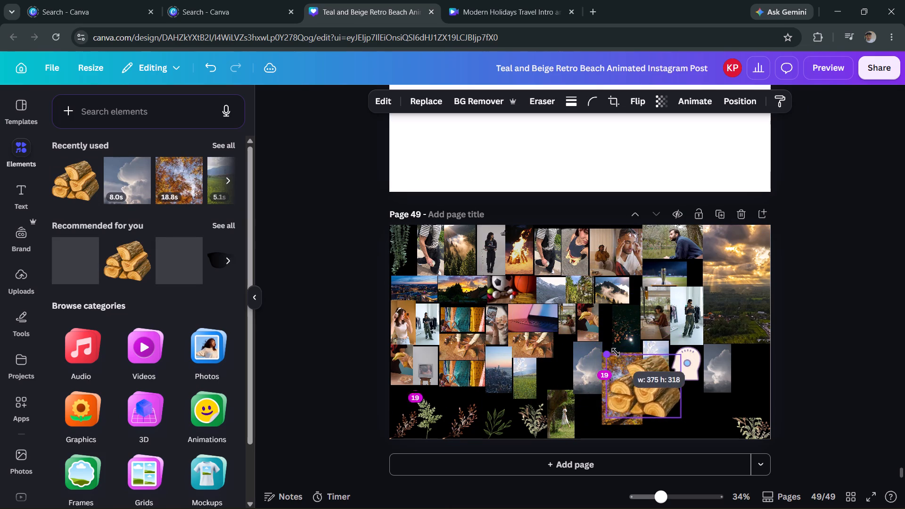
drag(616, 352, 646, 373)
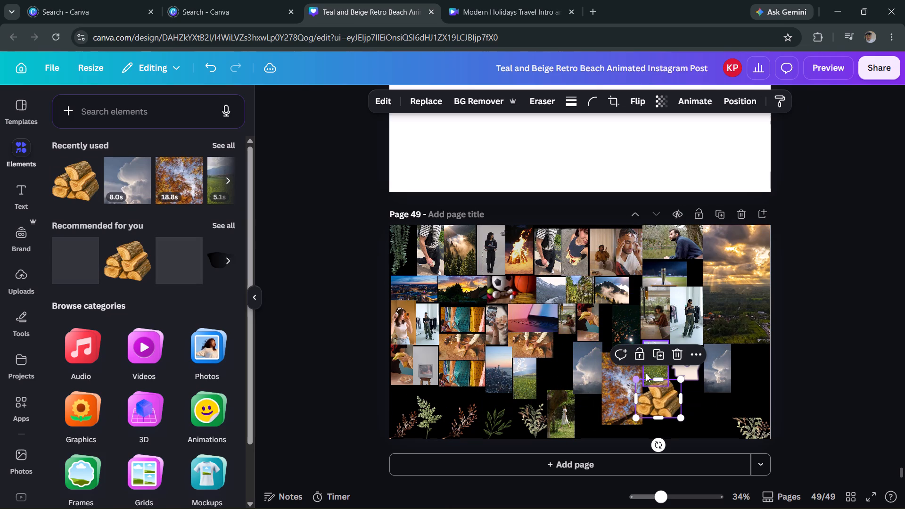
drag(654, 398, 666, 405)
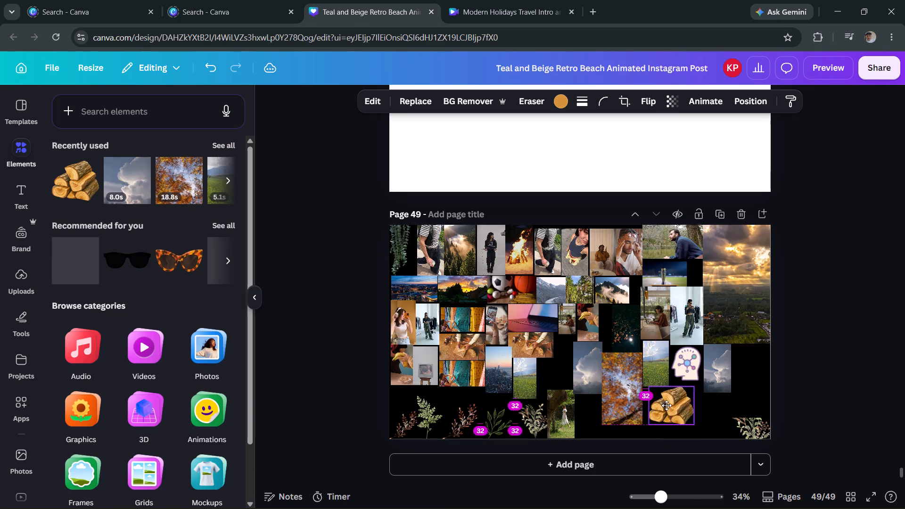
drag(666, 405, 661, 405)
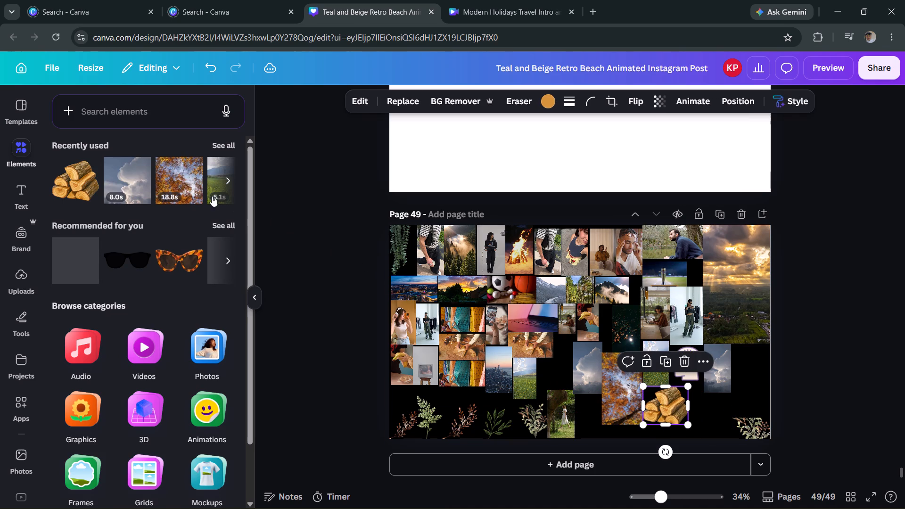
Add the recommended black sunglasses graphic, shrunk to a small size and placed over the sports balls clip.
click(129, 254)
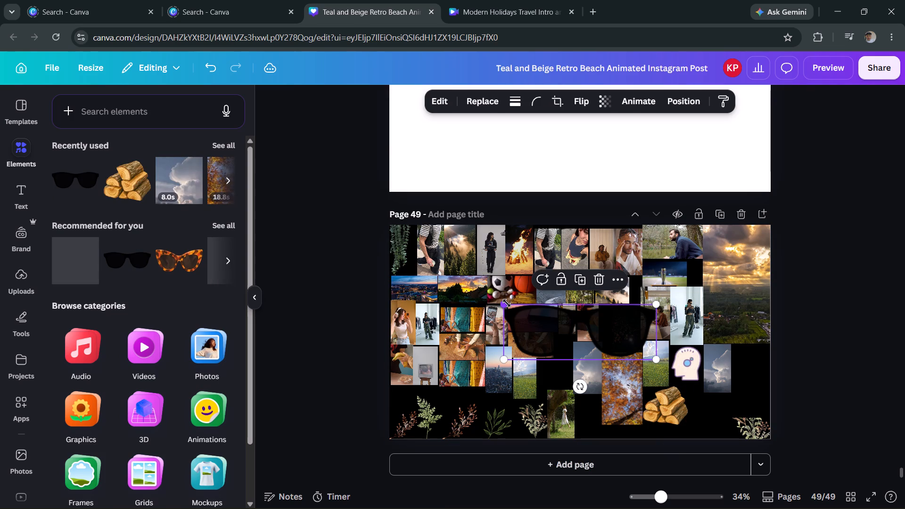
drag(507, 303, 602, 344)
drag(615, 347, 663, 408)
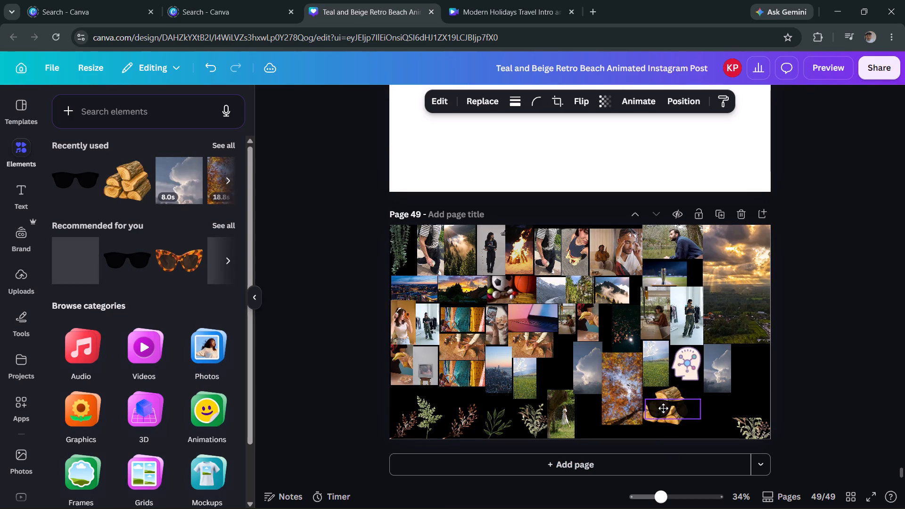
drag(663, 408, 504, 287)
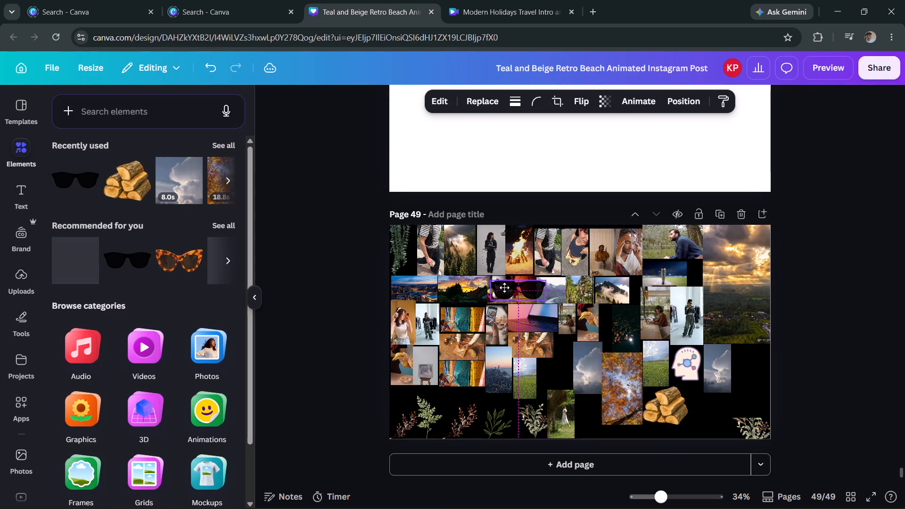
drag(504, 287, 502, 287)
Add the recommended tortoiseshell cat-eye sunglasses, shrunk to a small size beside the firewood logs and below the small cloud clip.
click(181, 261)
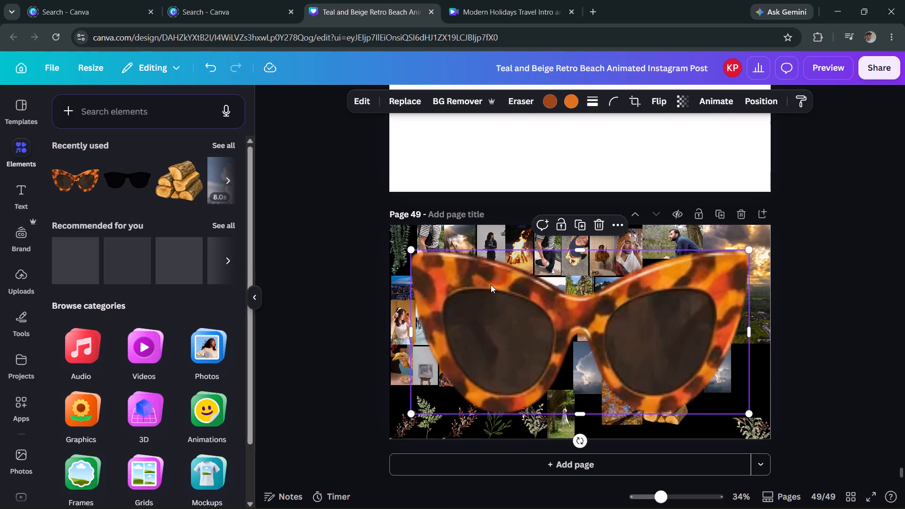
drag(410, 252, 460, 281)
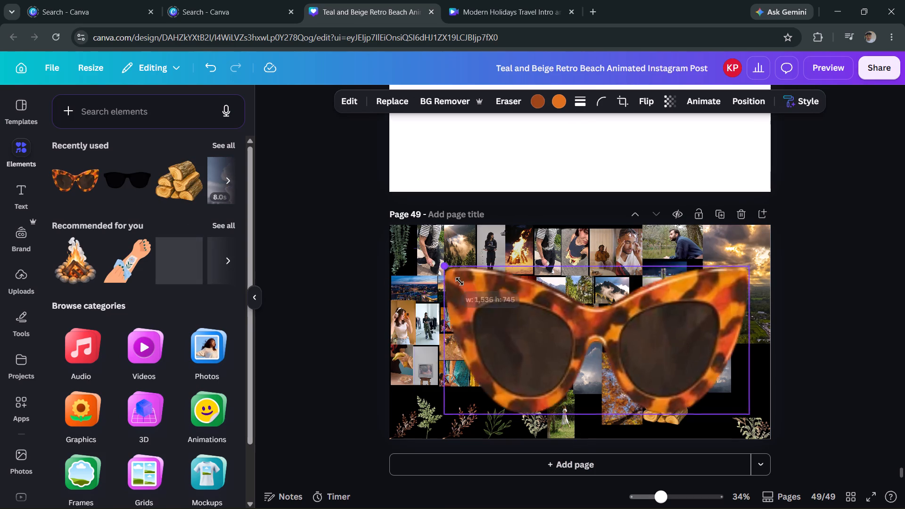
drag(460, 281, 665, 387)
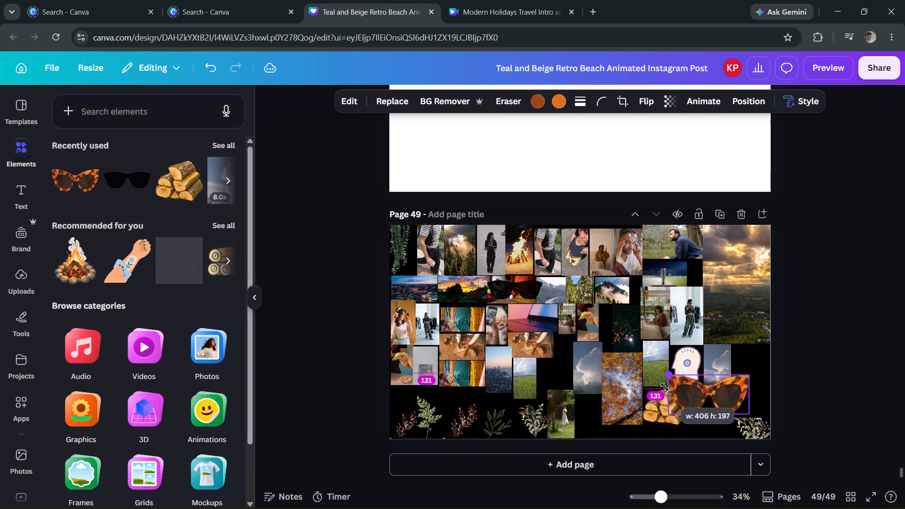
drag(665, 387, 688, 400)
drag(718, 401, 711, 403)
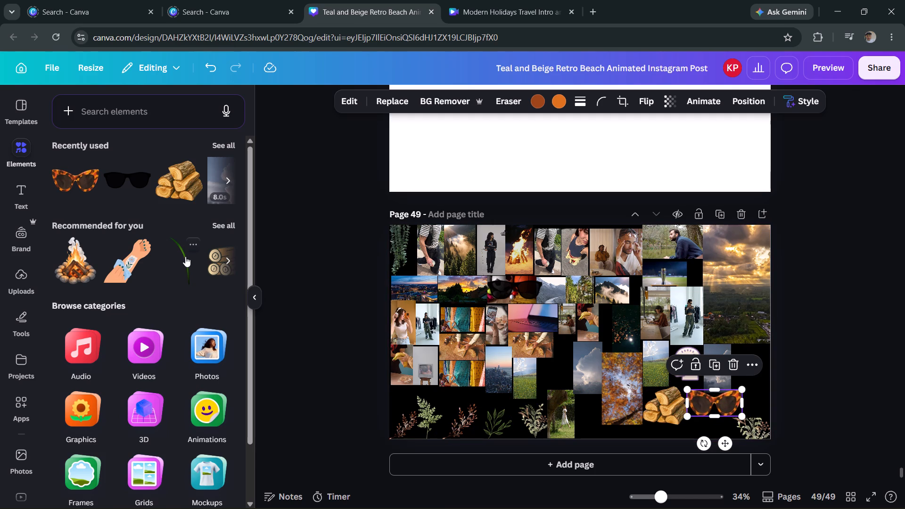
Add the recommended forearm graphic with the blue flower tattoo, shrunk to thumbnail size and placed among the plant sprigs near the page's lower edge.
click(132, 262)
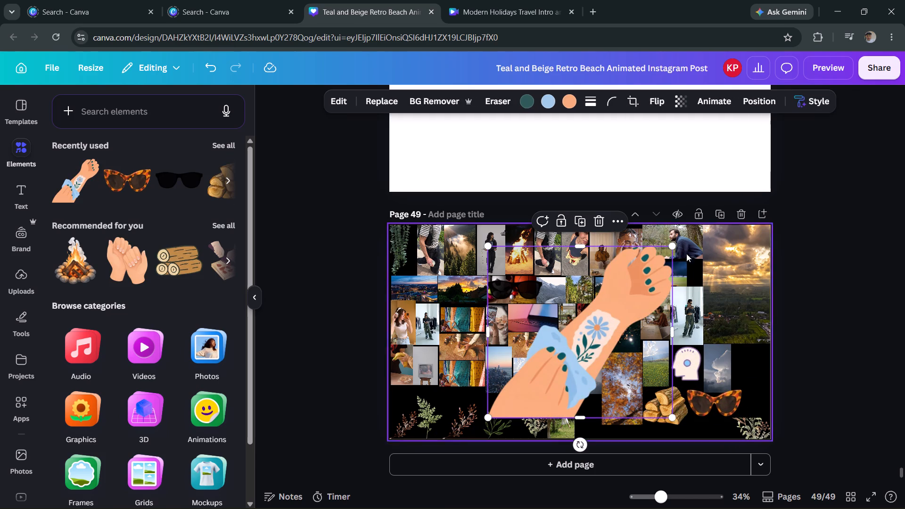
drag(672, 244, 535, 318)
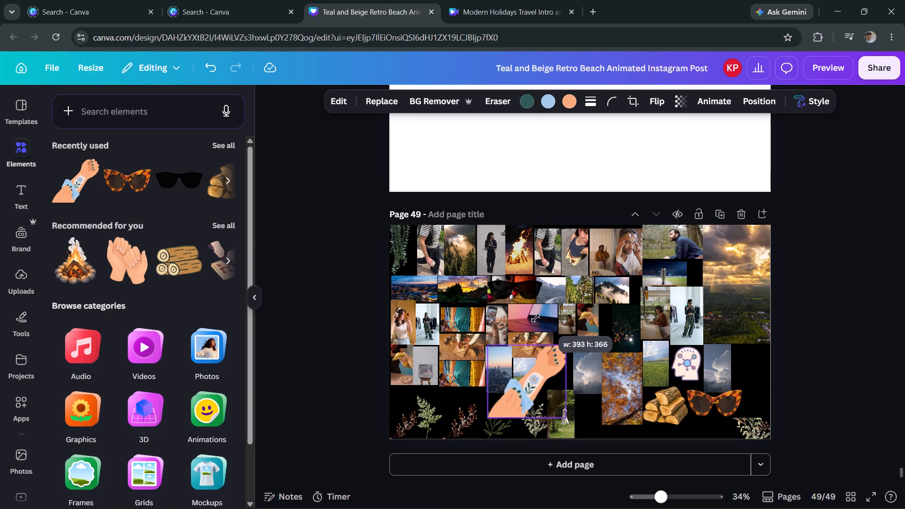
drag(535, 318, 503, 355)
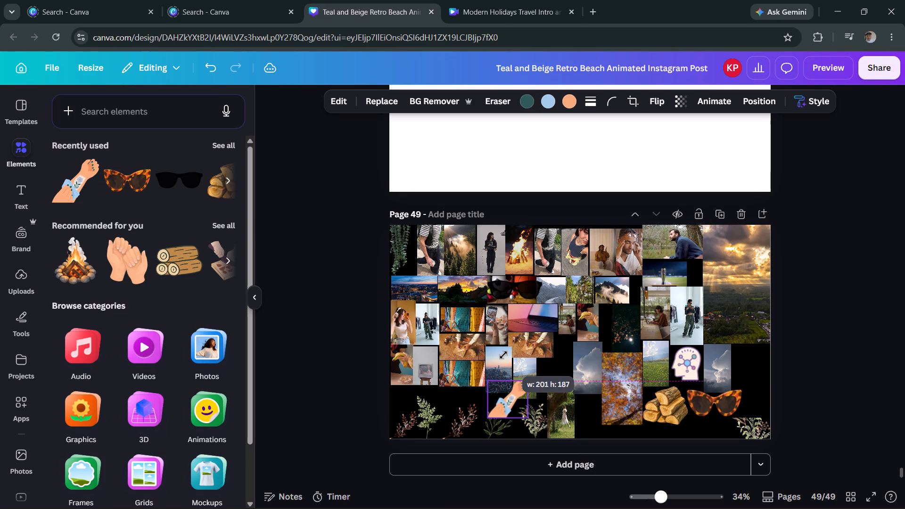
drag(503, 355, 497, 363)
drag(500, 400, 490, 400)
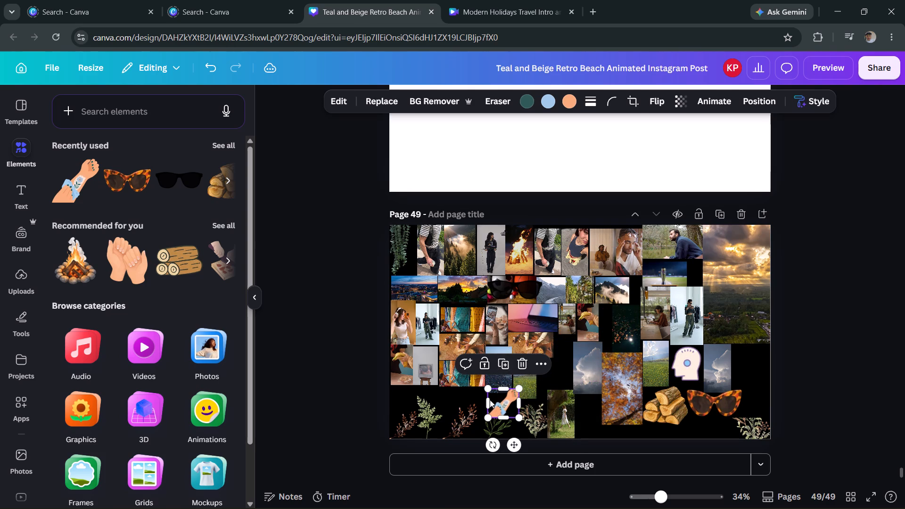
drag(490, 400, 450, 402)
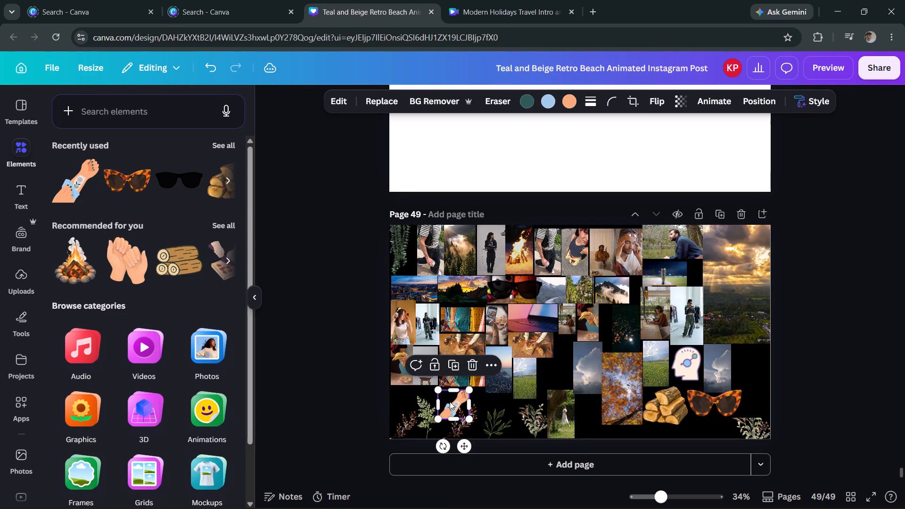
Add a new blank page after page 49.
click(589, 461)
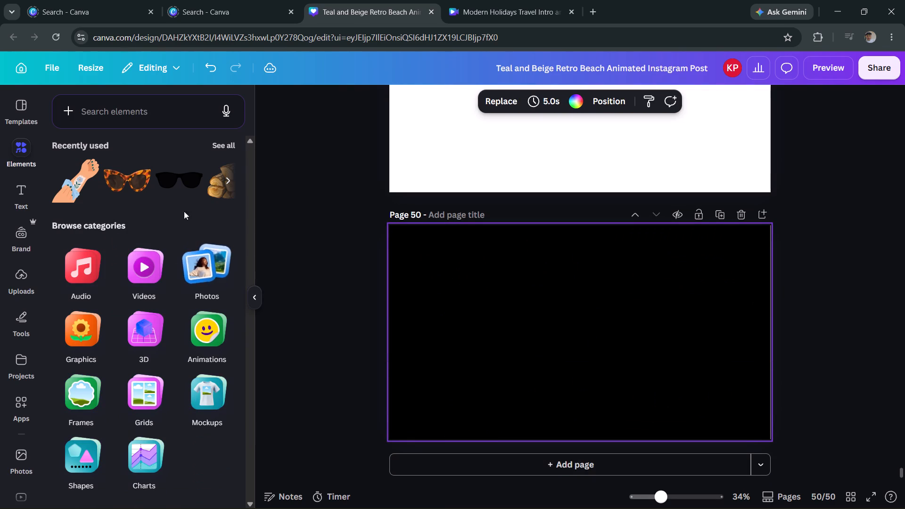
Add the recently used flower-tattoo forearm to page 50, shrunk to a small size in the page's bottom-left corner.
click(229, 176)
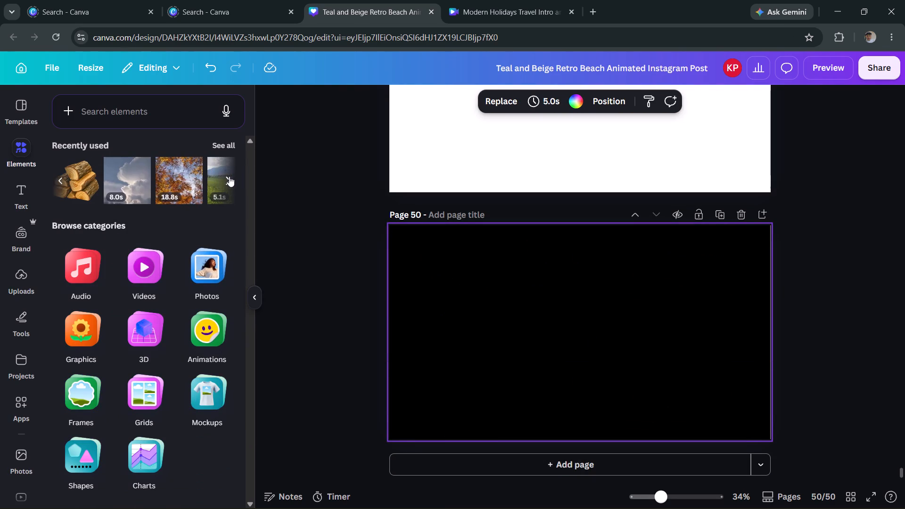
click(59, 174)
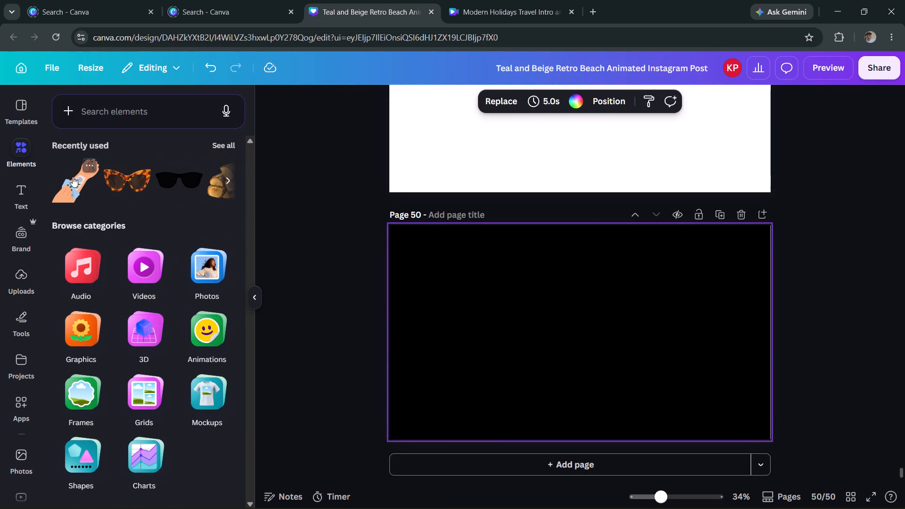
click(75, 178)
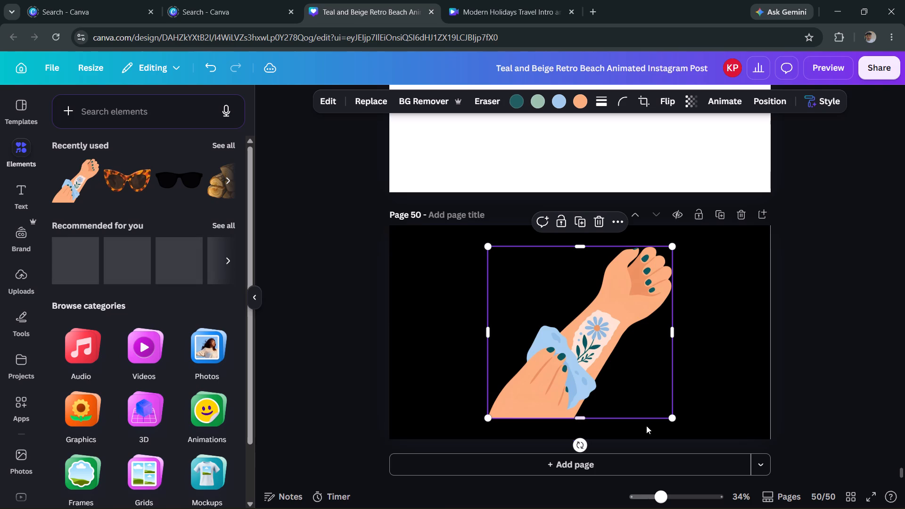
drag(674, 417, 554, 317)
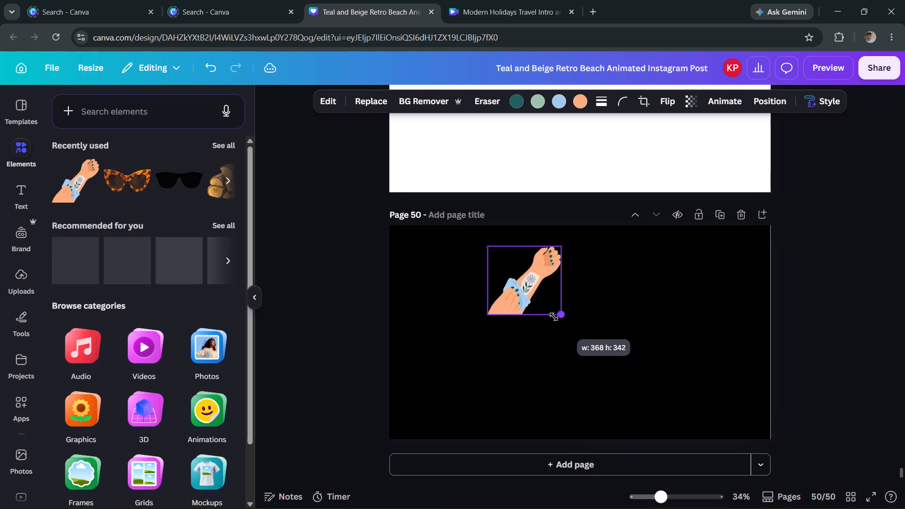
drag(554, 317, 528, 297)
drag(517, 274, 420, 414)
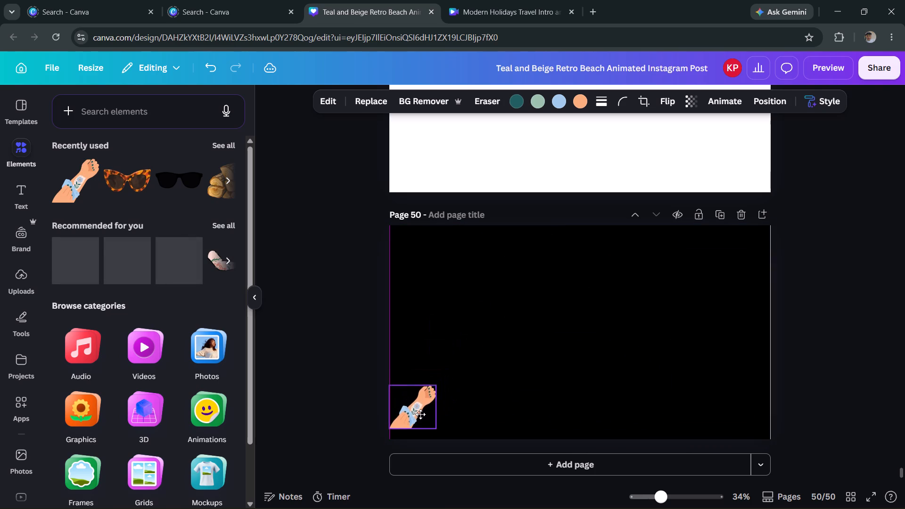
drag(420, 414, 419, 426)
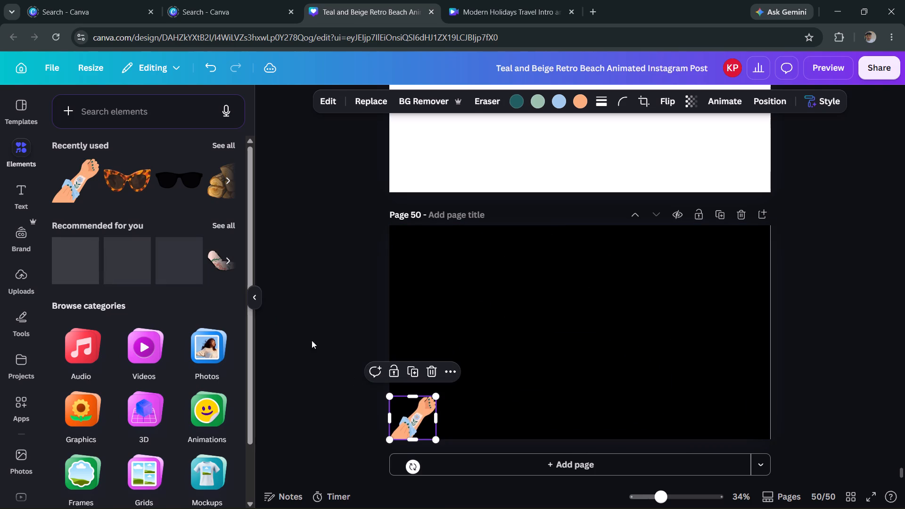
Add the recommended thumbs-up arm with floral tattoos, shrunk and placed beside the forearm along the page's bottom edge.
click(214, 267)
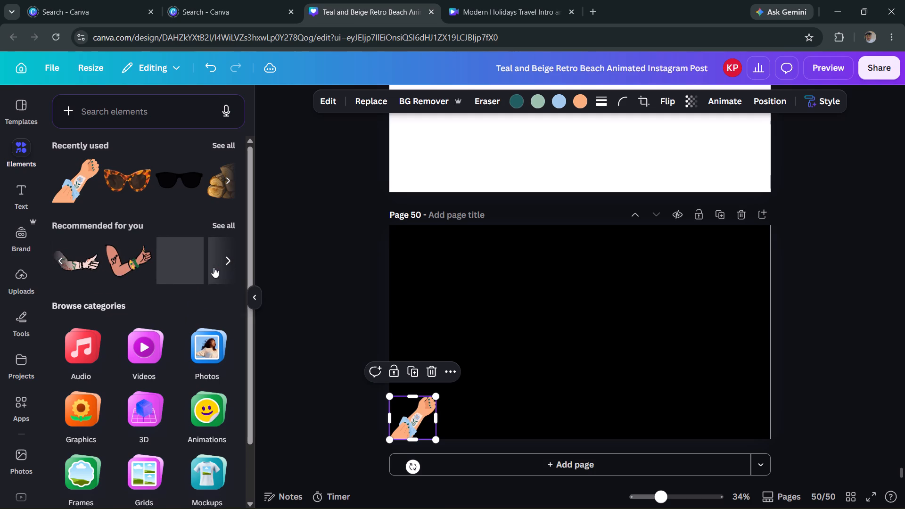
click(85, 264)
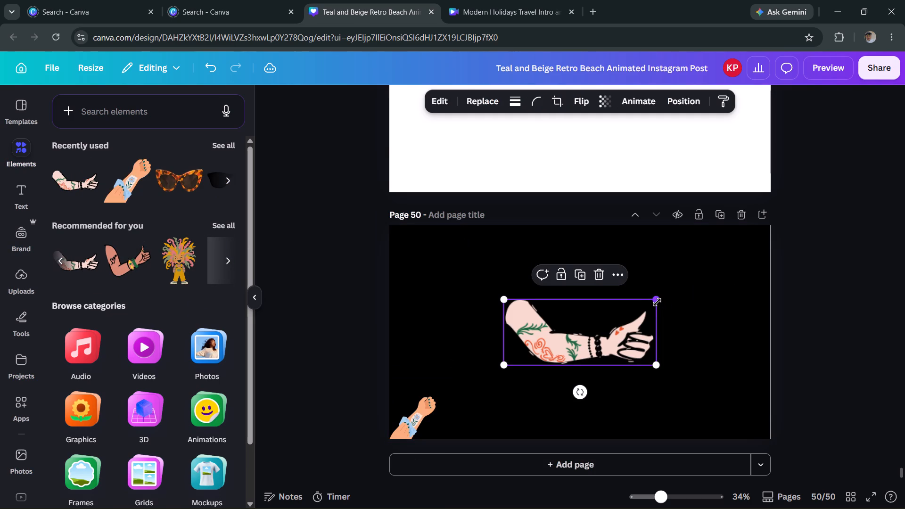
drag(657, 302, 569, 353)
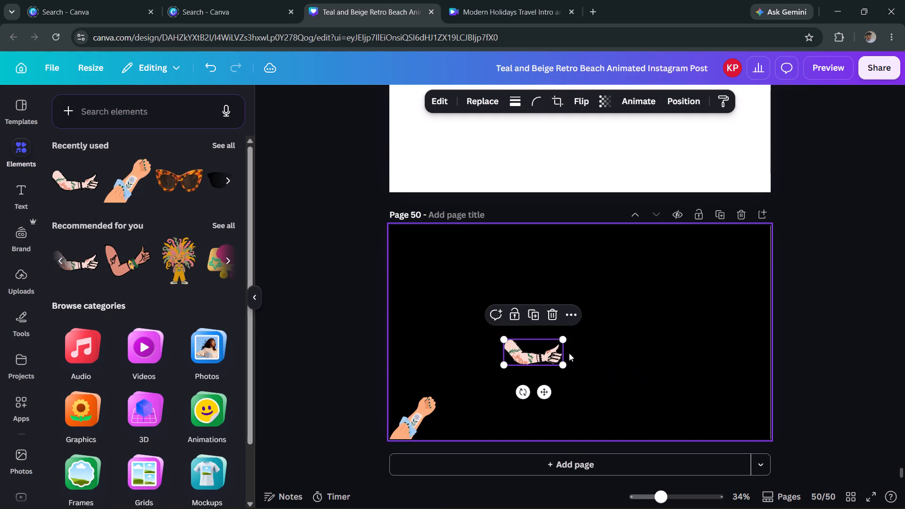
drag(537, 350, 478, 403)
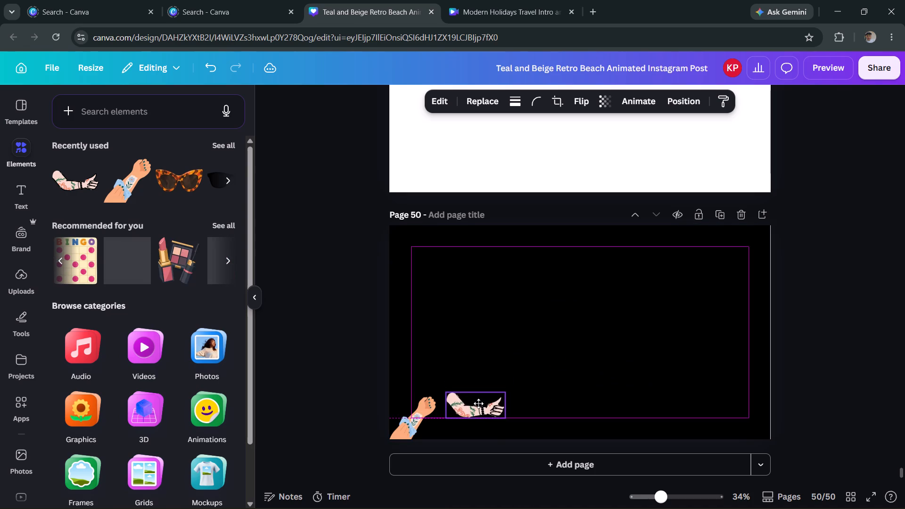
Move the floral-tattooed thumbs-up arm on page 50 down to the page's bottom edge, adjoining the forearm.
drag(478, 403, 467, 422)
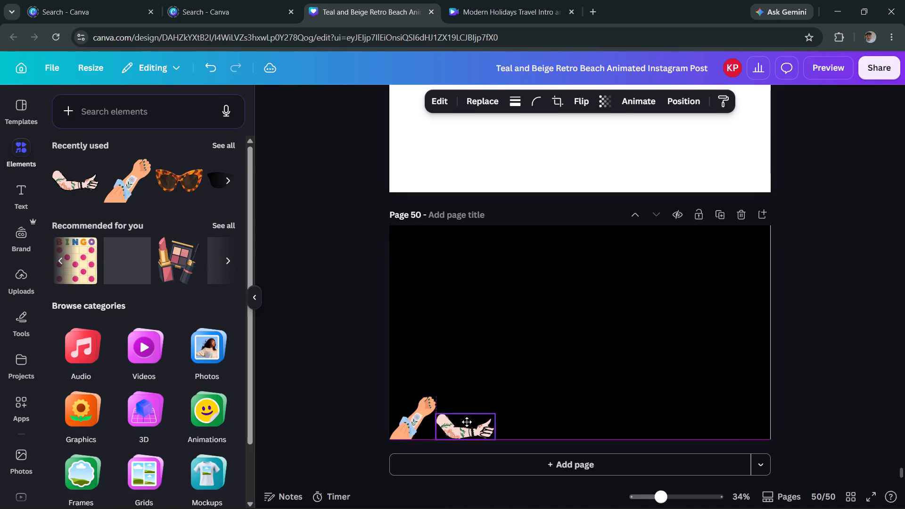
Add the recommended lipstick, palette and mascara graphic, shrunk to about 222 by 246, above the forearm against the page's left edge.
click(185, 266)
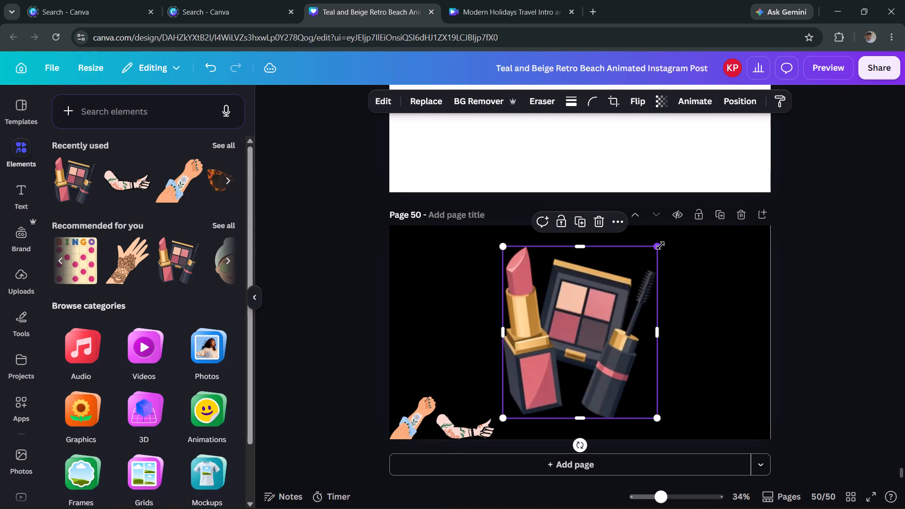
drag(660, 246, 557, 374)
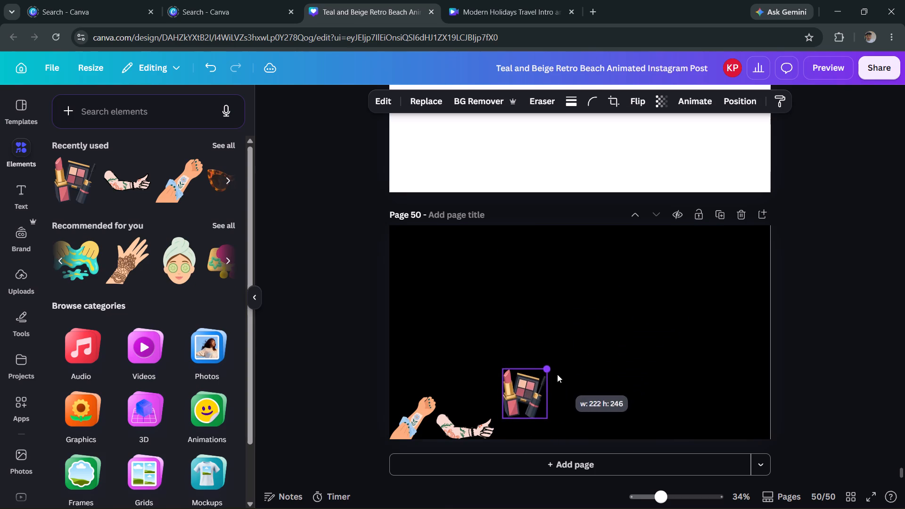
drag(524, 394, 411, 375)
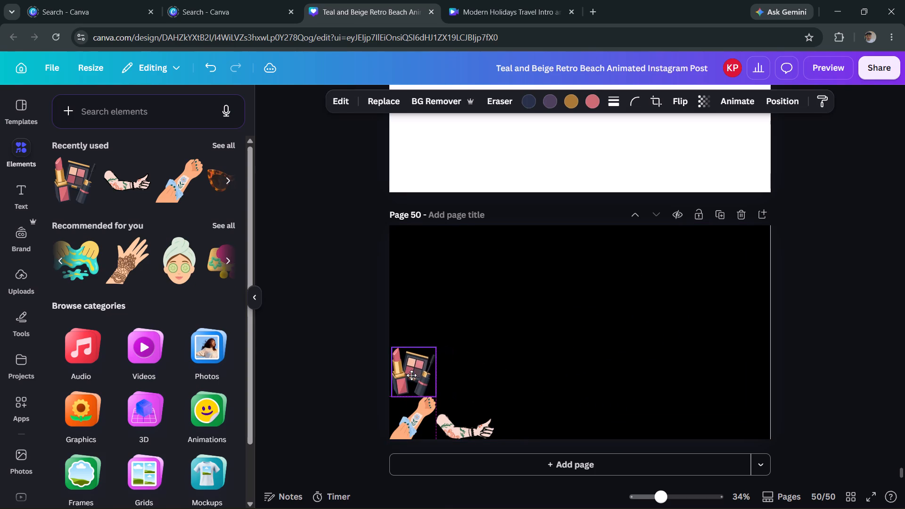
drag(411, 375, 410, 374)
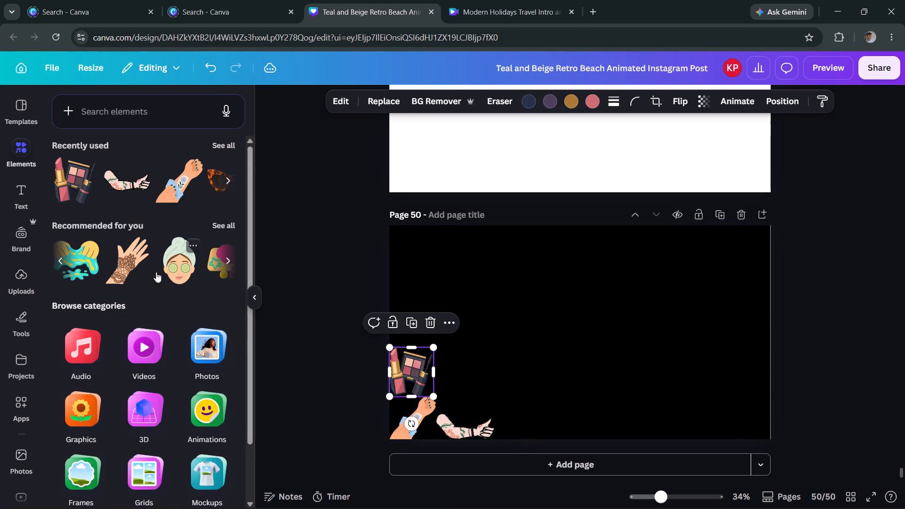
Add the recommended henna-patterned hand, shrunk to thumbnail size and placed beside the makeup graphic above the thumbs-up arm.
click(128, 269)
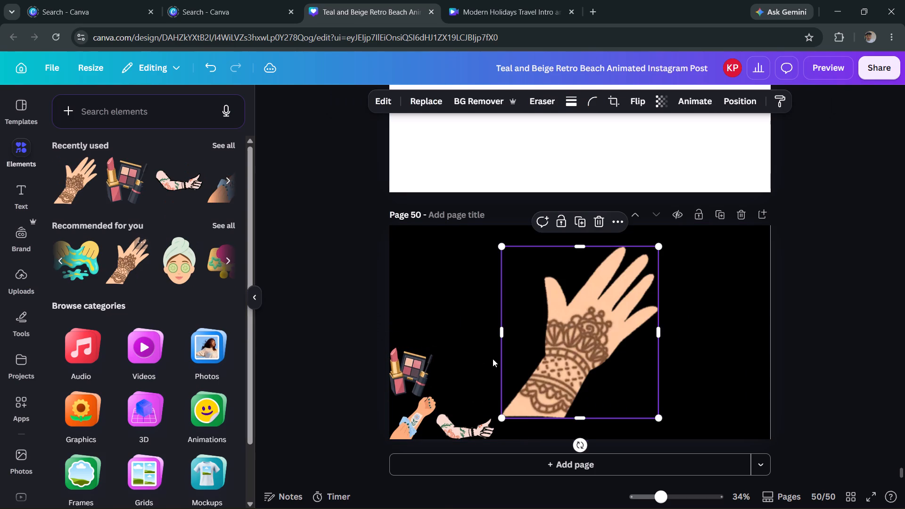
drag(662, 244, 551, 376)
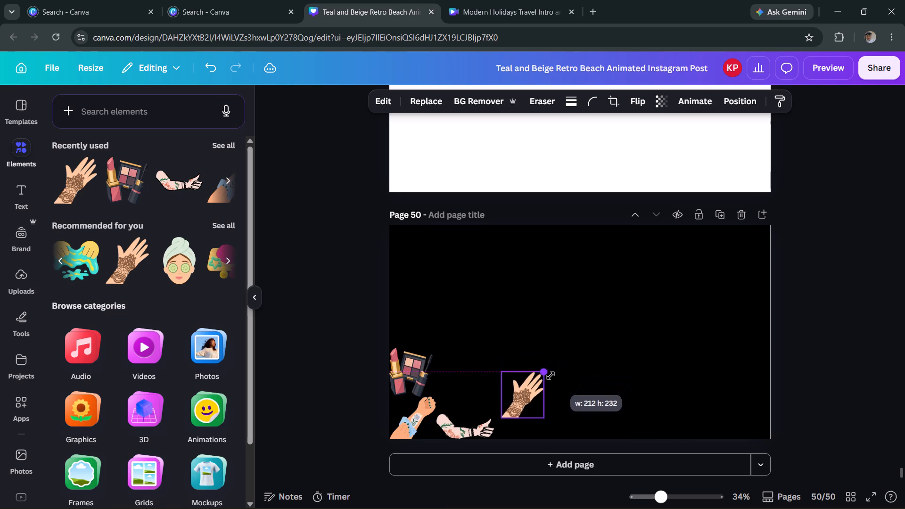
drag(551, 376, 549, 377)
drag(529, 391, 492, 383)
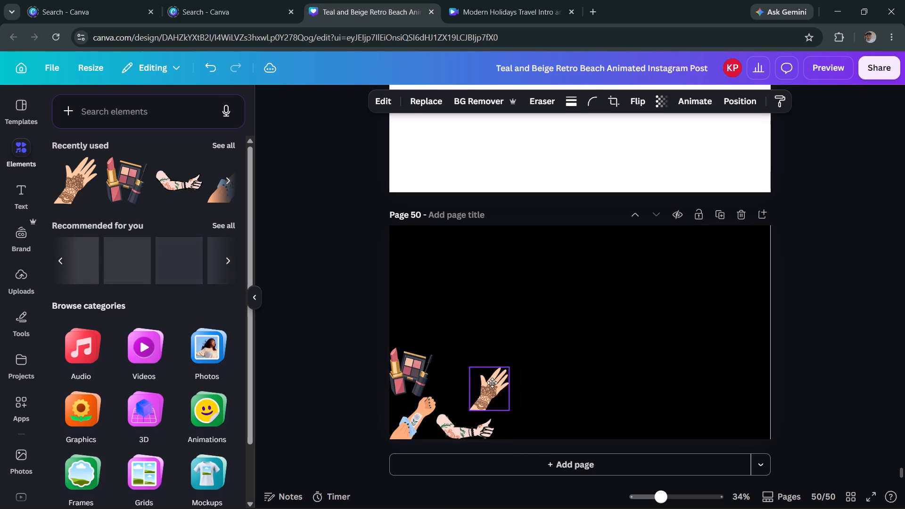
drag(492, 383, 463, 371)
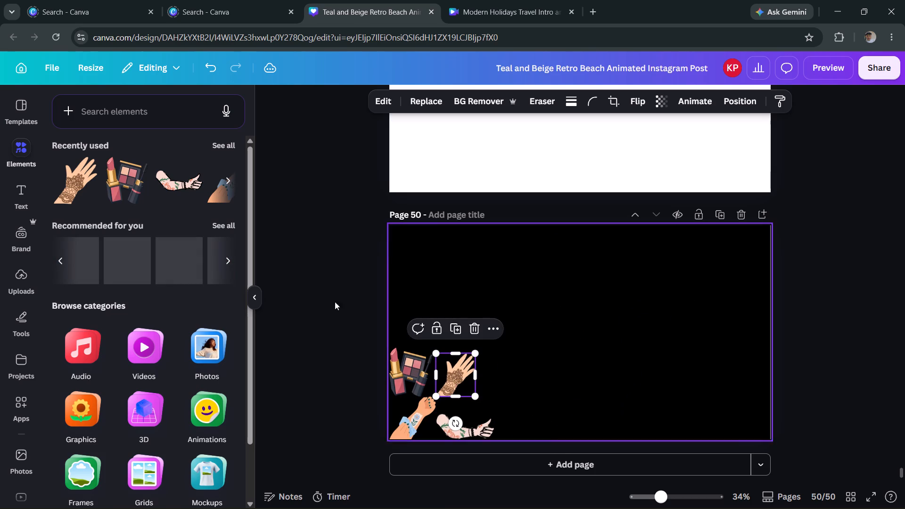
Add another copy of the recently used blue-flower-tattoo forearm to page 50 and shrink it slightly.
click(211, 192)
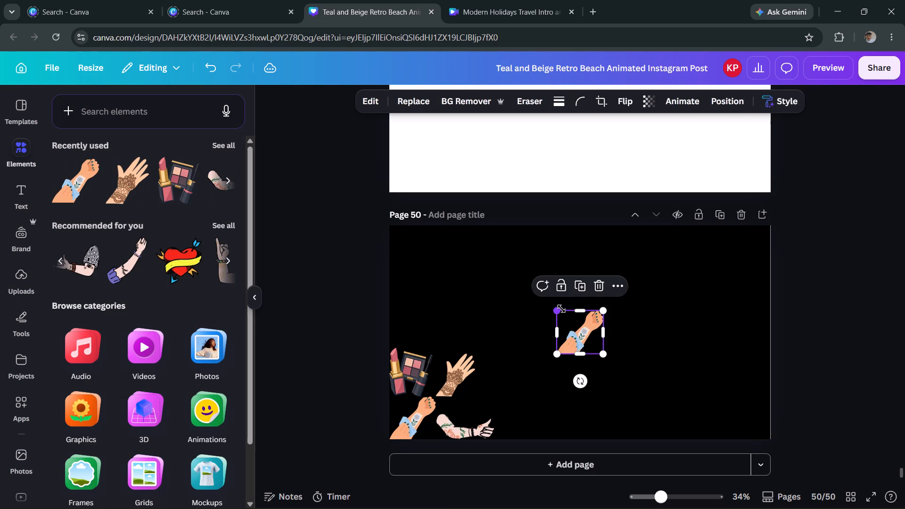
drag(561, 310, 572, 315)
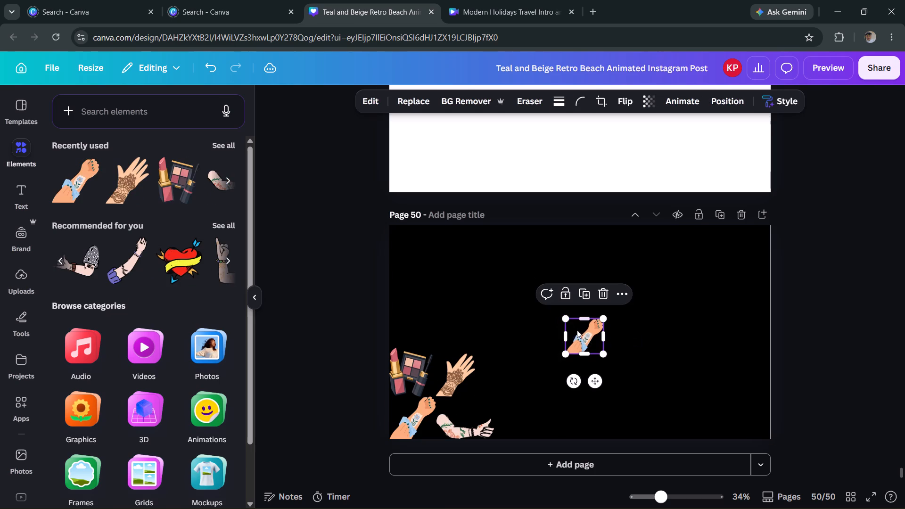
Move the small second copy of the flower-tattoo forearm to just above the thumbs-up arm.
drag(580, 336, 478, 400)
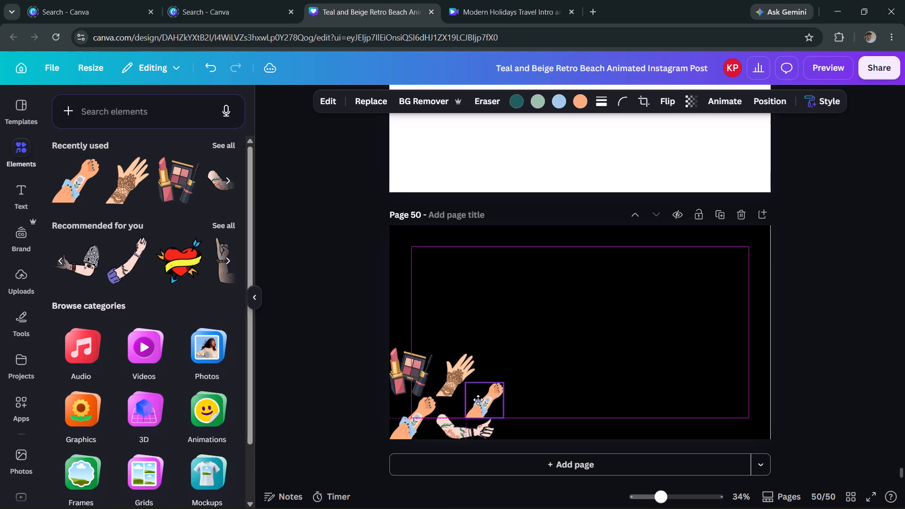
drag(478, 400, 475, 400)
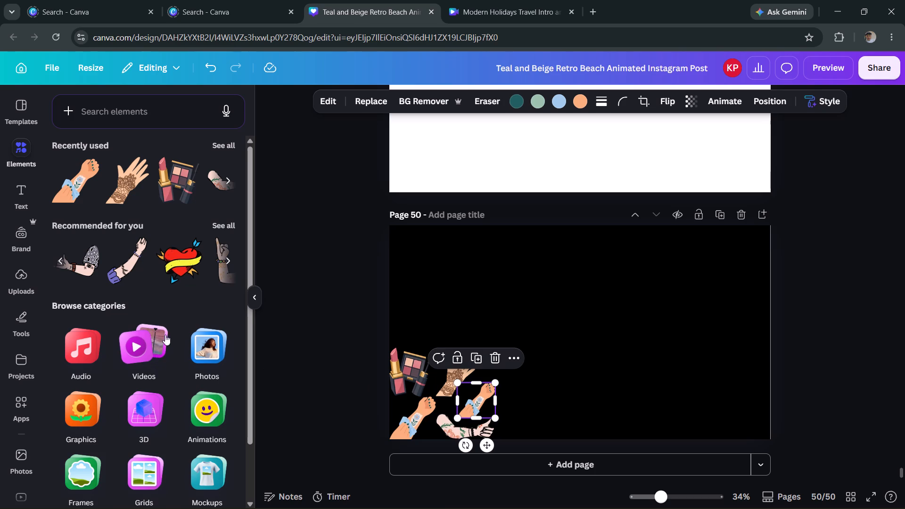
Add the recommended red heart graphic with the yellow ribbon, shrunk and placed on the page's bottom edge beside the thumbs-up arm.
click(183, 266)
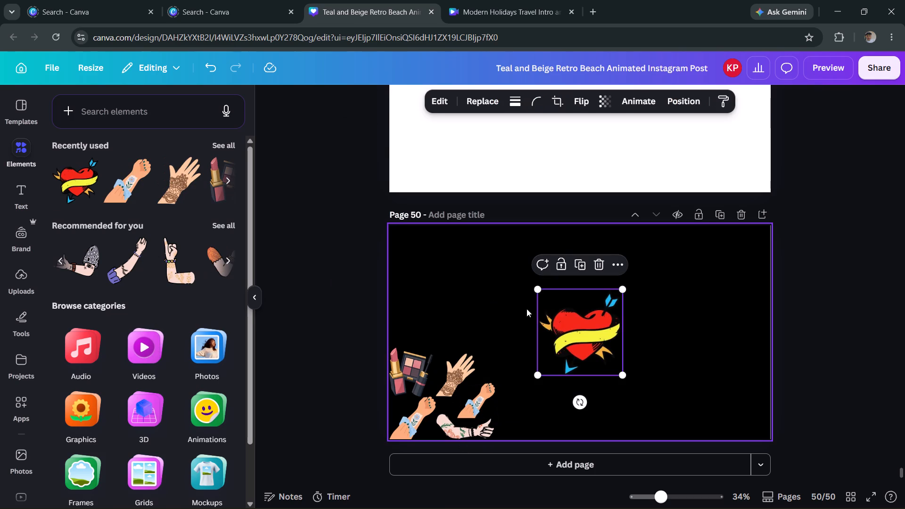
drag(536, 289, 572, 307)
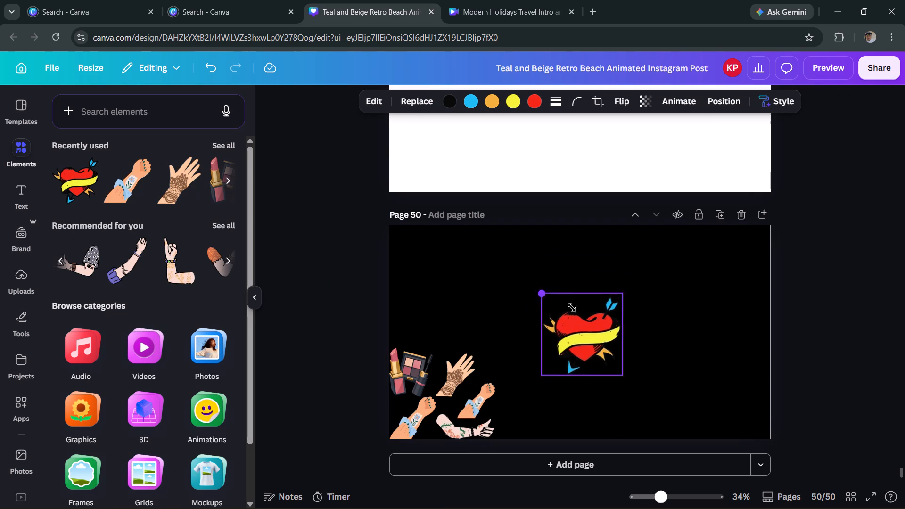
drag(572, 307, 593, 328)
drag(602, 353, 526, 402)
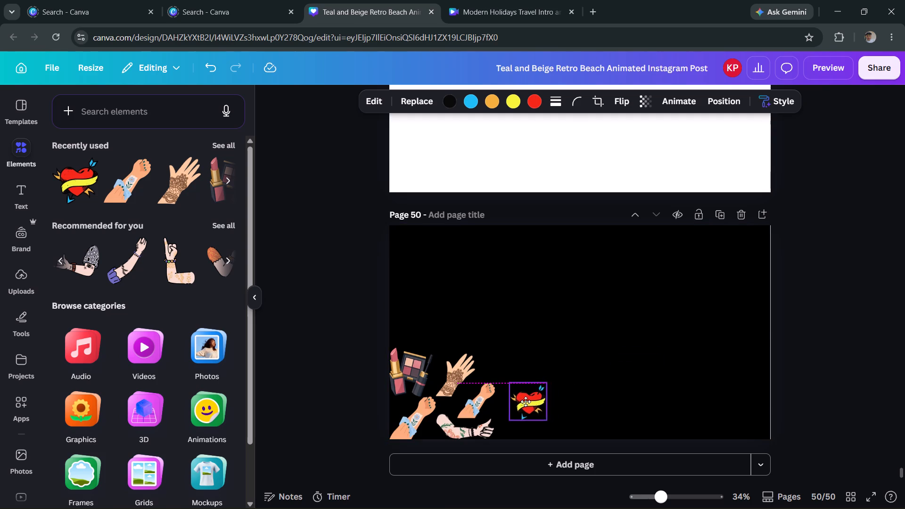
drag(526, 402, 520, 409)
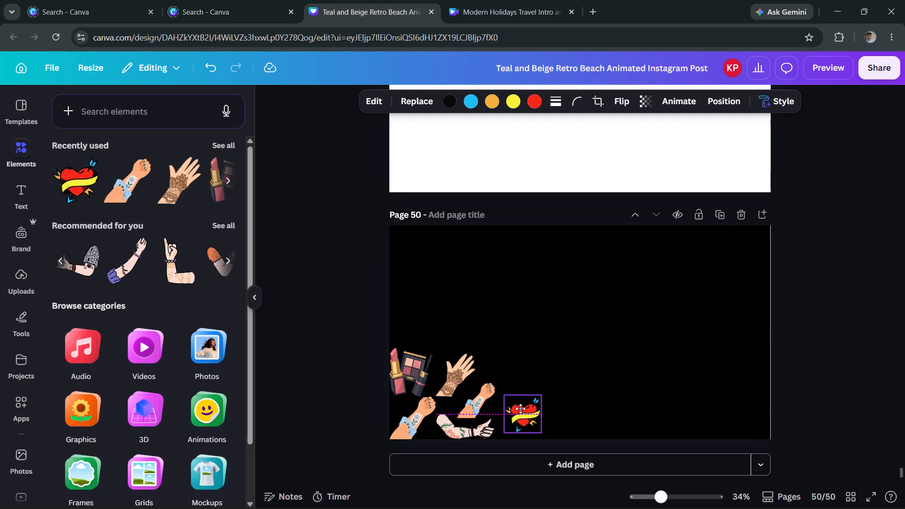
drag(520, 409, 514, 417)
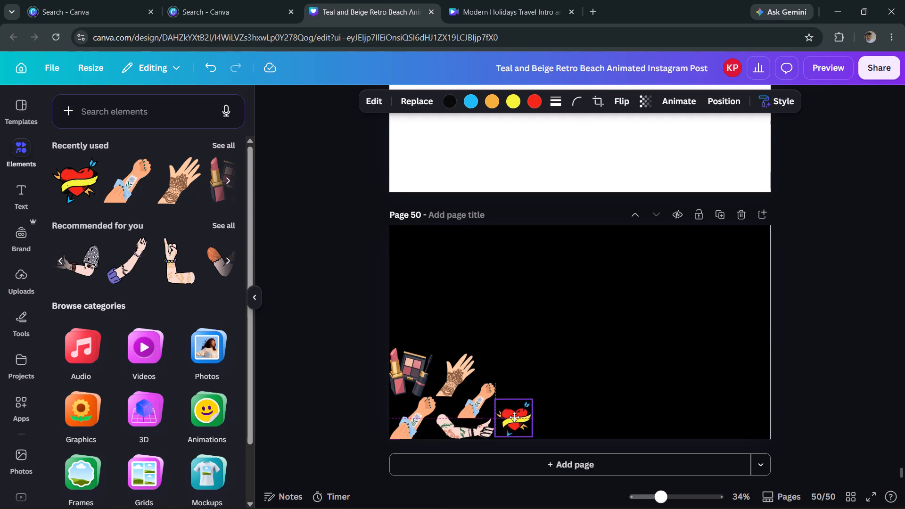
drag(514, 417, 516, 418)
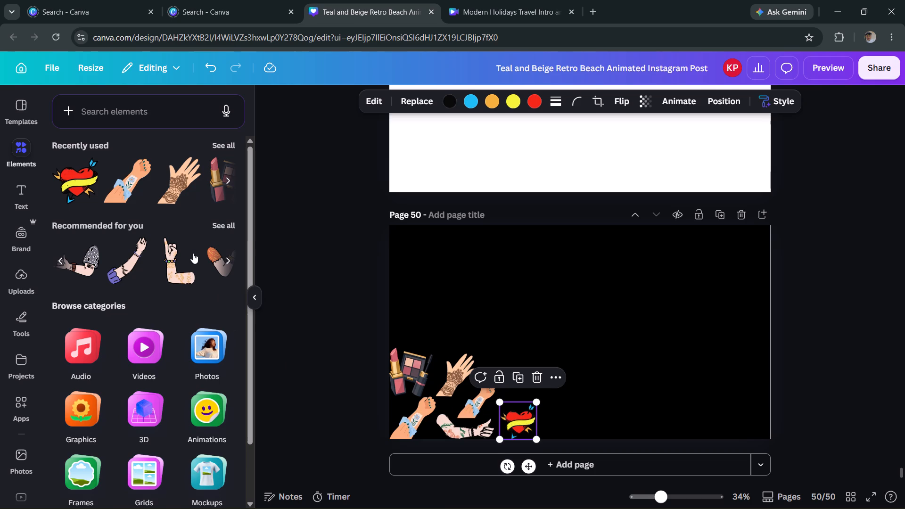
Add the recommended arm graphic with the raised pointing finger, shrunk and placed above the makeup set near the page's left edge.
click(178, 256)
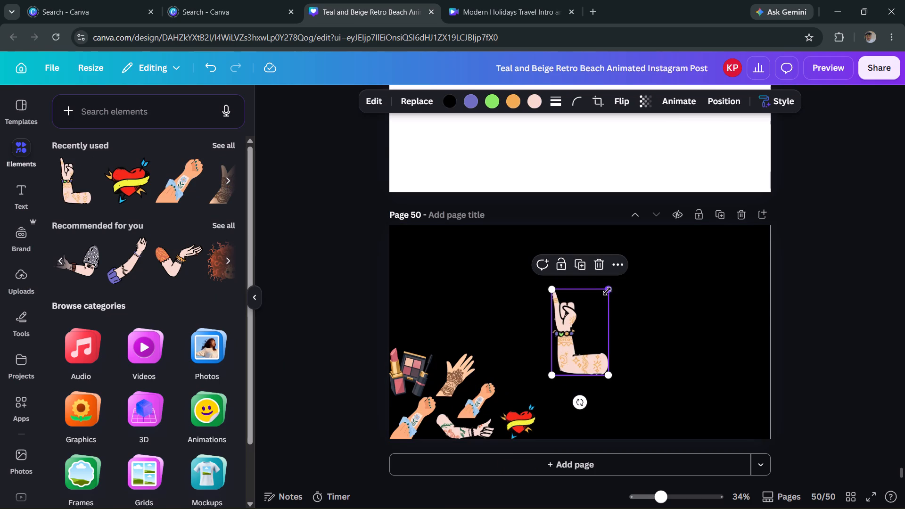
drag(608, 291, 582, 322)
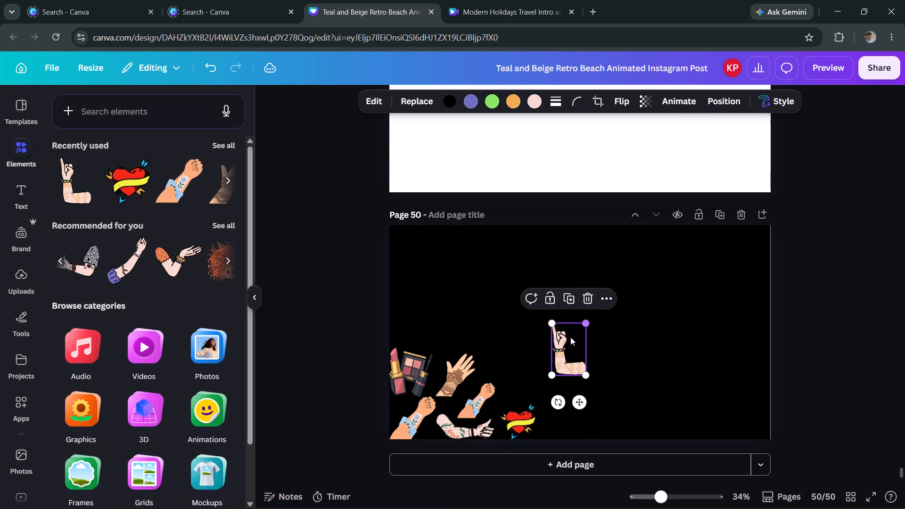
drag(565, 345, 403, 309)
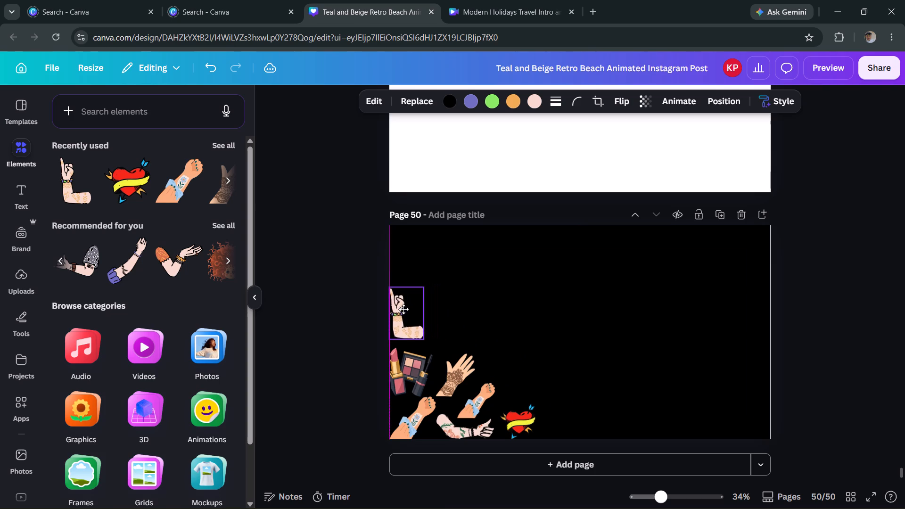
drag(403, 309, 405, 314)
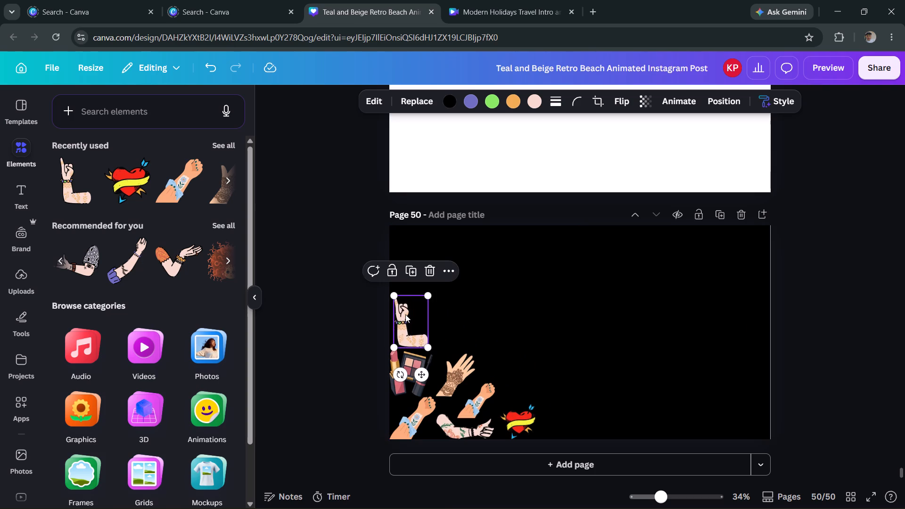
Add the recommended curly red-haired head graphic, shrunk to about 194 wide by 177 high and placed above the henna hand.
click(209, 265)
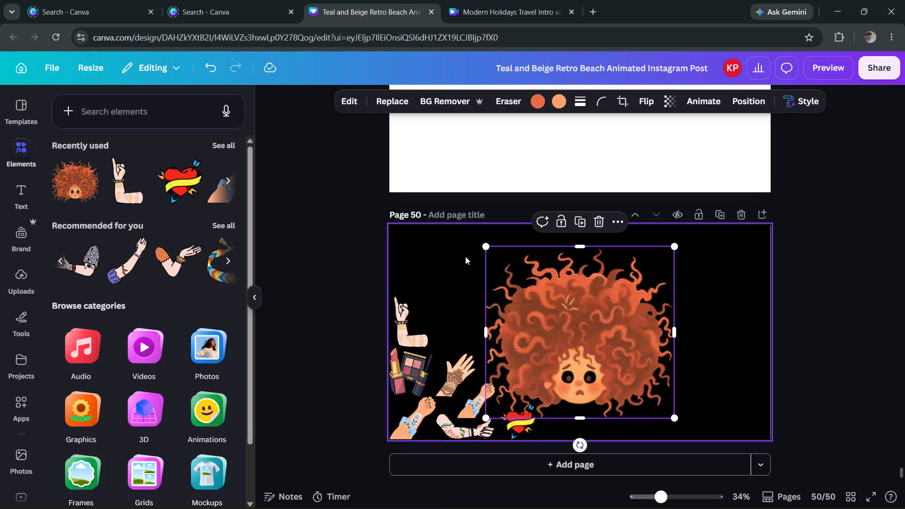
drag(487, 247, 574, 306)
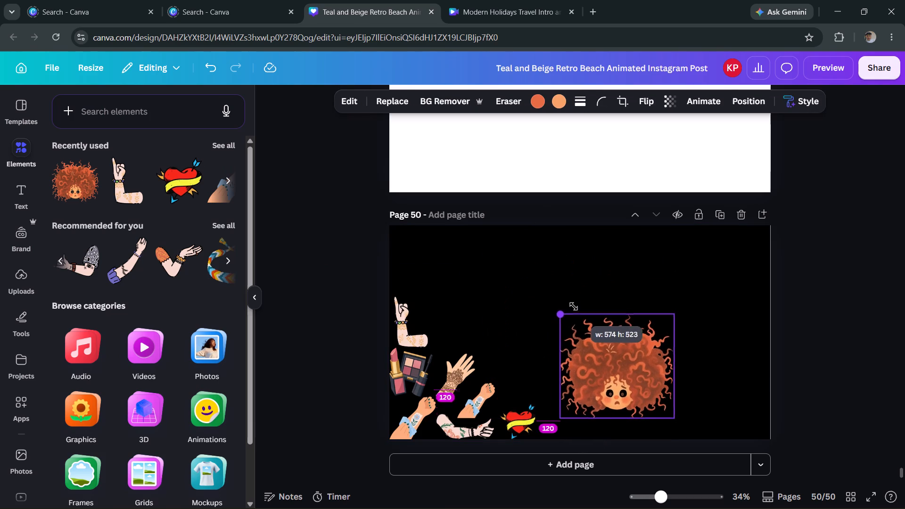
drag(574, 306, 647, 370)
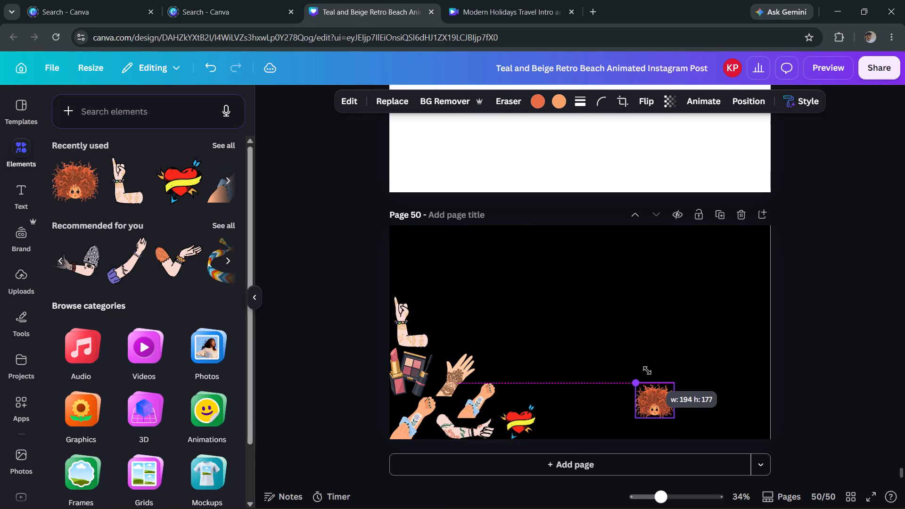
drag(656, 411, 456, 336)
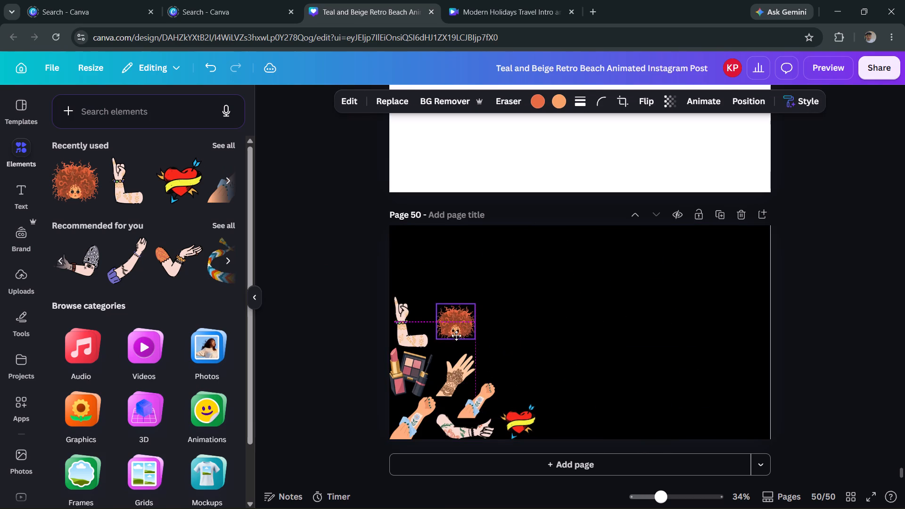
drag(456, 336, 454, 337)
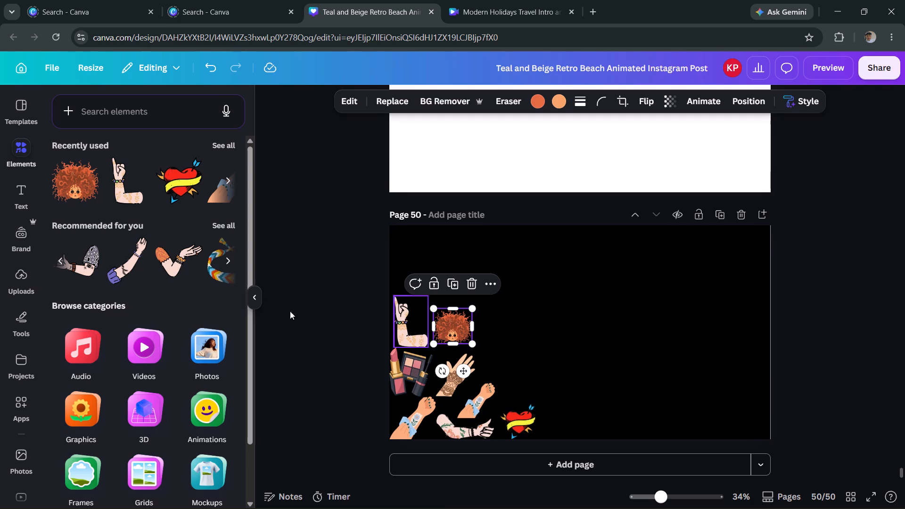
Add the recommended tattoo artist with green chair graphic, shrunk and placed beside the red heart on the page's bottom edge.
click(205, 263)
click(211, 265)
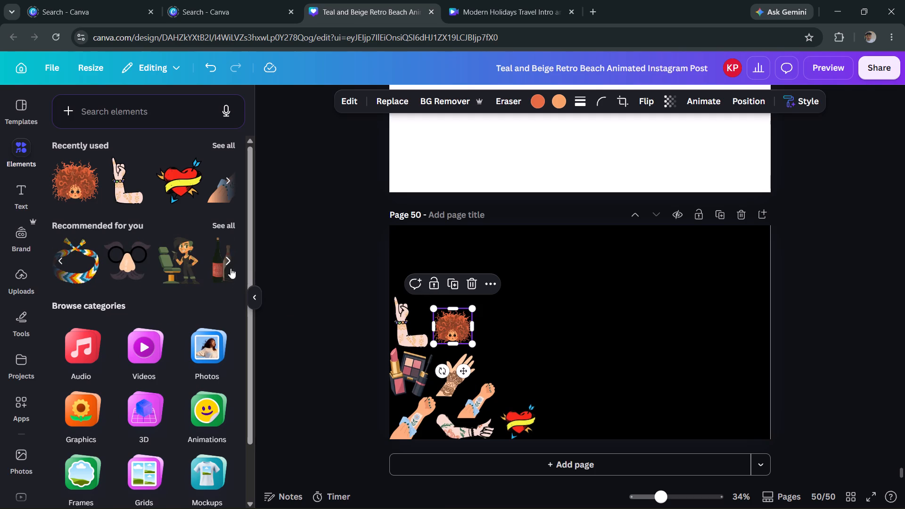
click(174, 262)
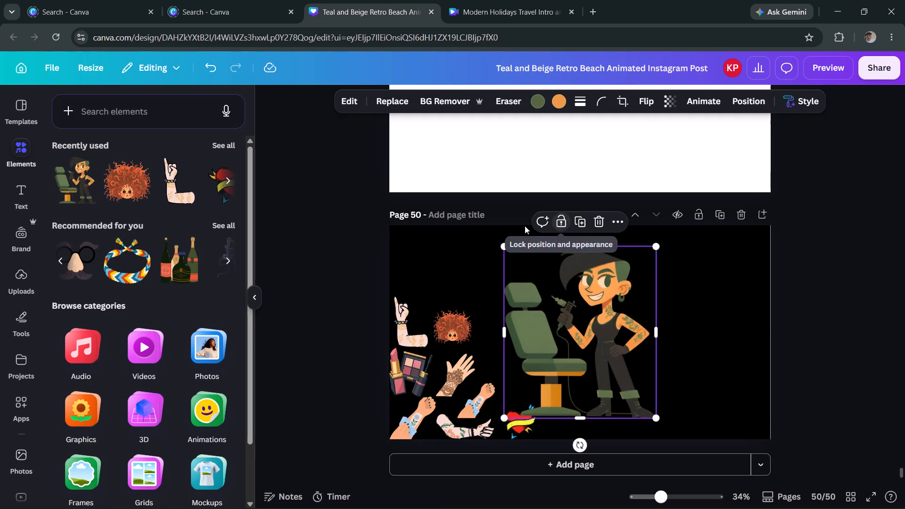
drag(504, 243, 590, 312)
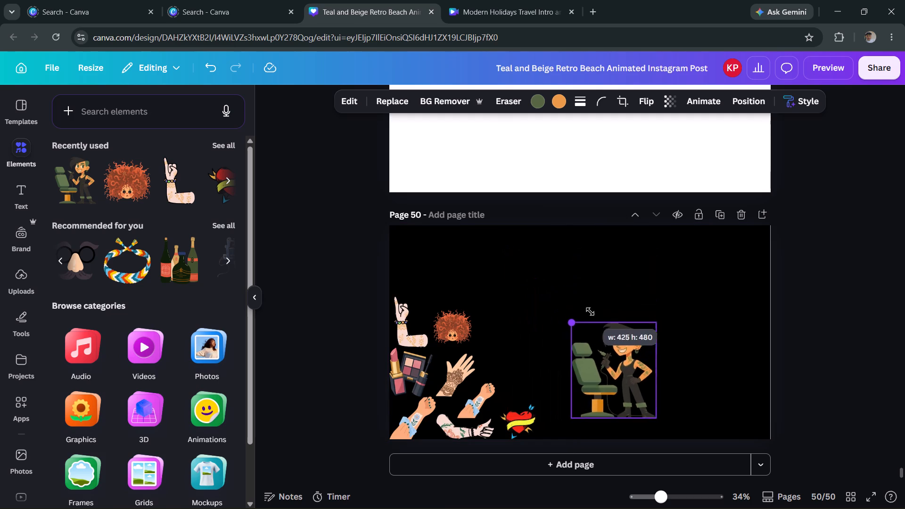
drag(590, 312, 633, 366)
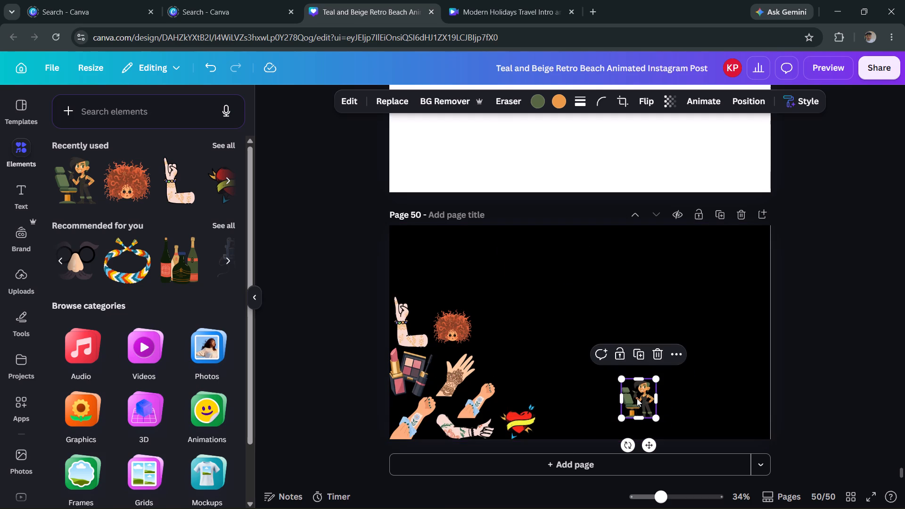
drag(637, 398, 554, 419)
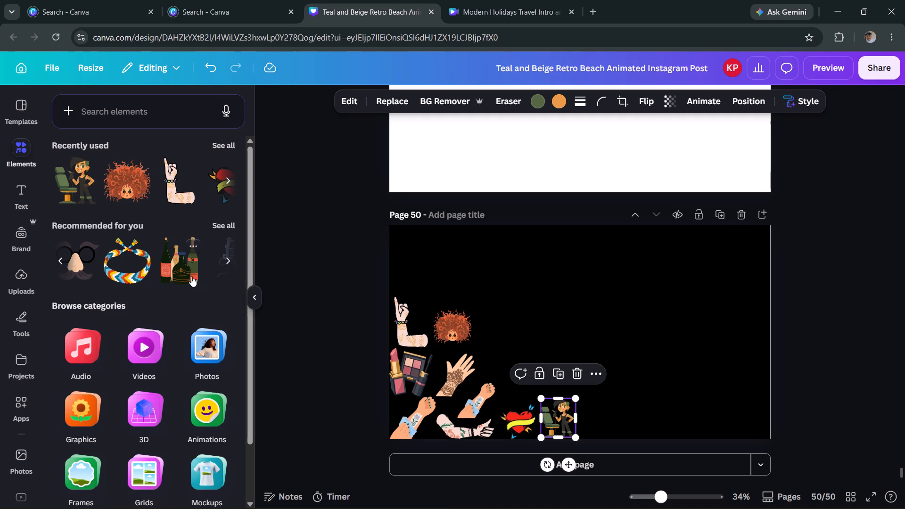
Add the recommended group of wine and champagne bottles, shrunk and placed just above the red heart.
click(165, 257)
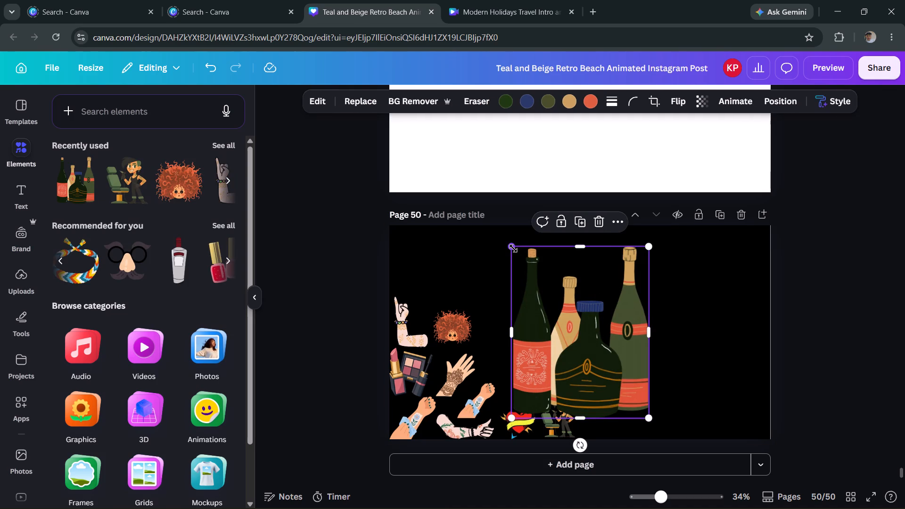
drag(513, 248, 617, 367)
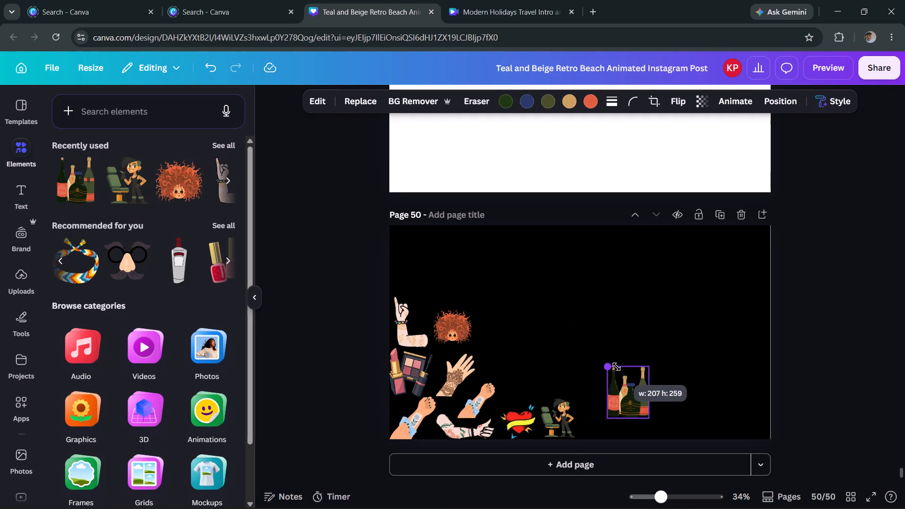
drag(617, 367, 617, 369)
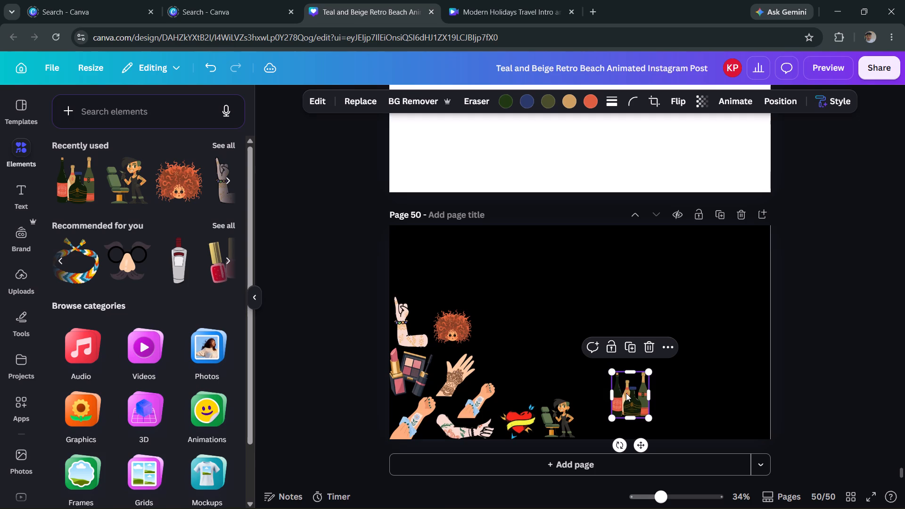
drag(633, 404, 630, 404)
drag(630, 404, 523, 376)
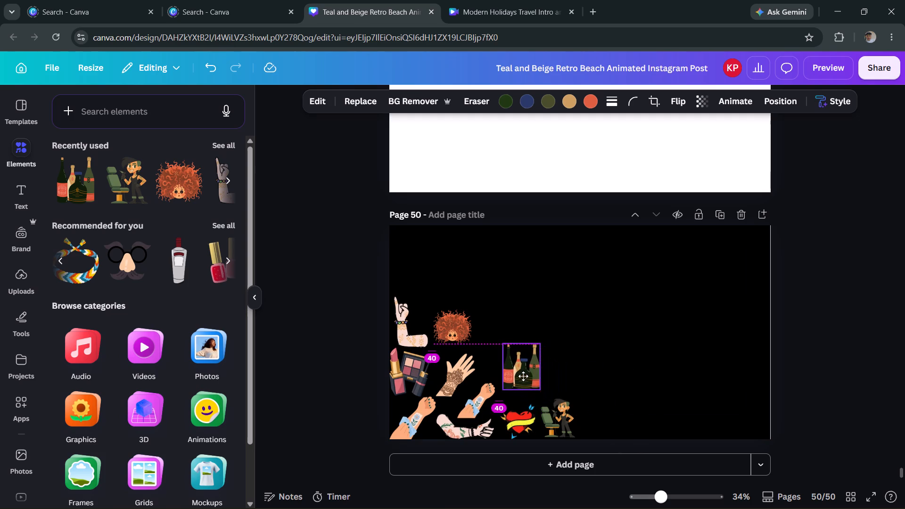
drag(523, 376, 527, 390)
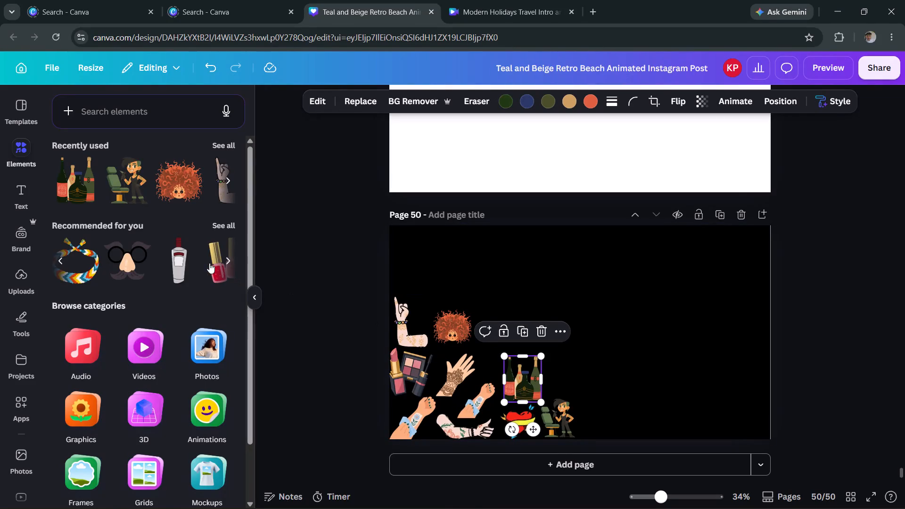
Add the recommended clear bottle with the dark red cap, slightly shrunk and placed in the page's bottom-right corner.
click(173, 258)
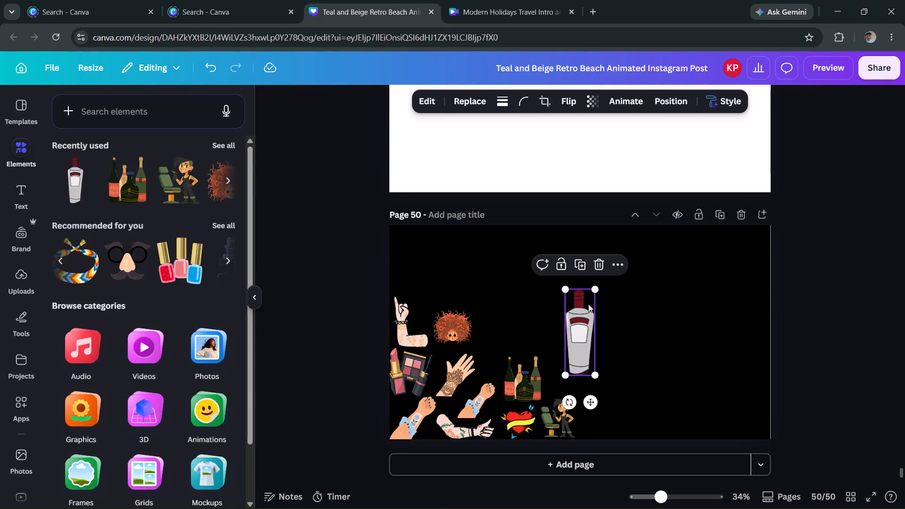
drag(584, 305, 757, 367)
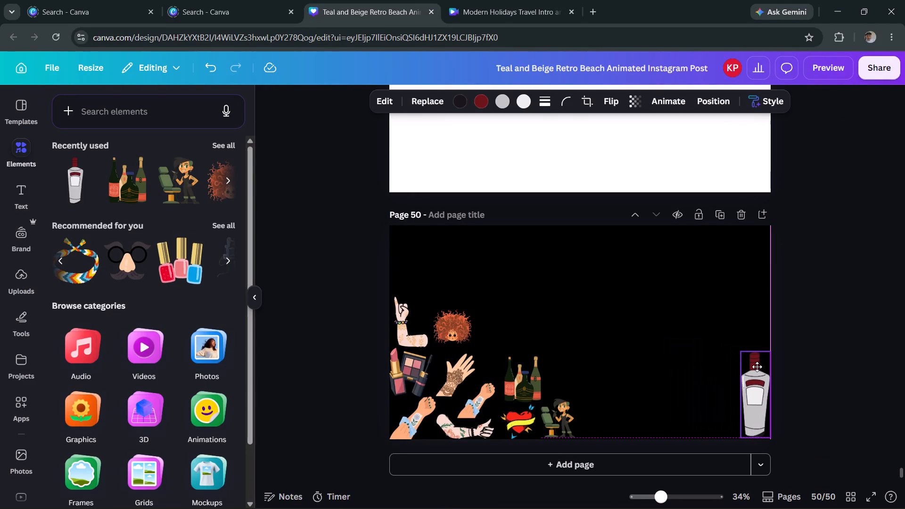
drag(757, 367, 756, 368)
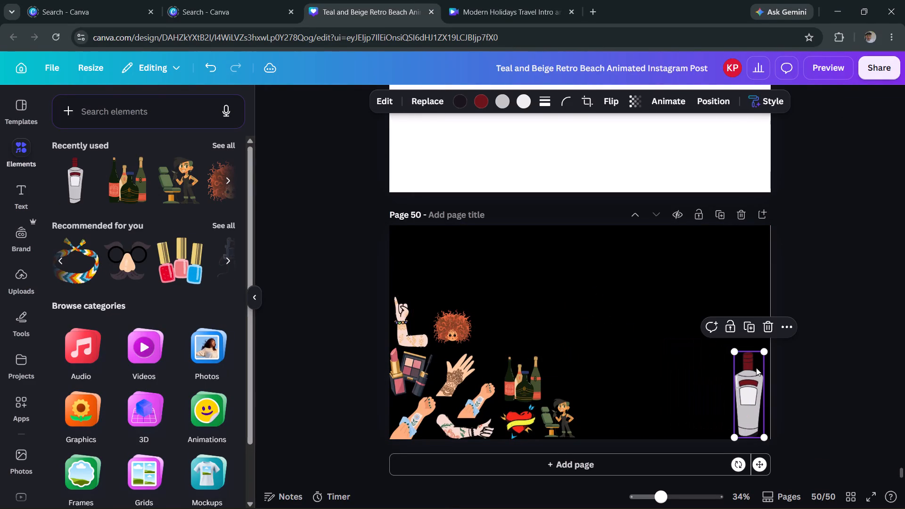
drag(756, 368, 761, 368)
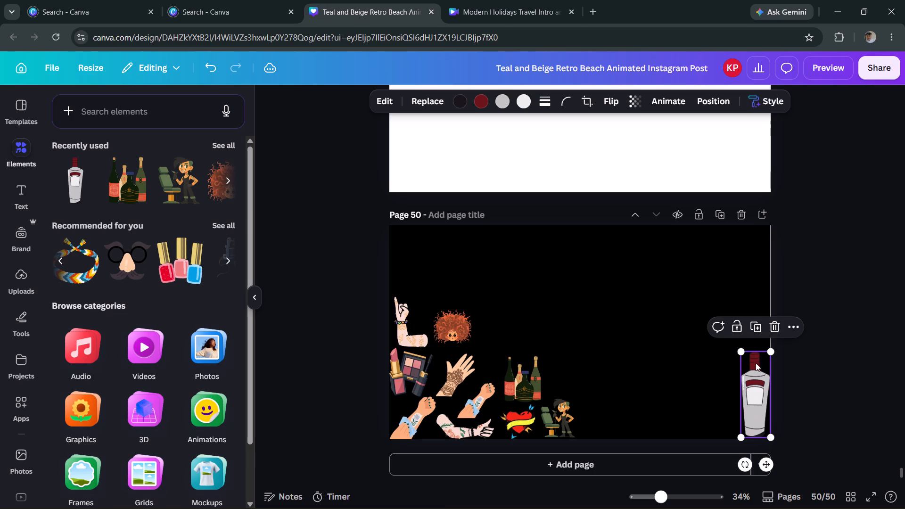
drag(742, 352, 750, 367)
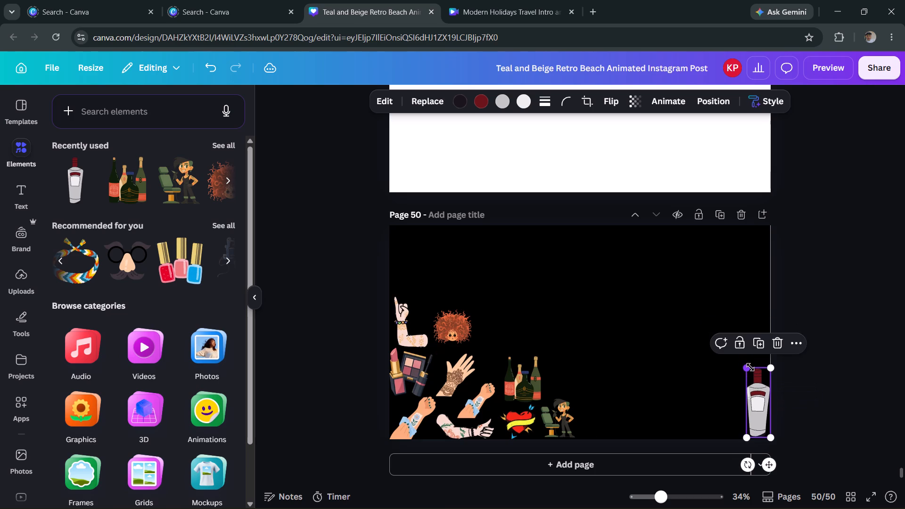
click(552, 309)
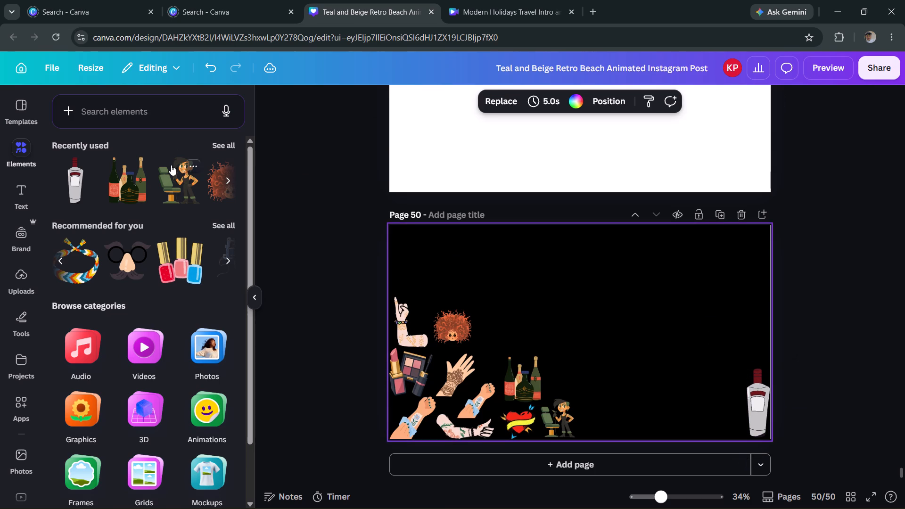
Add the recommended three nail polish bottles, shrunk and placed beside the tattoo artist on the page's bottom edge.
click(173, 263)
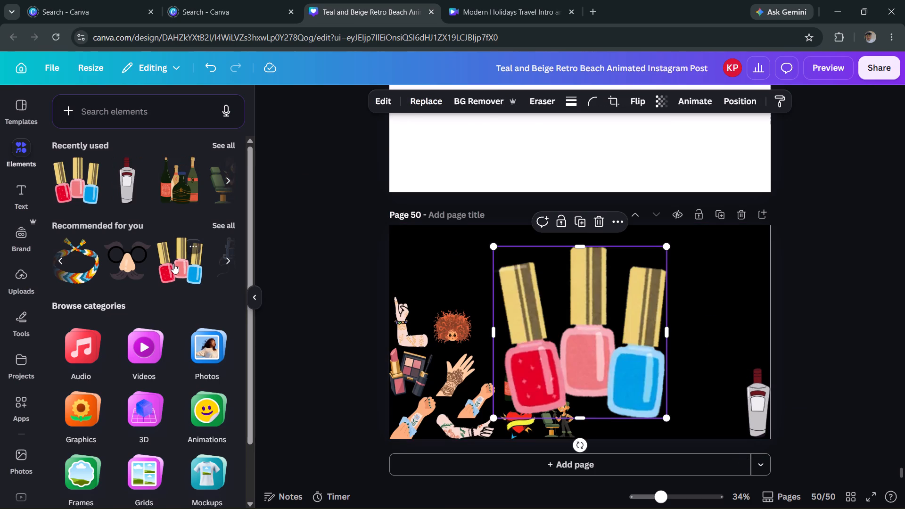
drag(496, 246, 628, 377)
drag(643, 401, 596, 420)
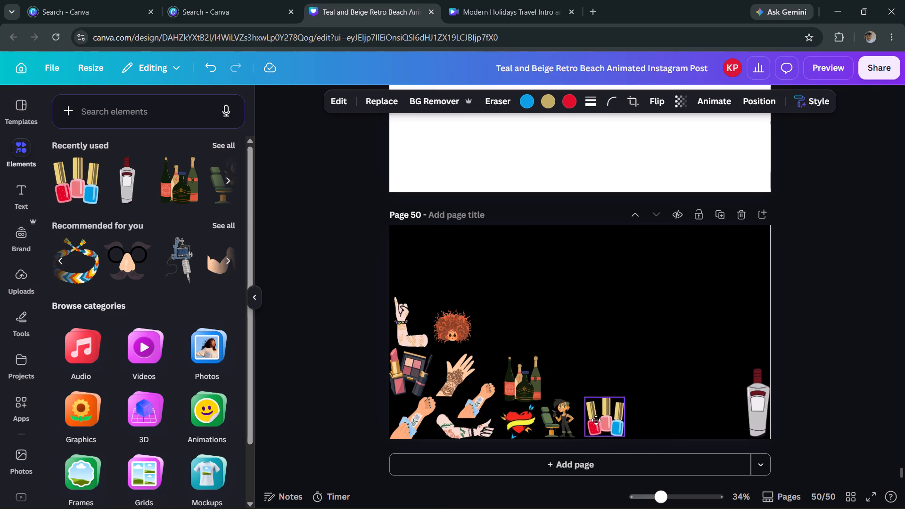
drag(596, 420, 592, 424)
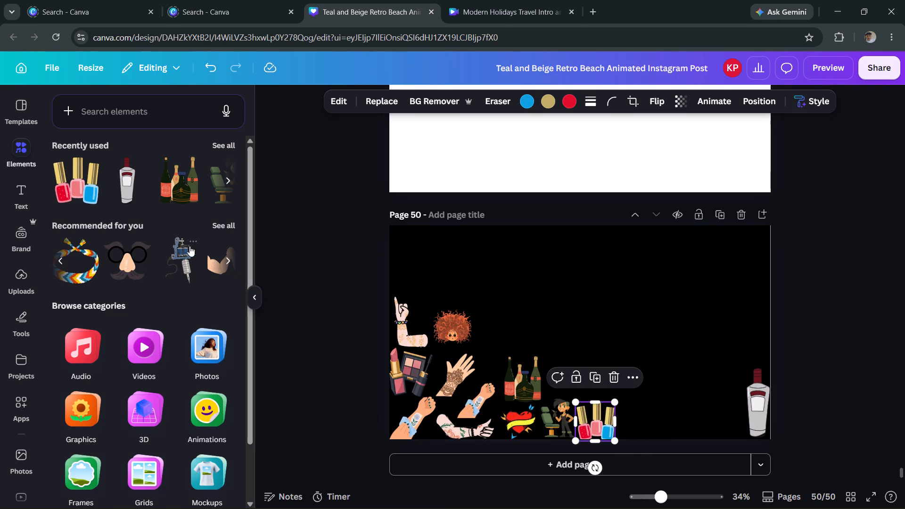
Add the recommended blue tattoo machine graphic, shrunk and placed beside the red-capped bottle near the page's bottom-right corner.
click(181, 254)
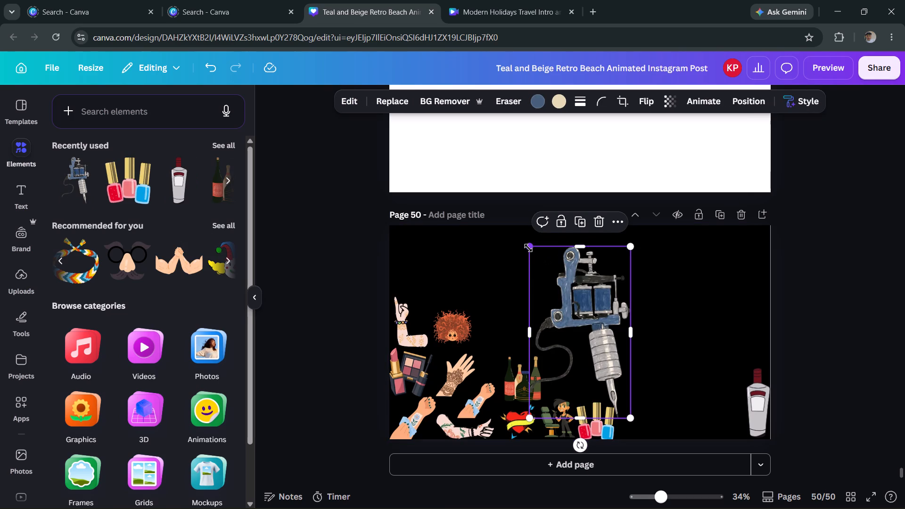
drag(528, 248, 594, 325)
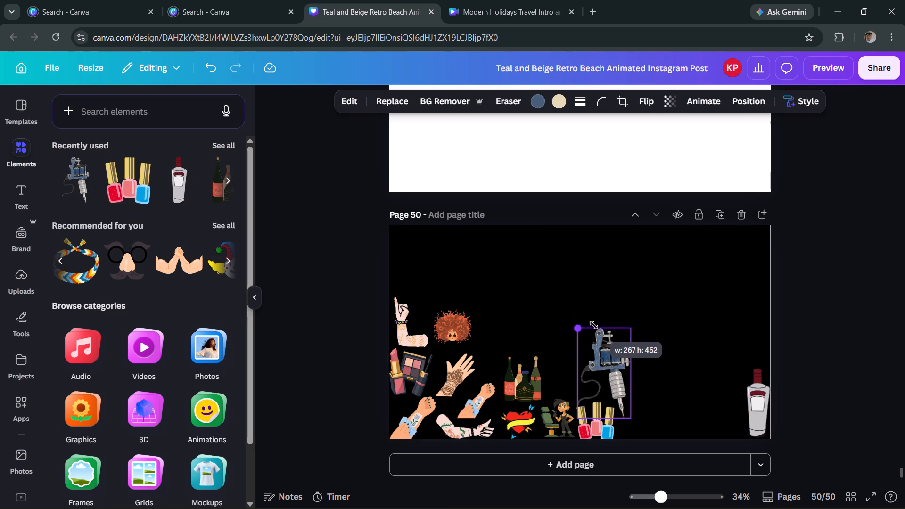
drag(594, 325, 607, 352)
drag(610, 371, 625, 378)
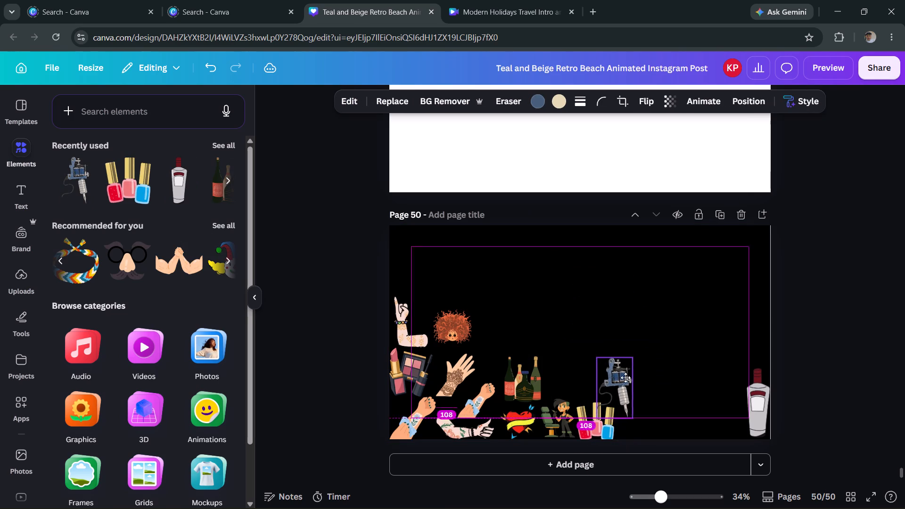
drag(625, 378, 724, 392)
Add the recommended clasped muscular arms graphic, shrunk and placed in the page's top-left corner.
click(183, 258)
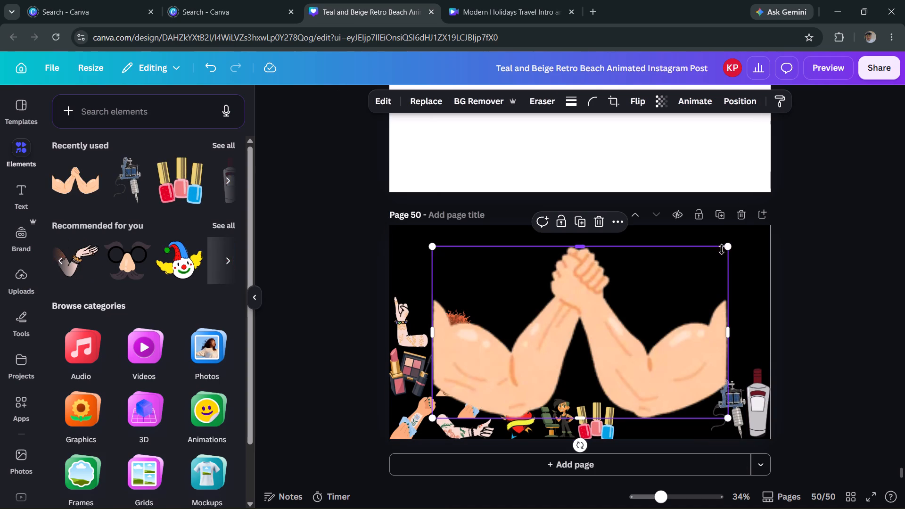
drag(730, 245, 511, 358)
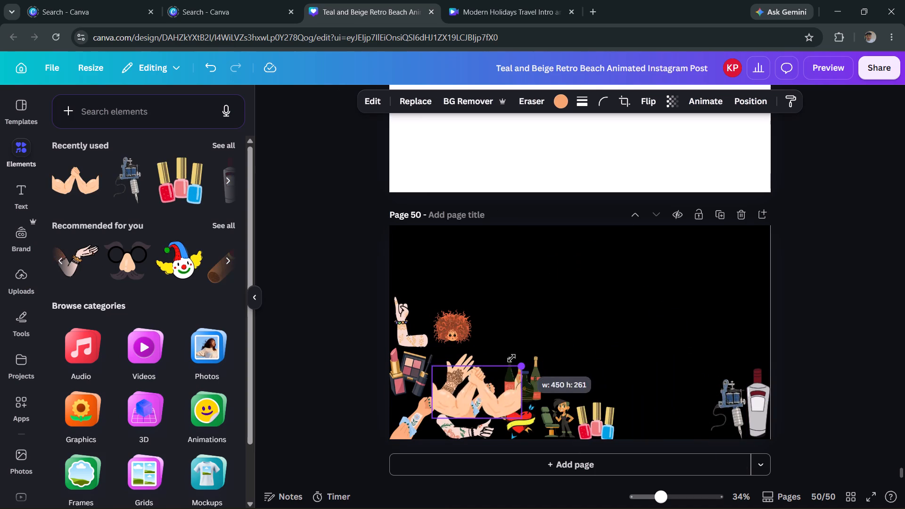
drag(511, 358, 484, 372)
drag(459, 410, 462, 401)
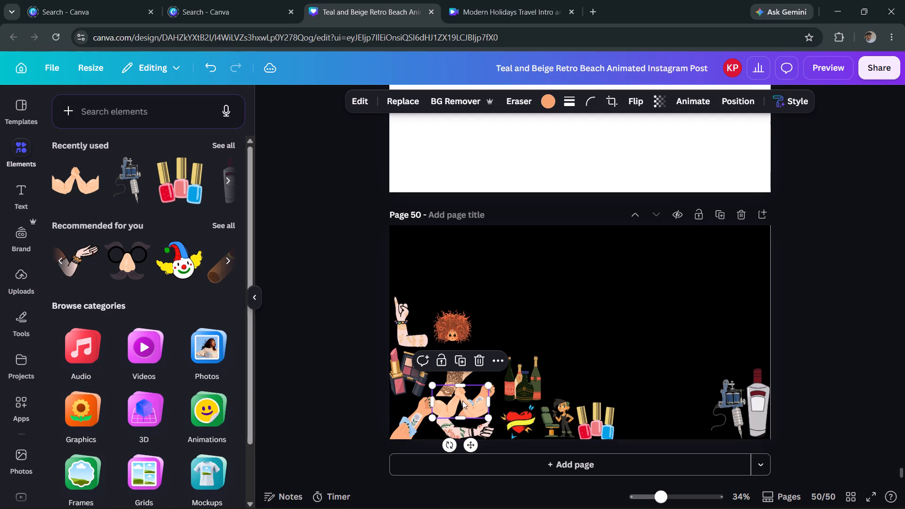
drag(462, 401, 425, 253)
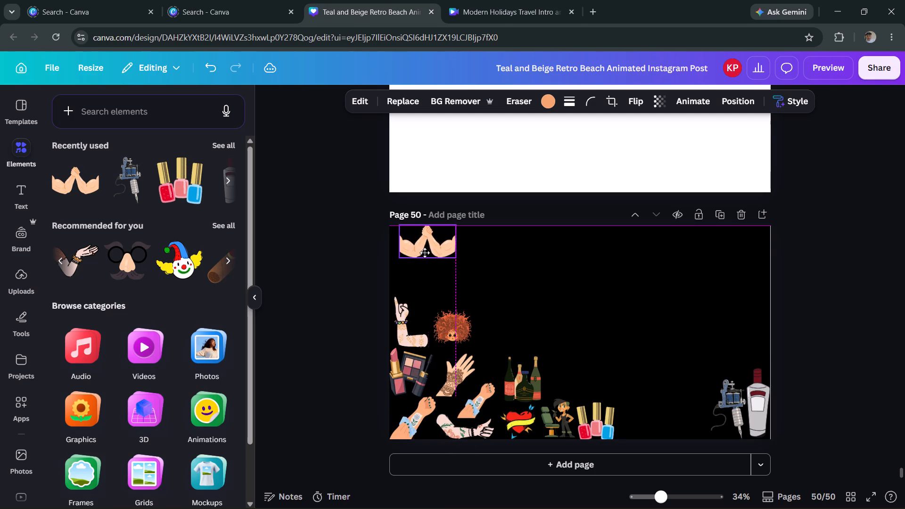
drag(425, 253, 417, 253)
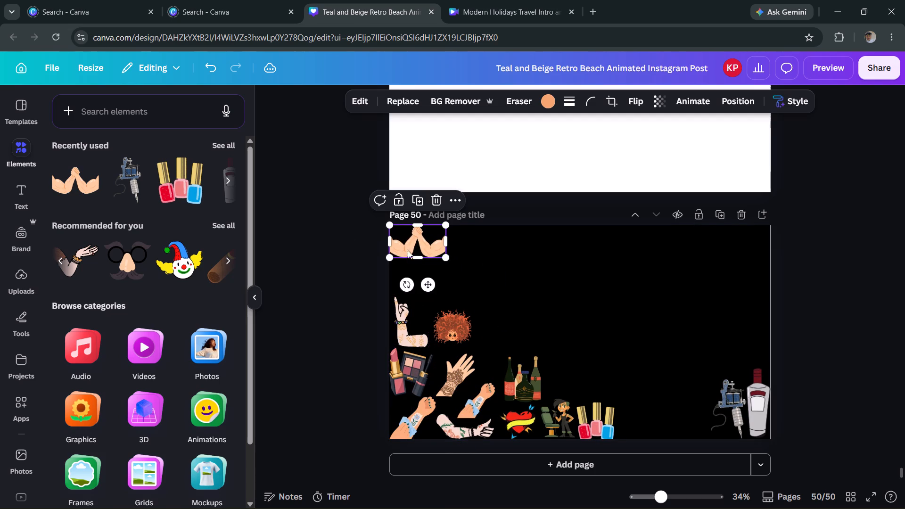
Add the recommended clown face graphic, shrunk and placed against the page's left edge directly below the clasped arms.
click(181, 259)
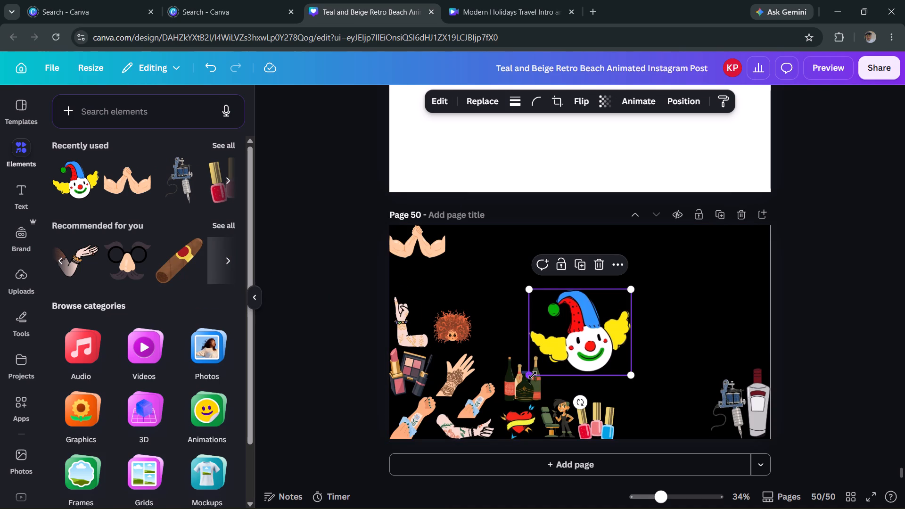
drag(533, 375, 604, 324)
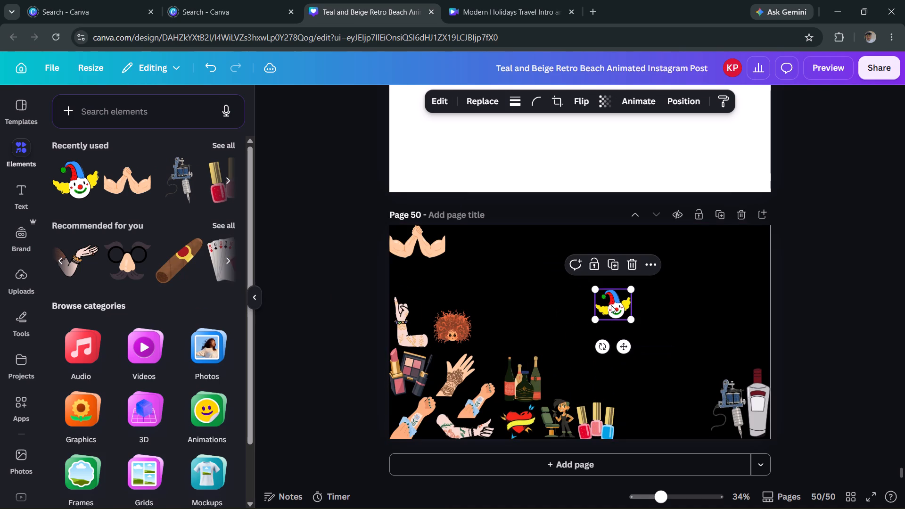
drag(611, 305, 410, 276)
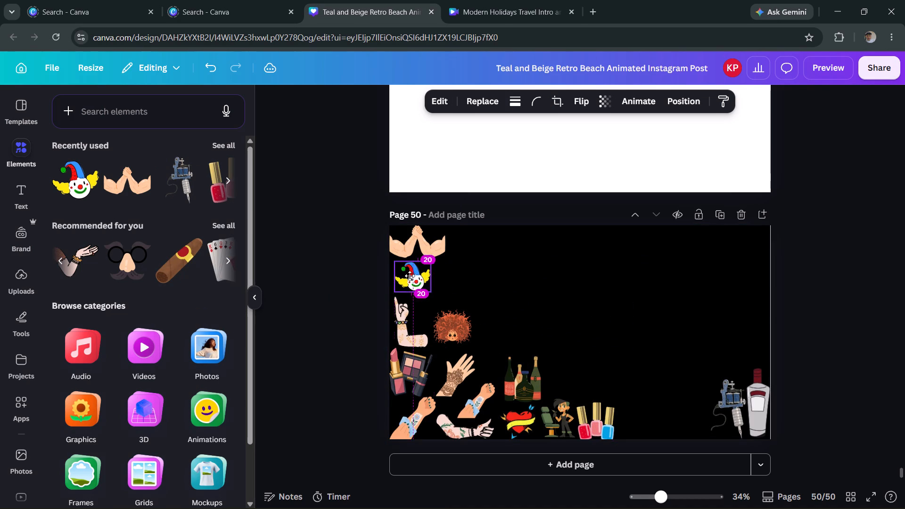
drag(410, 276, 408, 274)
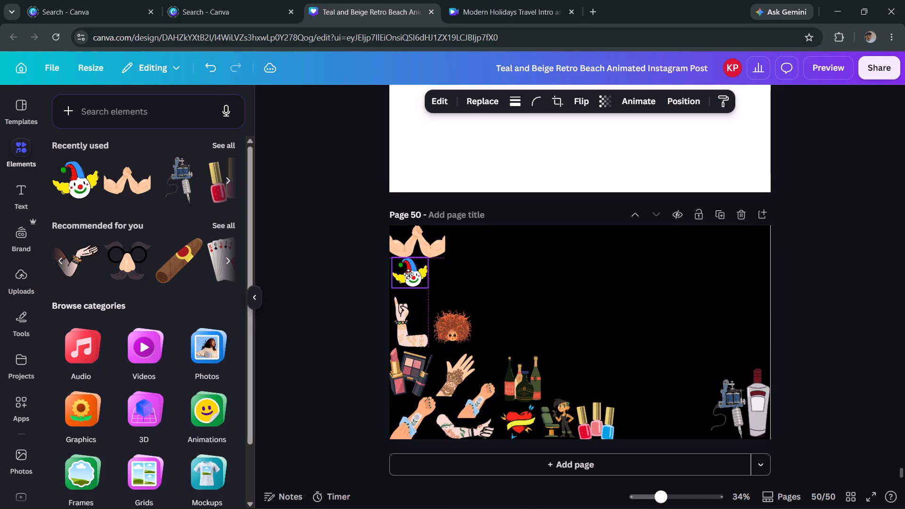
drag(408, 274, 405, 272)
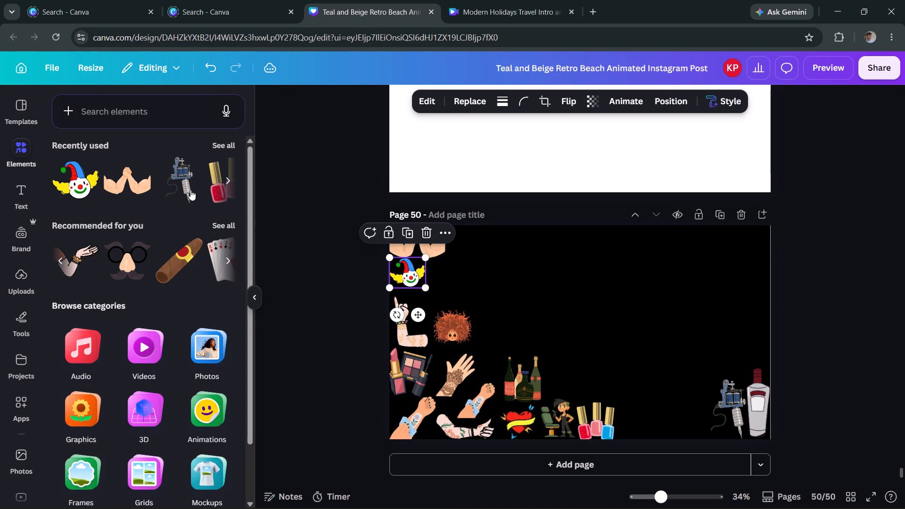
Add the recently used nail polish bottles again, slightly shrunk and placed beside the clown face.
click(208, 181)
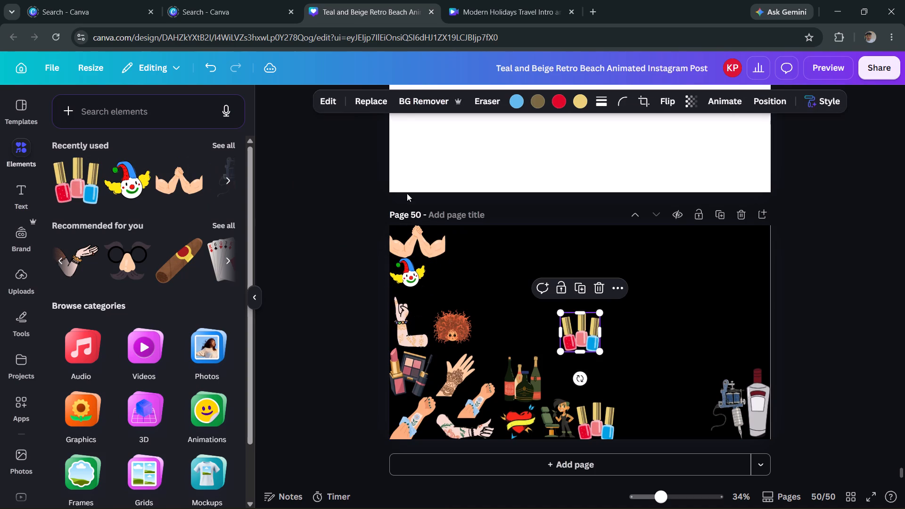
drag(562, 311, 572, 319)
drag(581, 330, 450, 285)
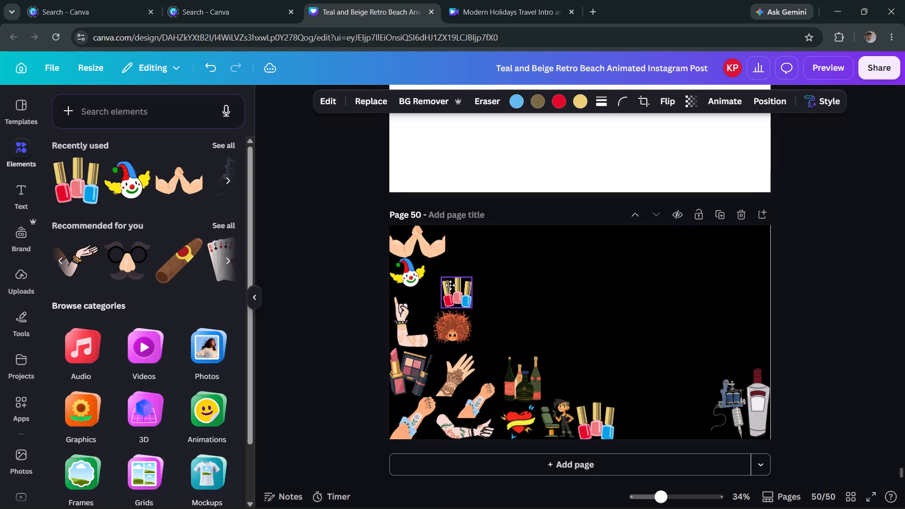
drag(450, 285, 443, 276)
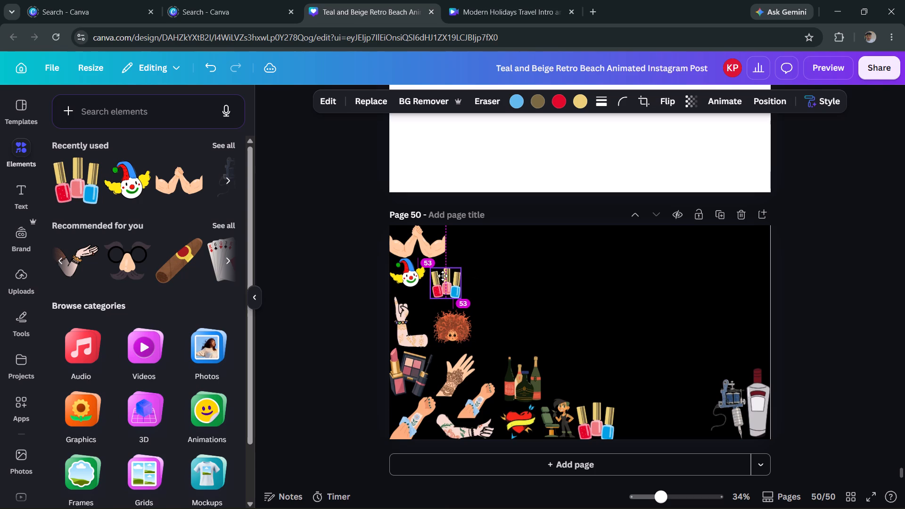
drag(443, 276, 441, 271)
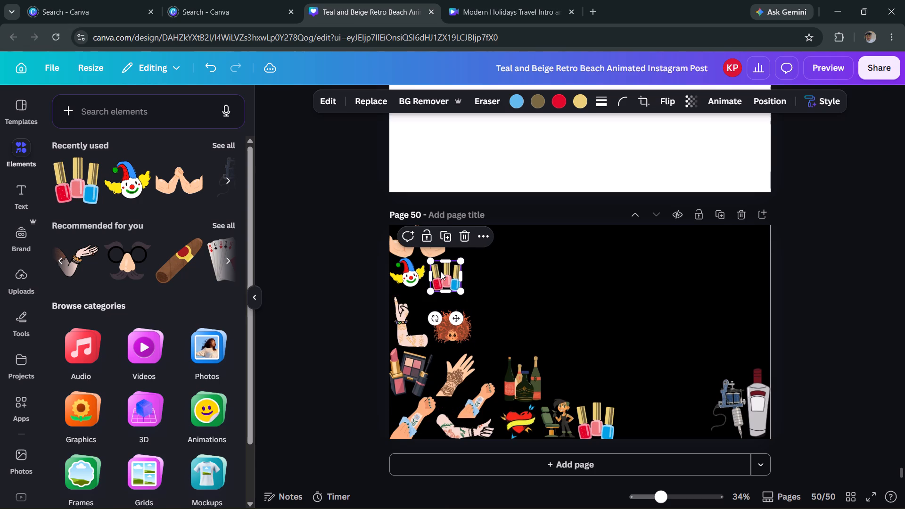
Add the recommended cigar graphic, shrunk and placed on the page's top edge beside the clasped arms.
click(174, 253)
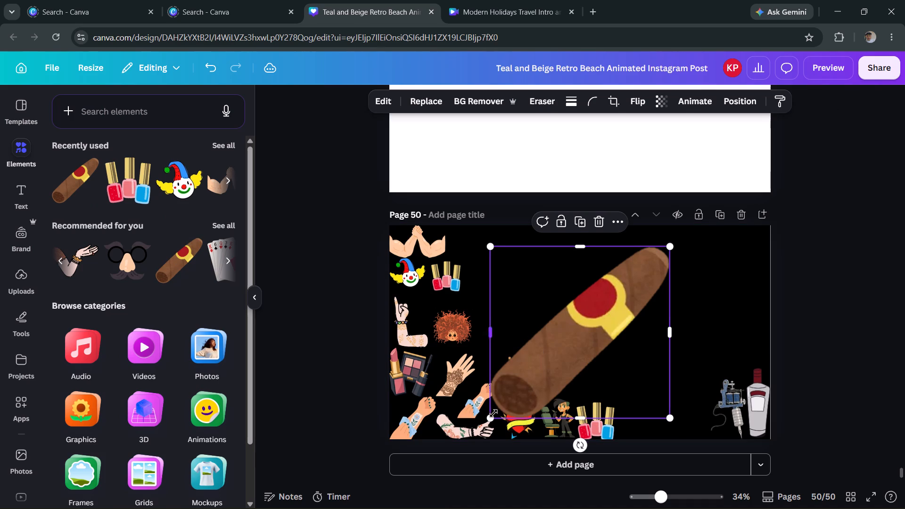
drag(493, 414, 644, 281)
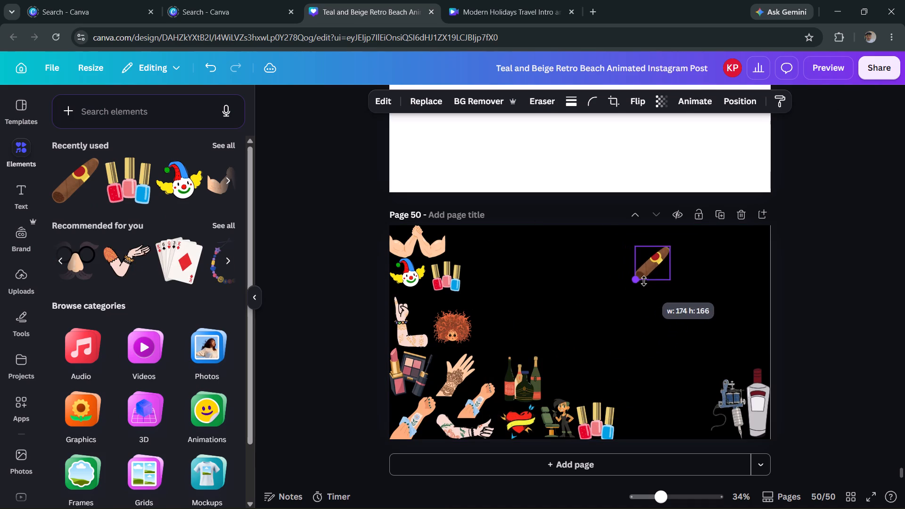
drag(651, 268, 495, 253)
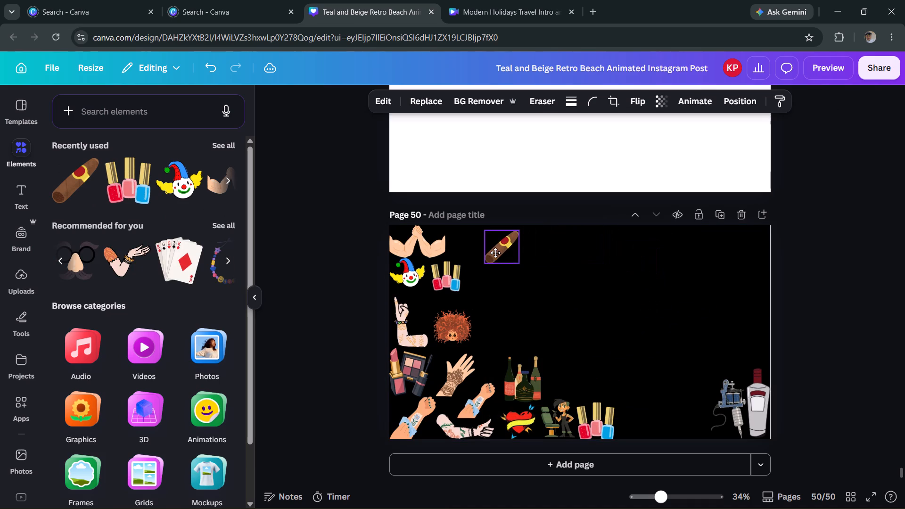
drag(495, 253, 471, 250)
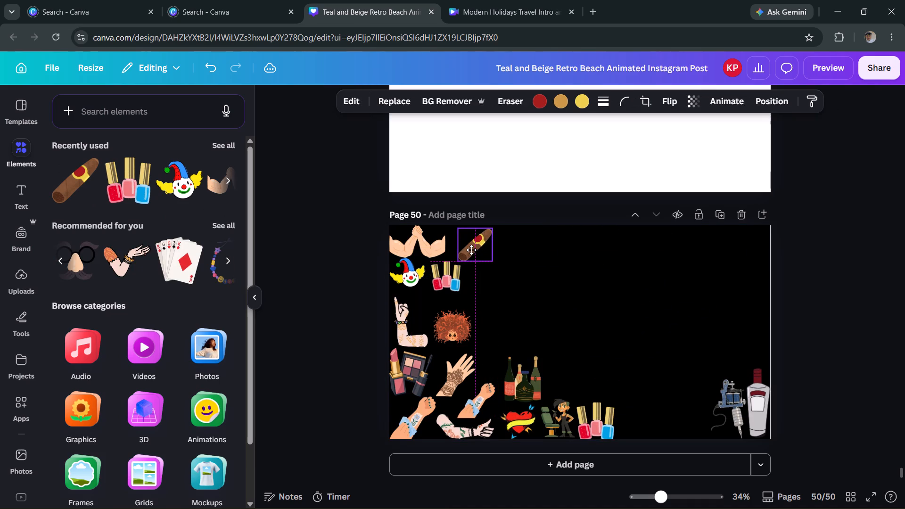
drag(471, 250, 469, 248)
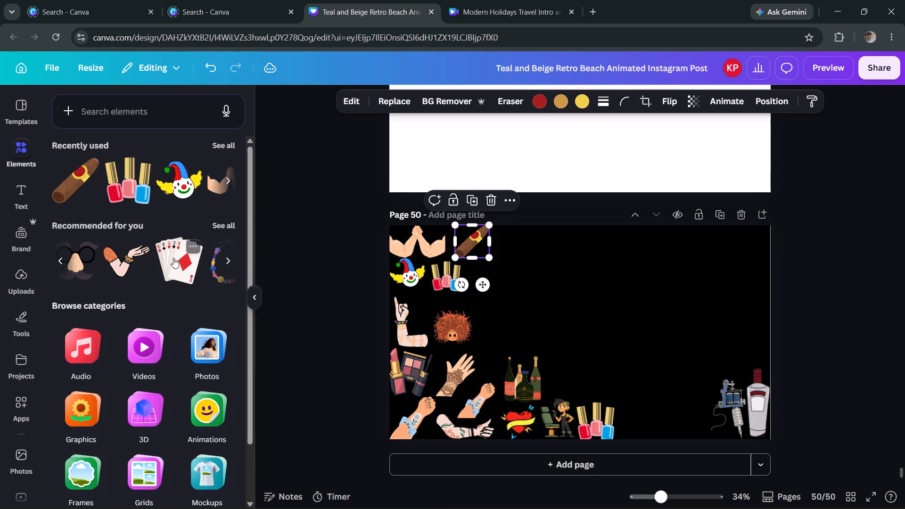
Add the recommended playing cards graphic, shrunk and placed on the page's bottom edge beside the tattoo machine.
click(173, 258)
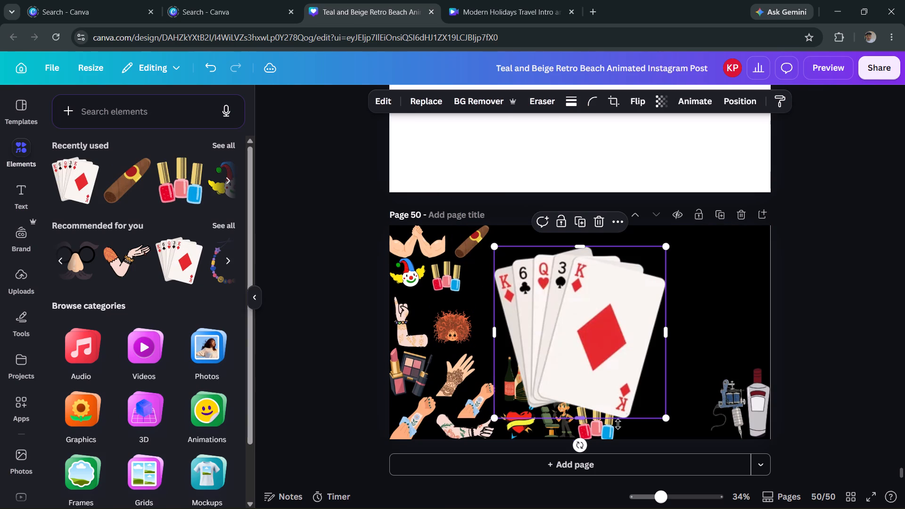
drag(492, 419, 655, 295)
drag(647, 259, 666, 350)
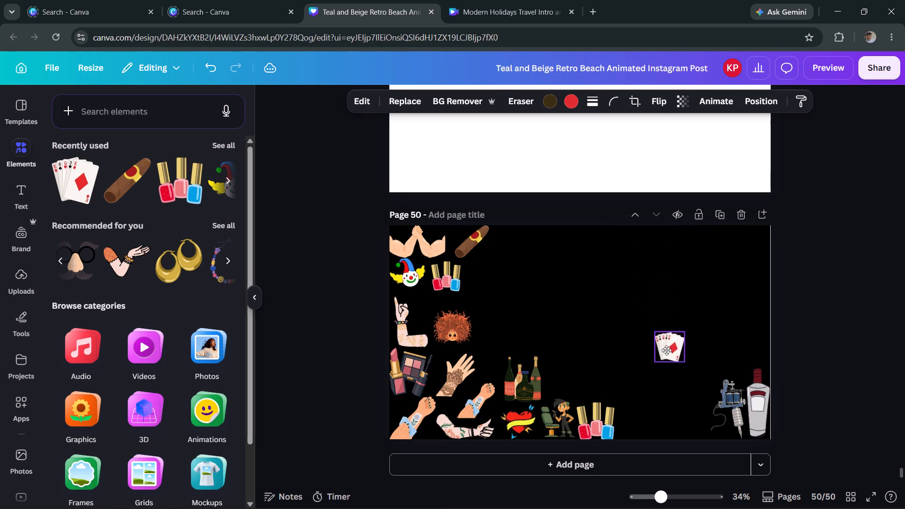
drag(666, 350, 686, 422)
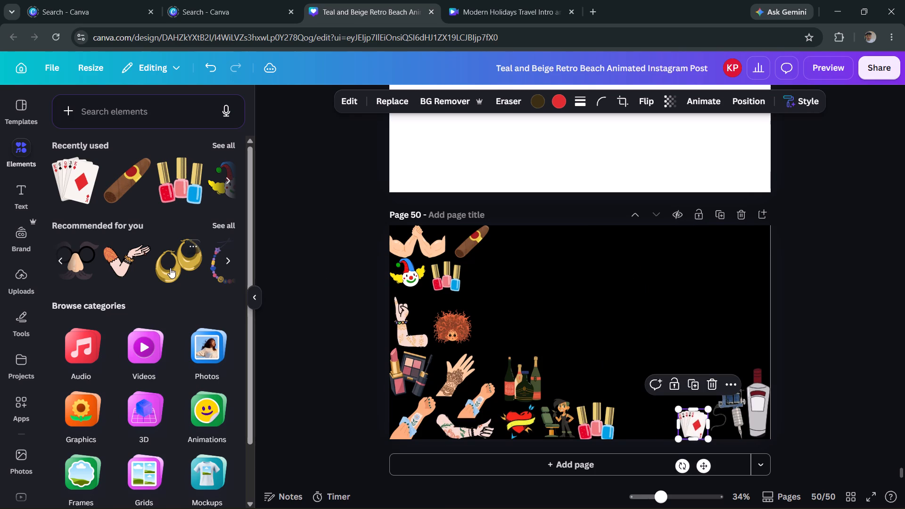
Add the recommended gold hoop earrings, shrunk and placed beside the upper nail polish bottles.
click(170, 268)
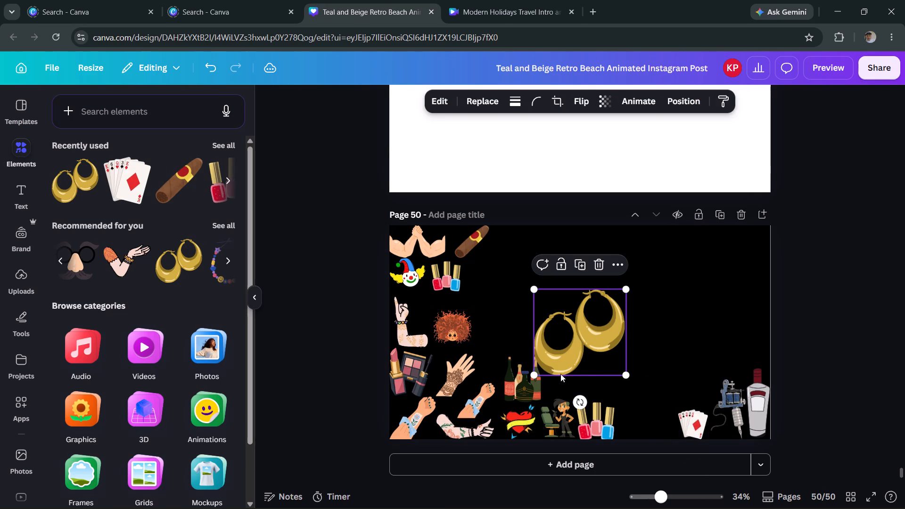
drag(534, 373, 584, 323)
drag(605, 310, 508, 303)
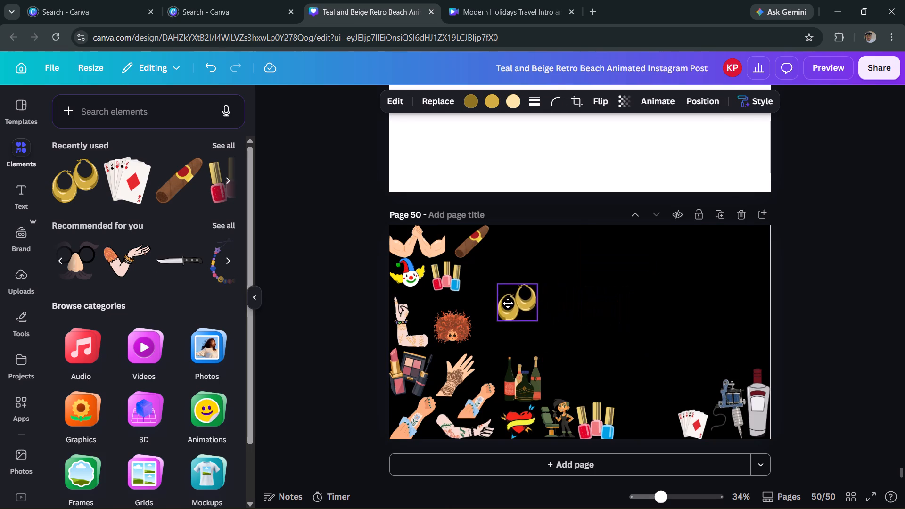
drag(508, 303, 485, 280)
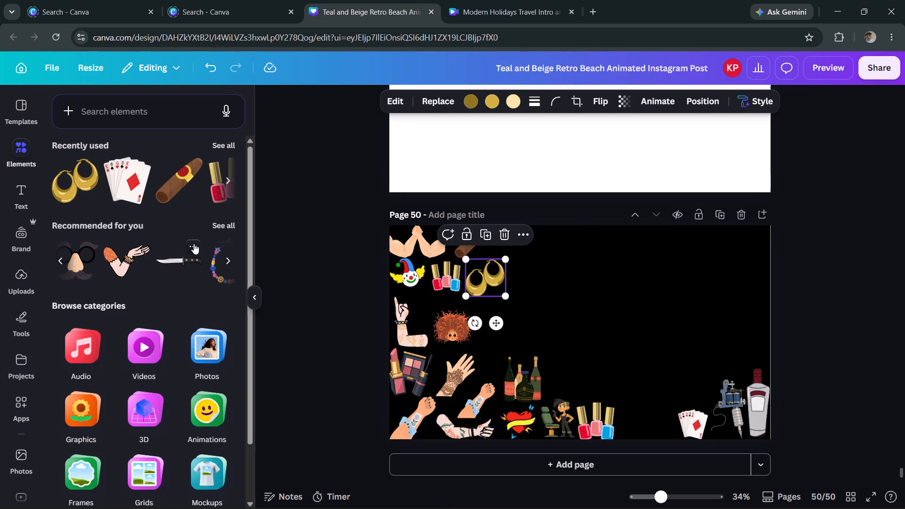
Add the recommended black-handled knife, shrunk and placed on the page's top edge beside the cigar.
click(179, 258)
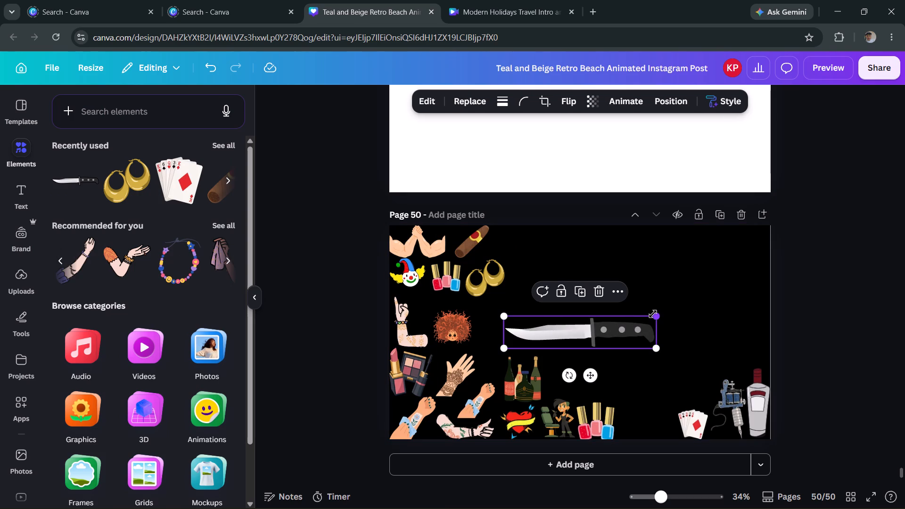
drag(653, 314, 574, 343)
drag(550, 339, 548, 339)
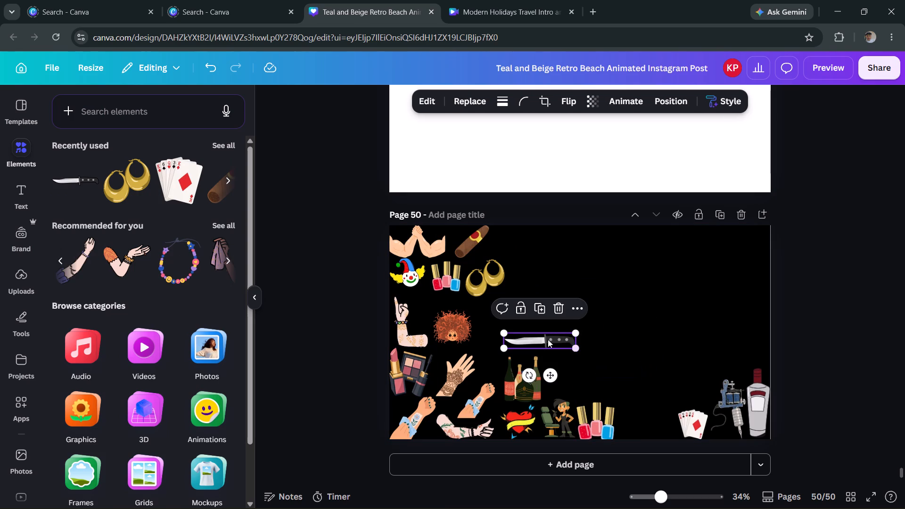
drag(548, 339, 535, 190)
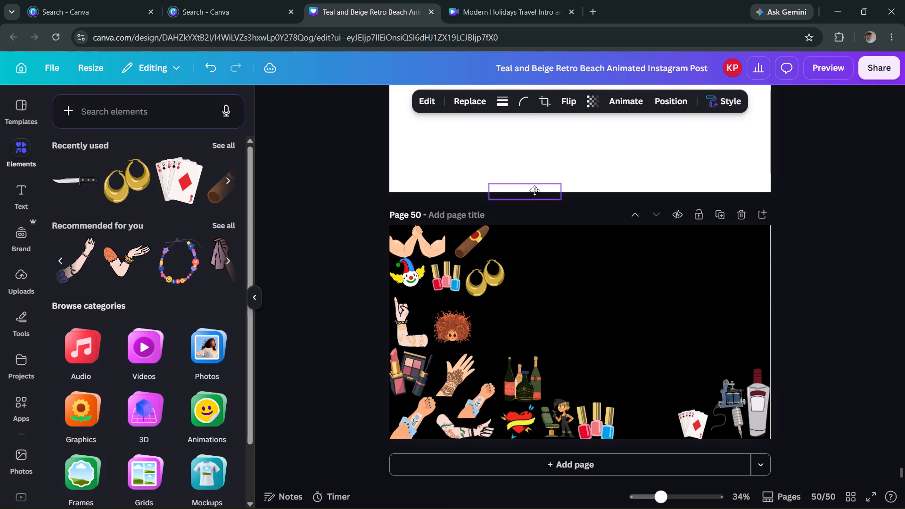
drag(535, 190, 536, 231)
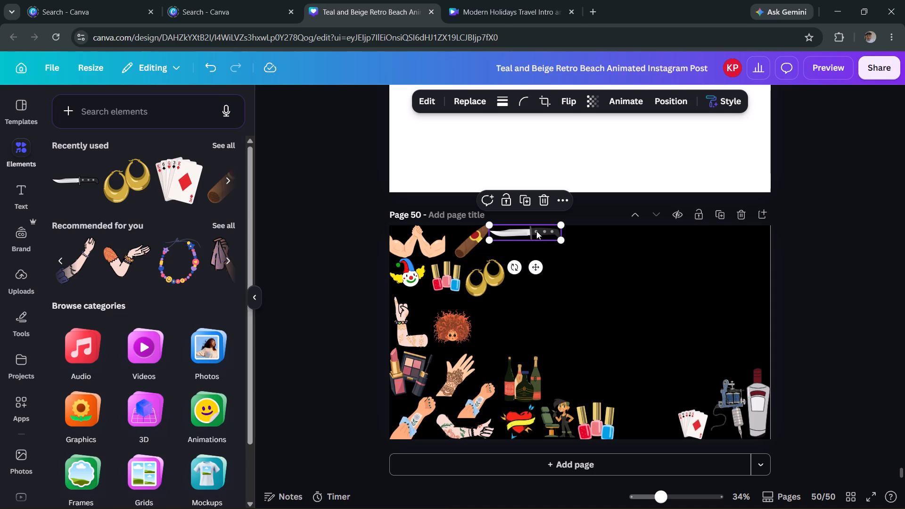
Add the recommended colourful bead bracelet, shrunk to about 100 by 109 and placed below the gold earrings beside the curly brown hair graphic.
click(181, 274)
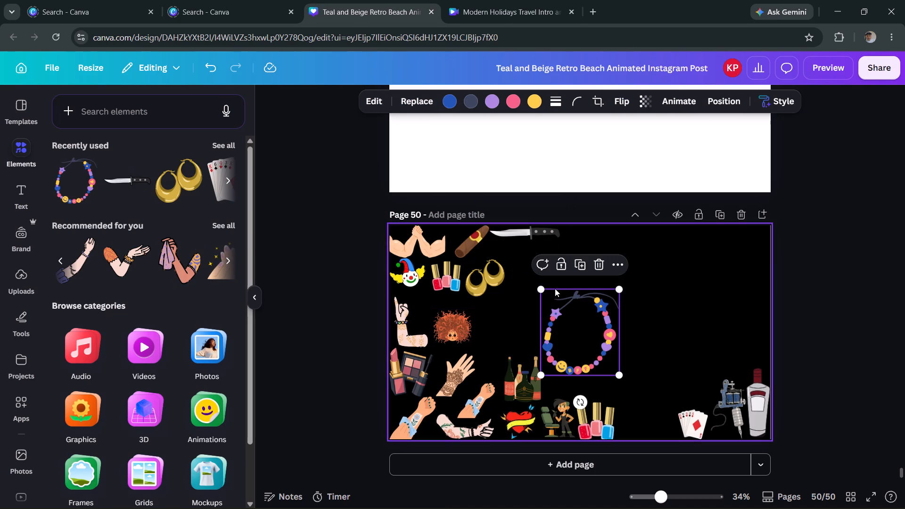
drag(541, 288, 572, 325)
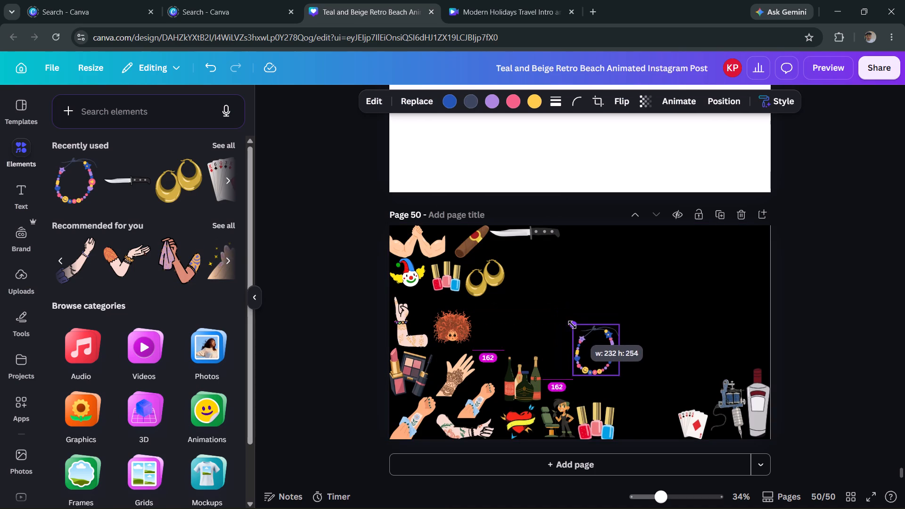
drag(572, 325, 600, 350)
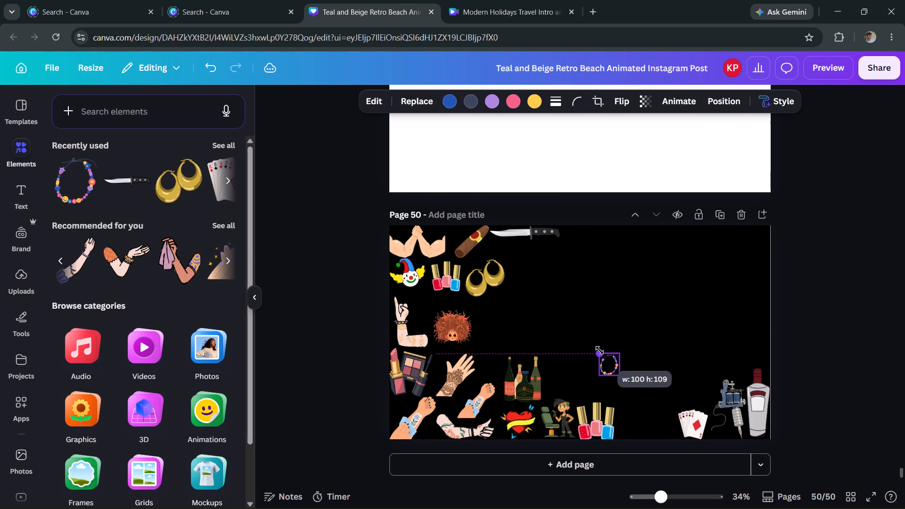
drag(610, 365, 487, 312)
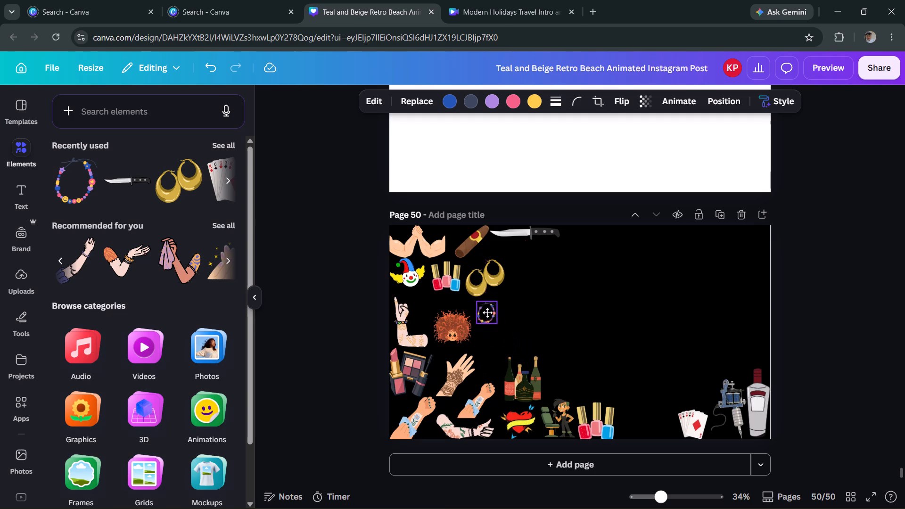
drag(487, 312, 484, 312)
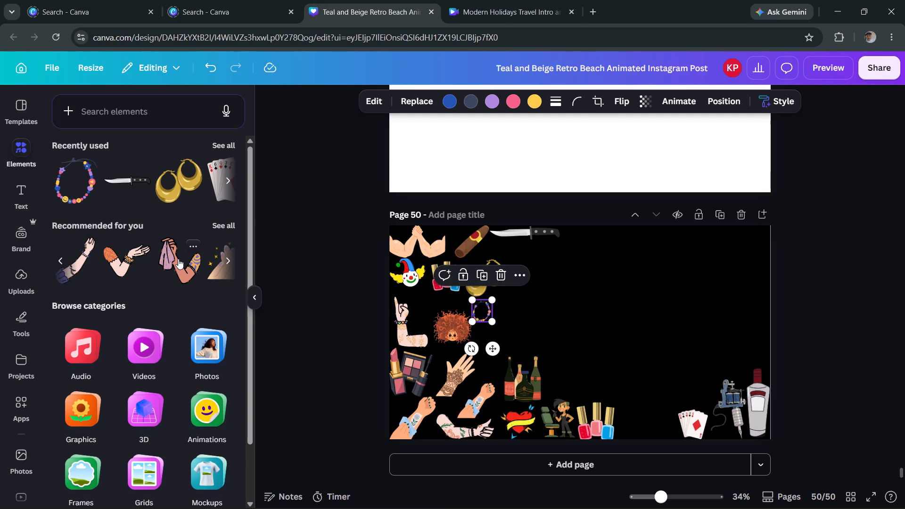
Add the recommended tattooed arm holding a pink cloth, shrunk and placed below the knife beside the gold earrings.
click(177, 260)
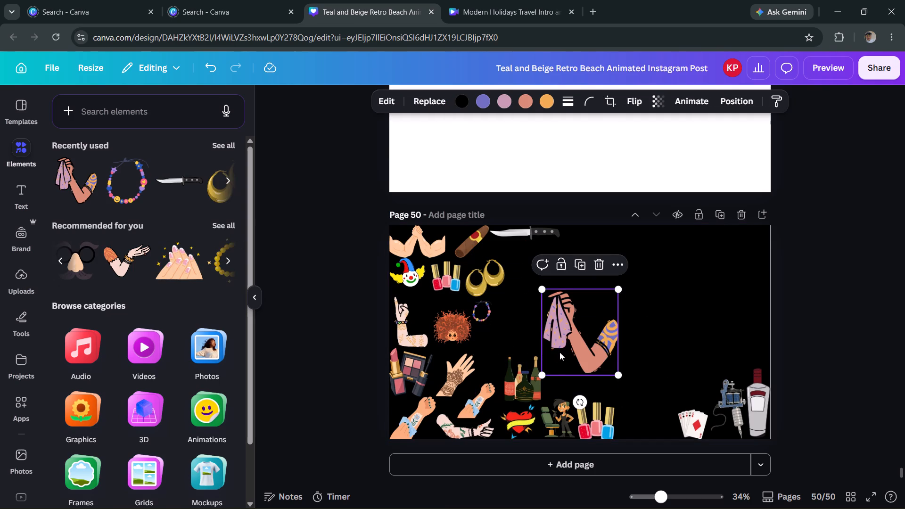
drag(546, 372, 583, 335)
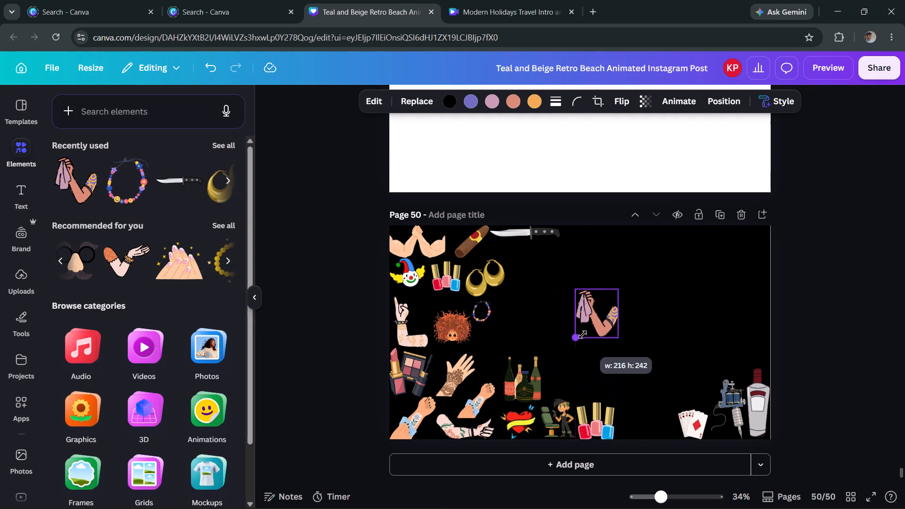
drag(583, 335, 589, 329)
drag(595, 314, 541, 279)
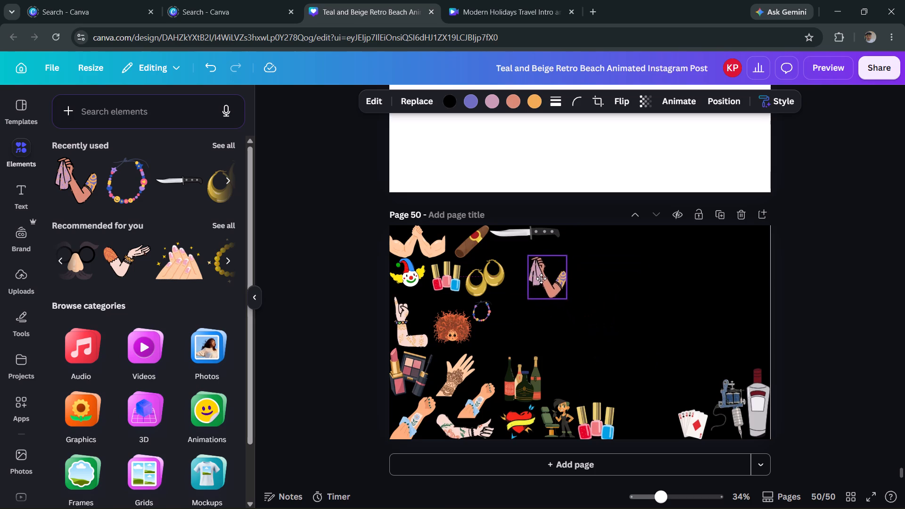
drag(541, 279, 522, 267)
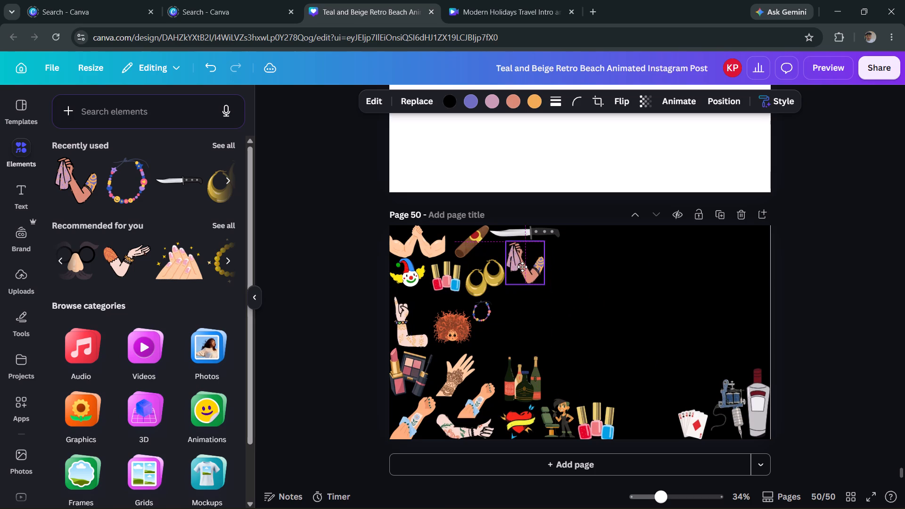
drag(522, 267, 522, 268)
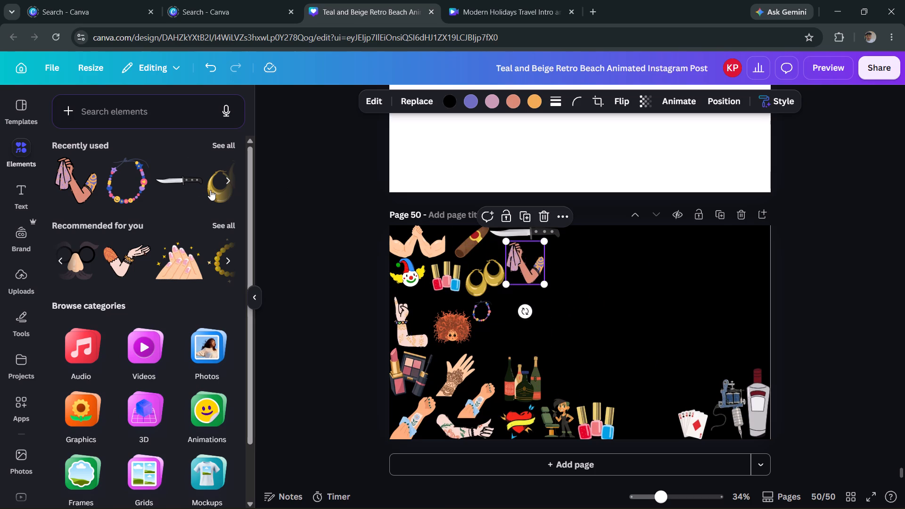
Add a second copy of the gold hoop earrings, placed above the wine bottles beside the curly brown hair graphic.
click(210, 190)
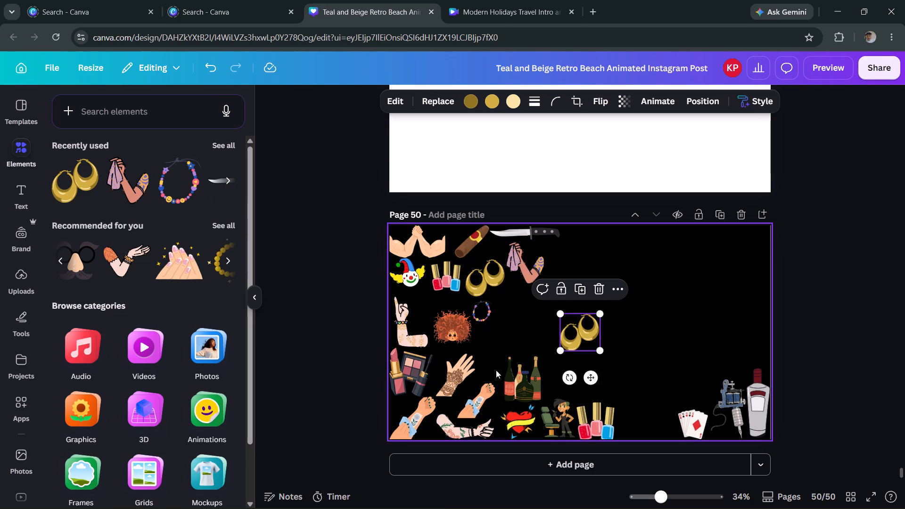
drag(573, 321, 508, 320)
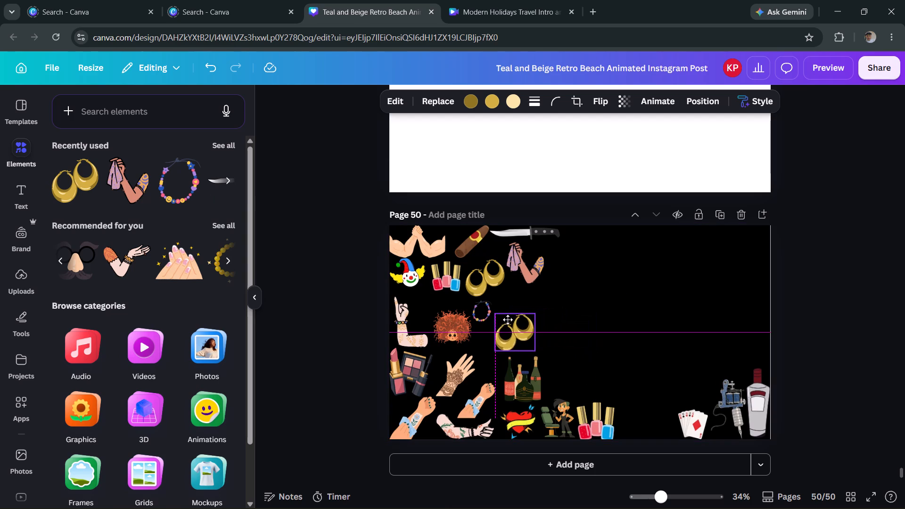
drag(508, 320, 502, 325)
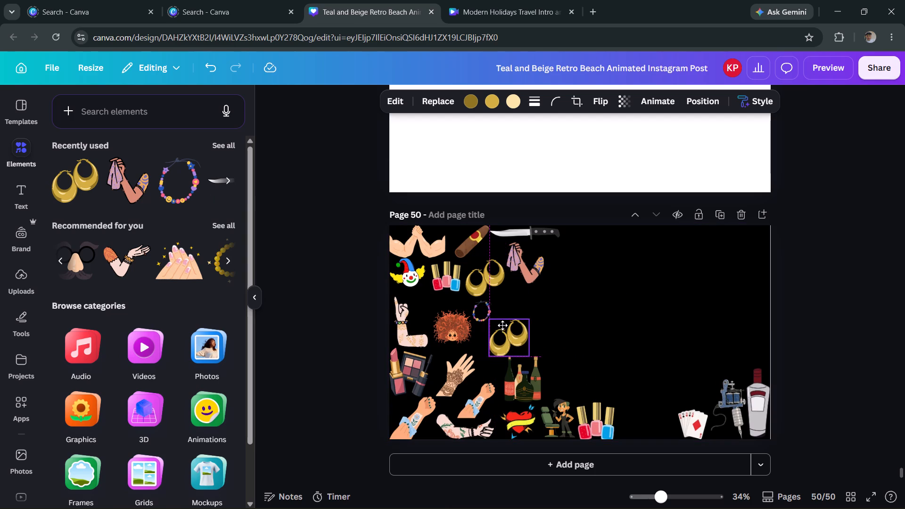
drag(502, 325, 503, 326)
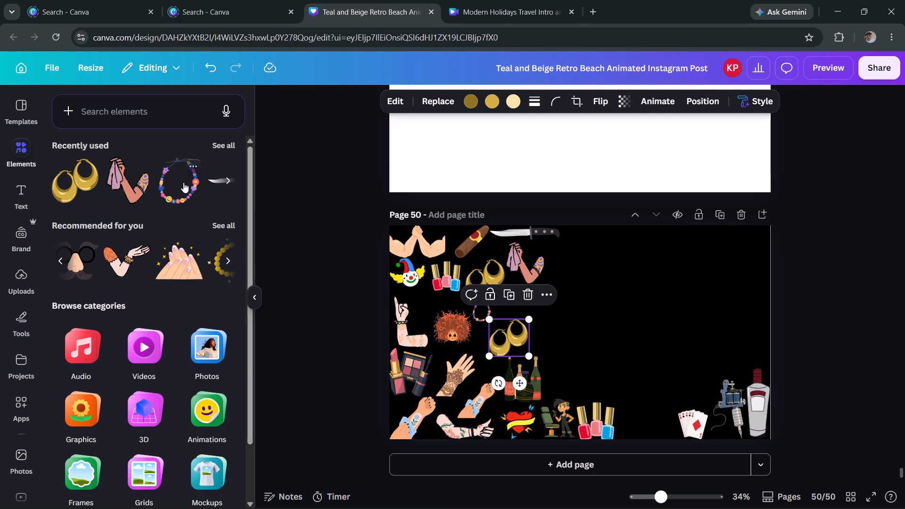
Add a second colourful bead bracelet, slightly enlarged and placed between the arm holding the pink cloth and the lower gold earrings.
click(183, 182)
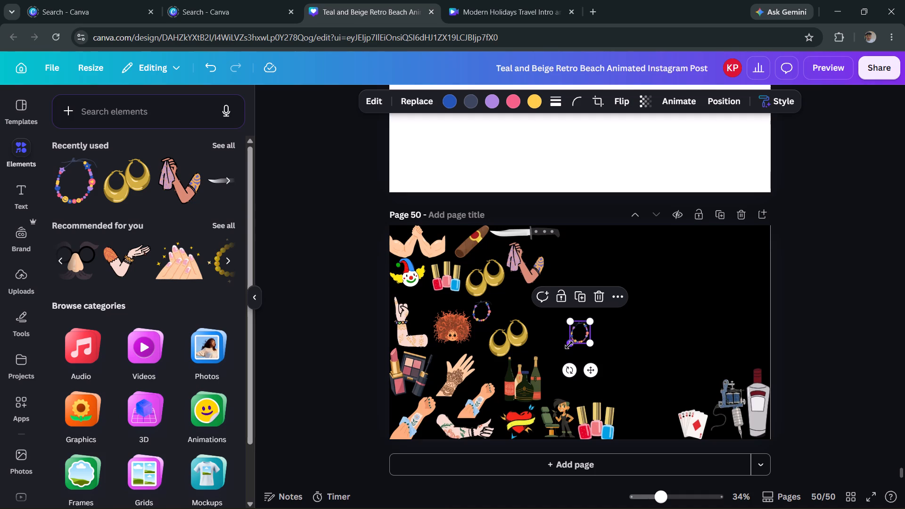
drag(569, 343, 561, 350)
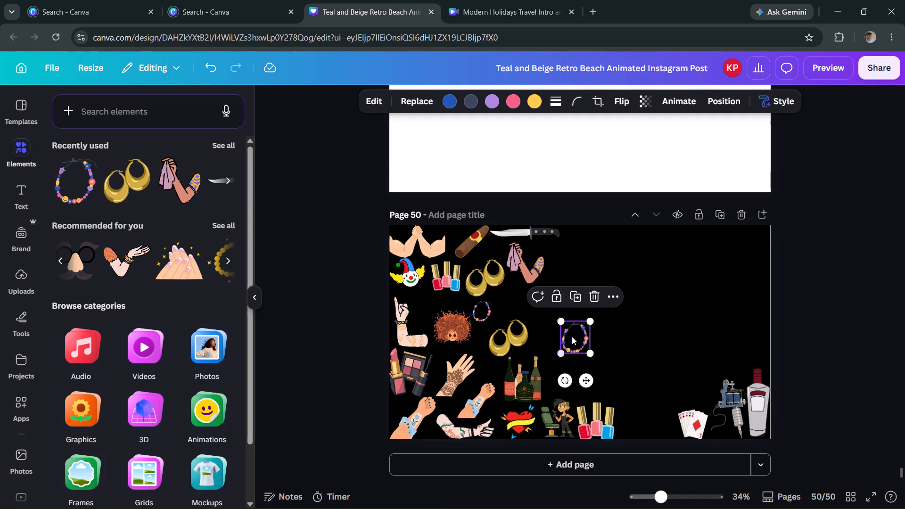
drag(572, 337, 517, 304)
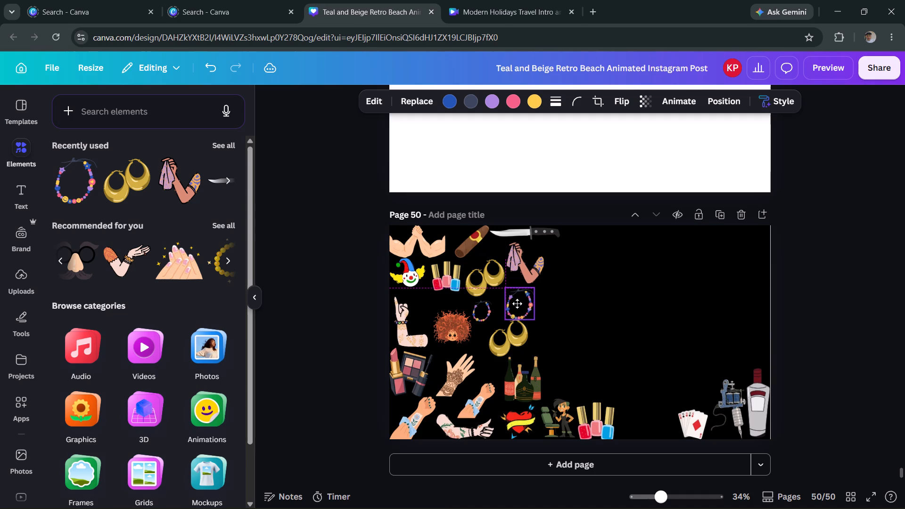
drag(517, 304, 515, 301)
click(583, 301)
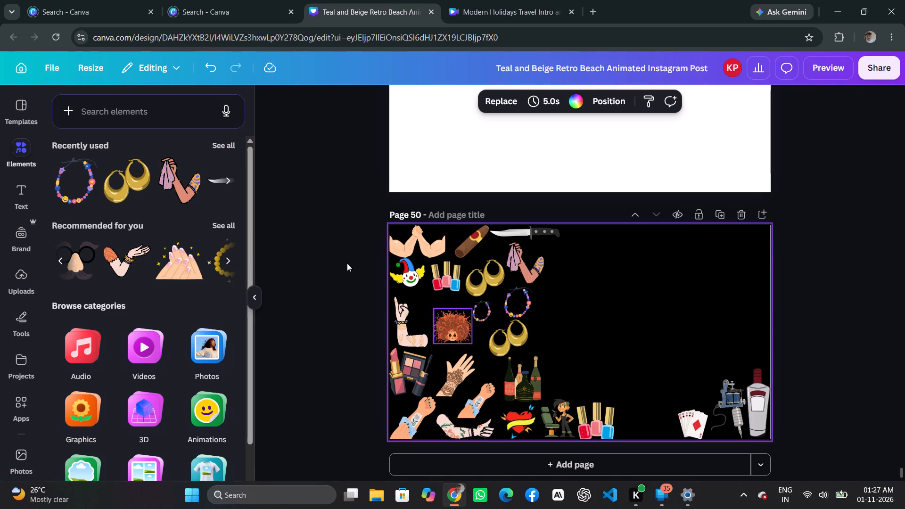
Add a second tattooed arm holding a pink cloth, slightly shrunk and placed on the page's bottom edge beside the playing cards.
click(191, 181)
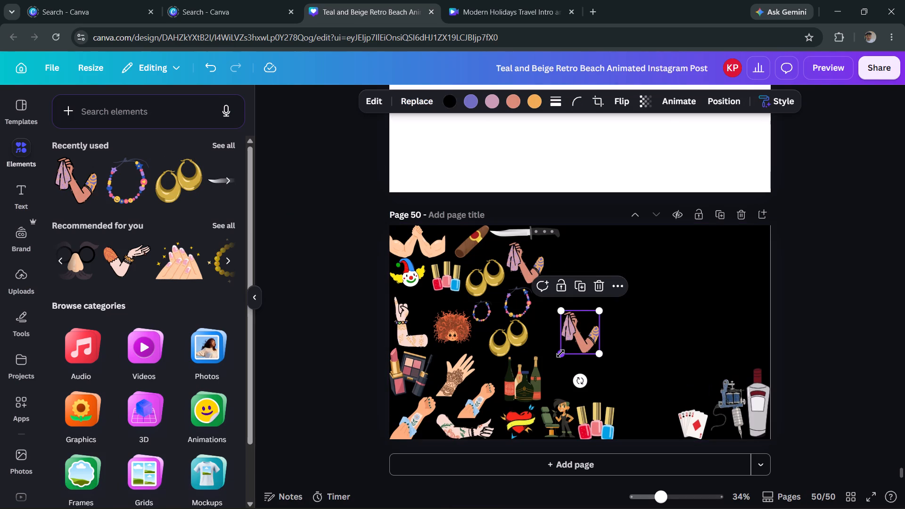
drag(561, 353, 569, 347)
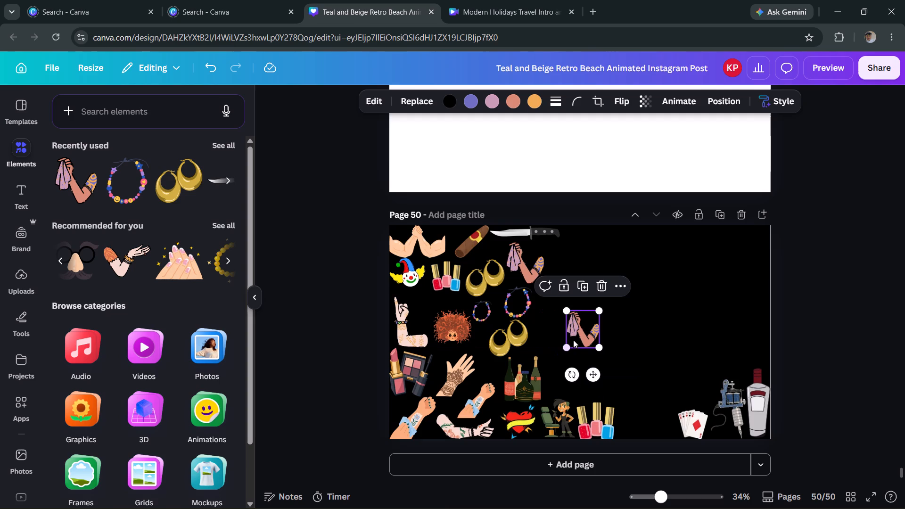
drag(577, 332, 656, 422)
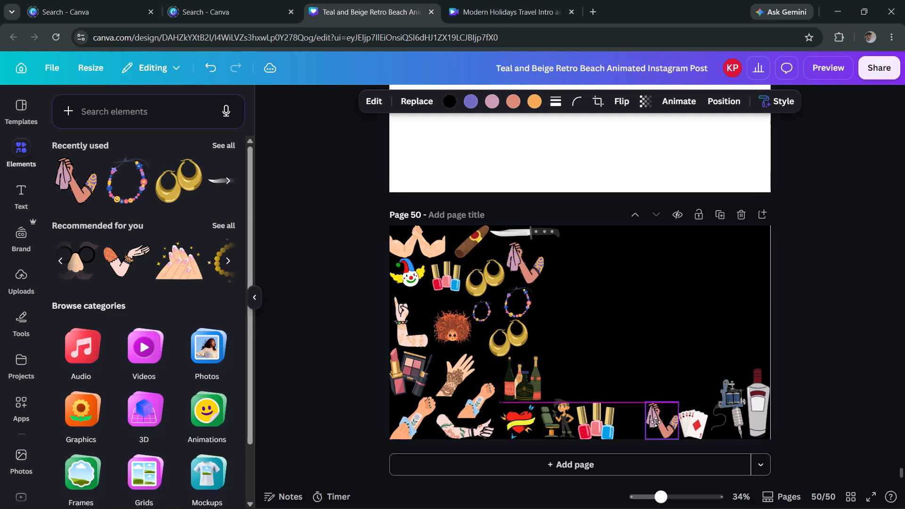
drag(656, 422, 656, 423)
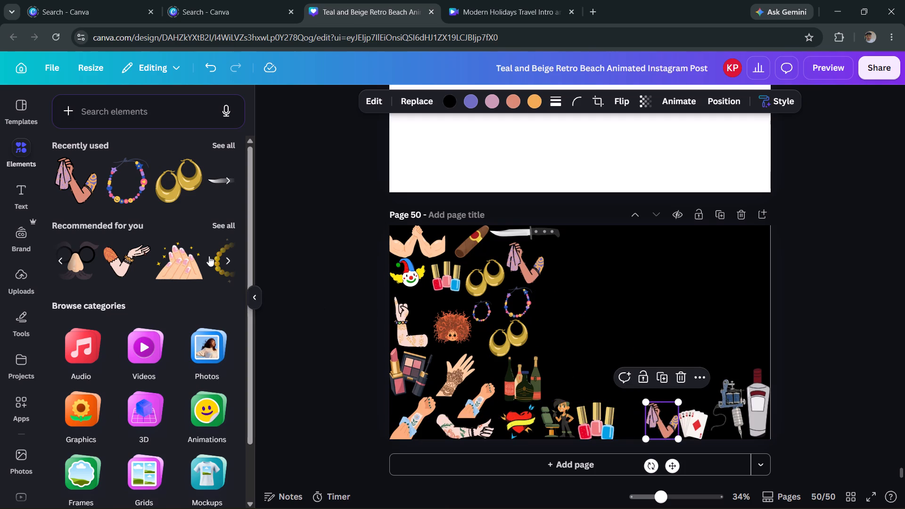
Add the recommended manicured hands with gold sparkles, shrunk and placed in the page's top-right corner.
click(177, 259)
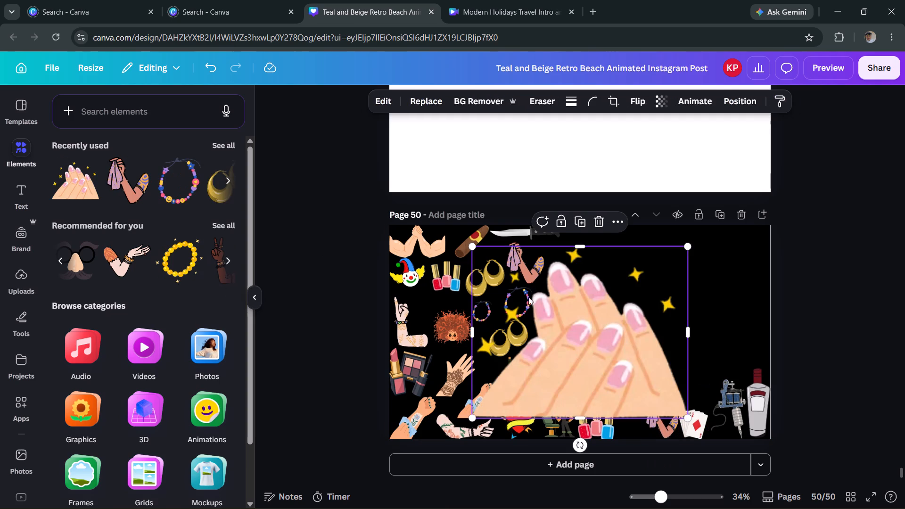
drag(471, 416, 691, 296)
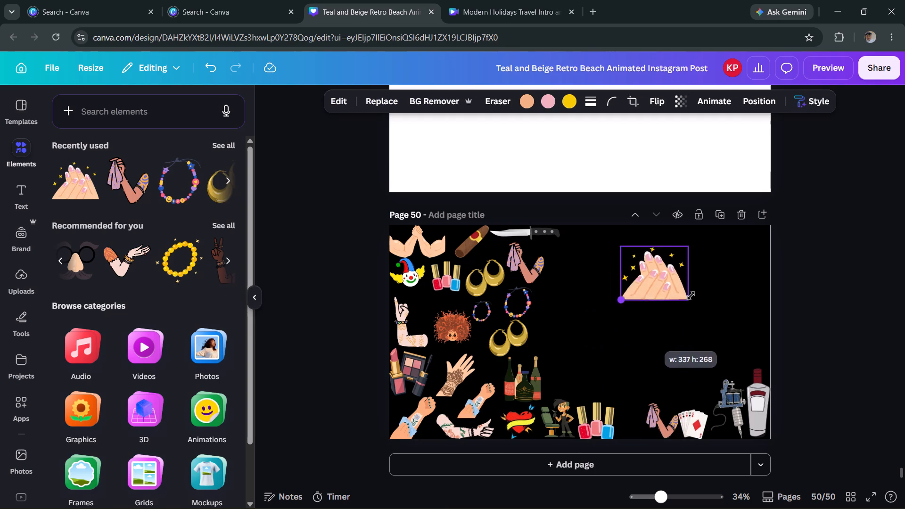
drag(691, 296, 660, 293)
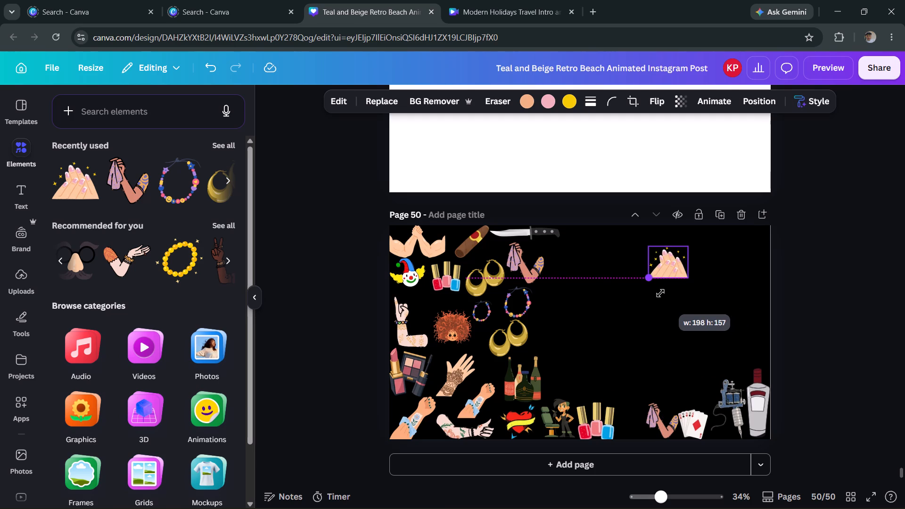
drag(660, 293, 661, 287)
drag(666, 256, 677, 253)
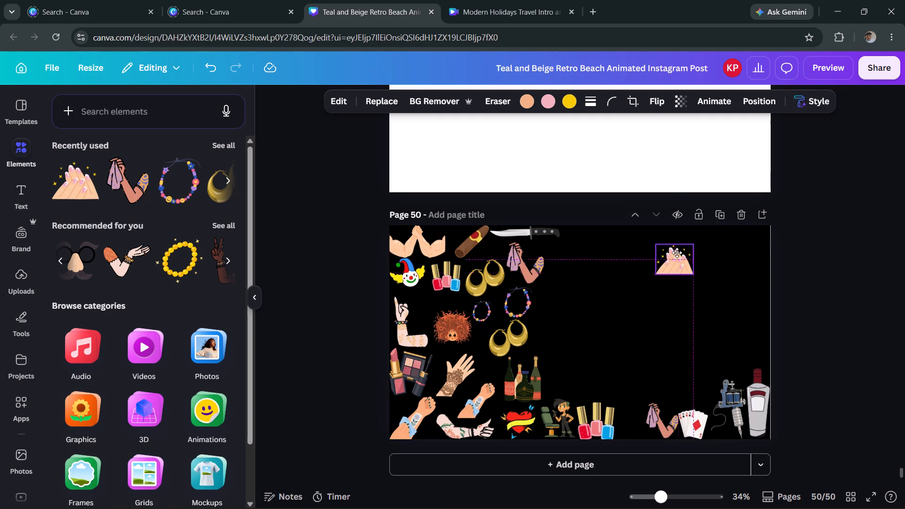
drag(677, 253, 748, 235)
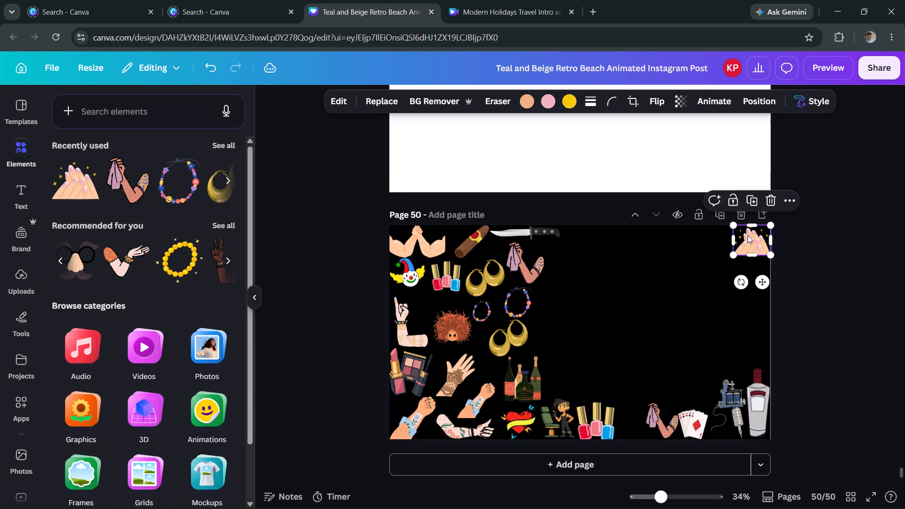
Add the recommended yellow bead bracelet with sparkles, shrunk and placed near the page's top edge beside the knife.
click(190, 258)
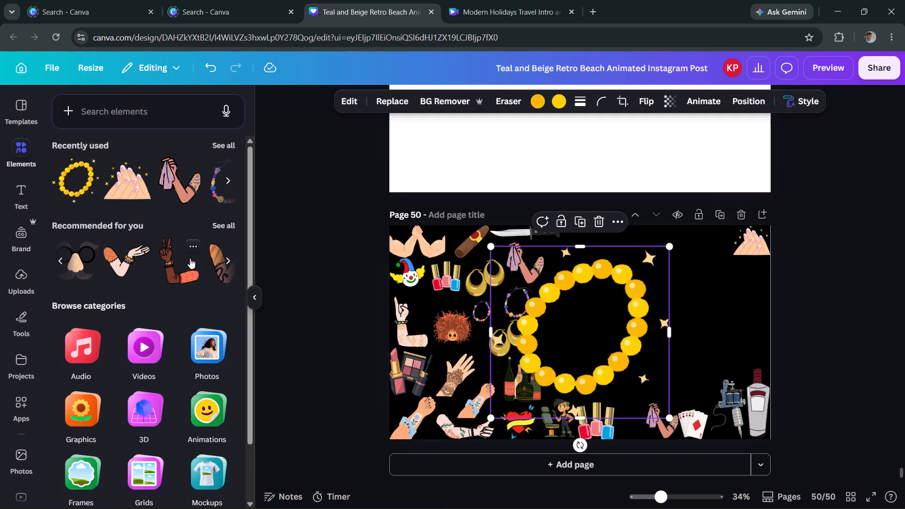
drag(491, 248, 650, 373)
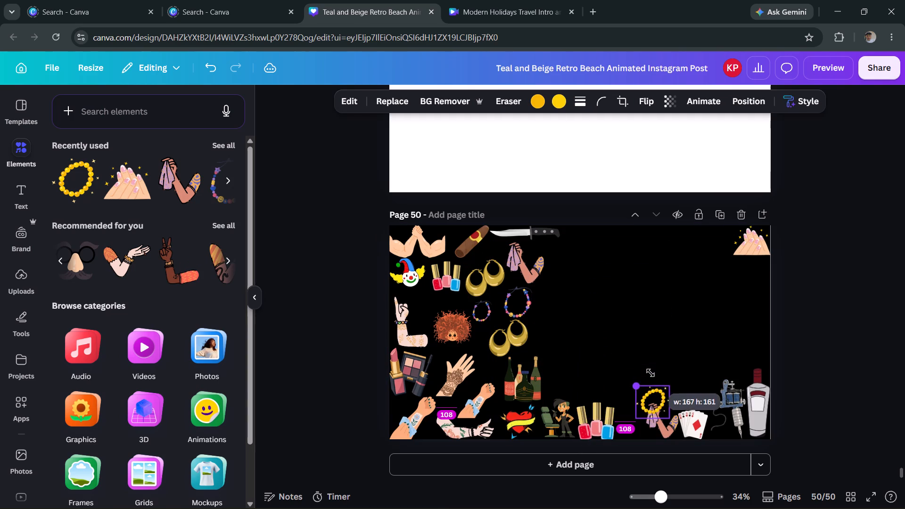
drag(650, 373, 639, 378)
drag(647, 392, 587, 294)
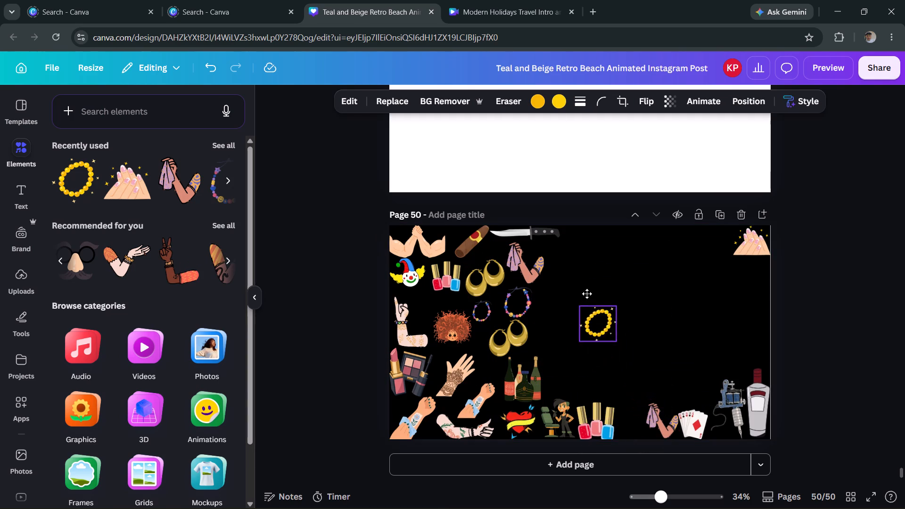
drag(587, 294, 578, 240)
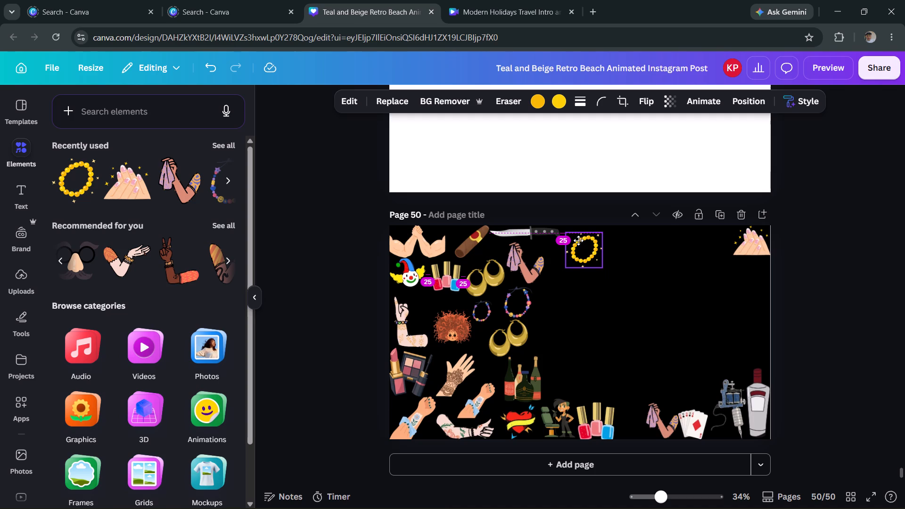
drag(578, 240, 577, 237)
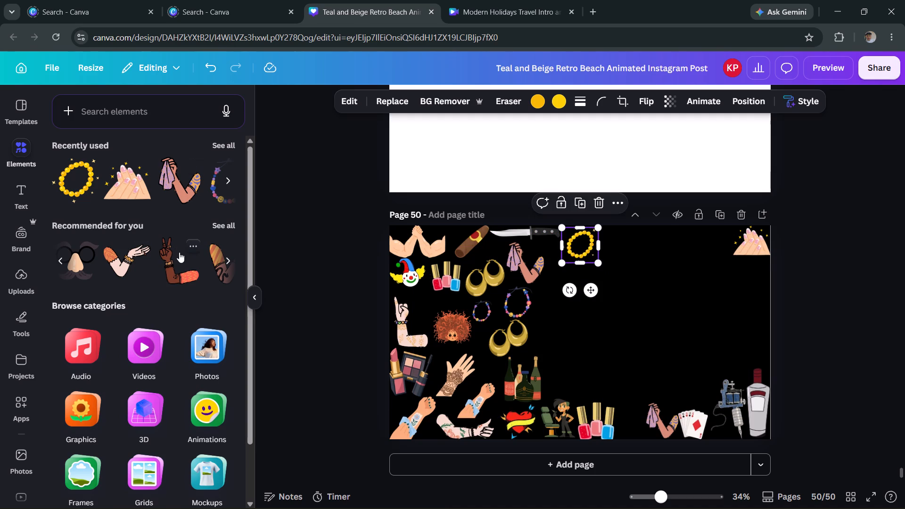
Add the recommended dark-skinned arm making a peace sign, shrunk and placed below the yellow bracelet beside the arm holding the pink cloth.
click(175, 264)
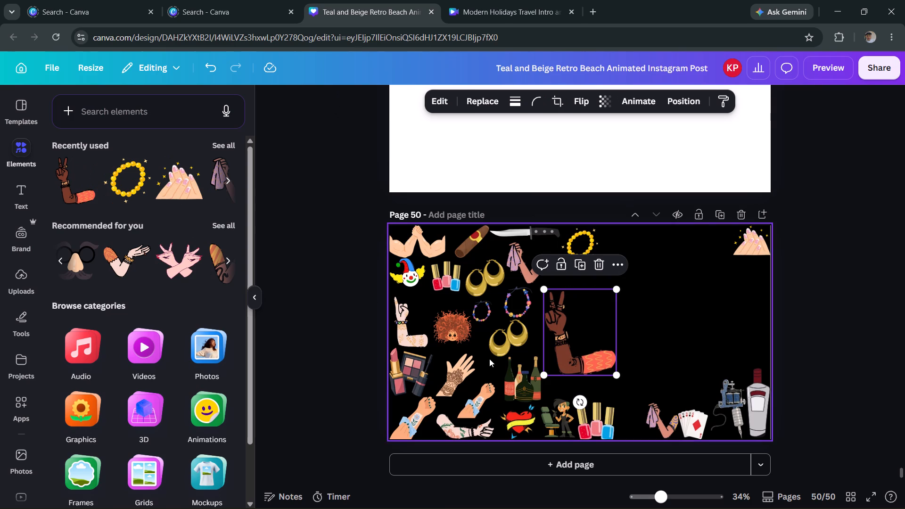
drag(617, 373, 578, 330)
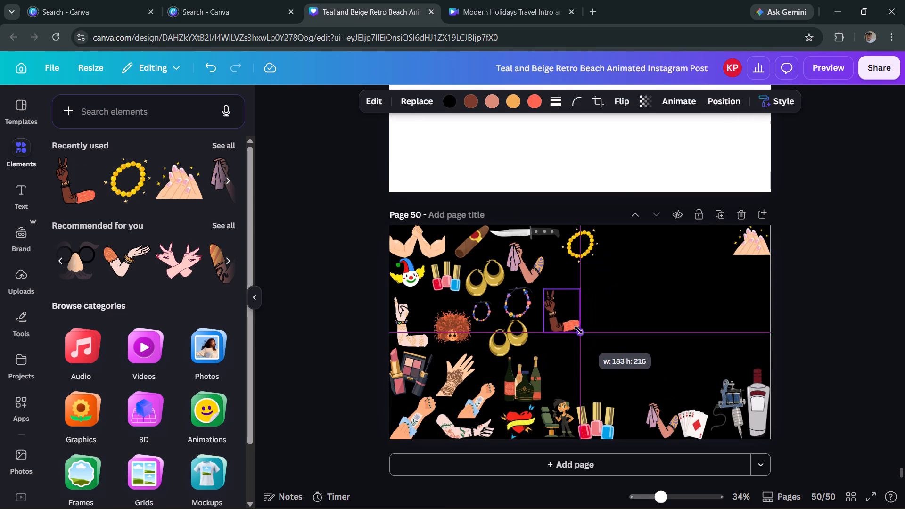
drag(578, 330, 568, 323)
drag(561, 304, 568, 282)
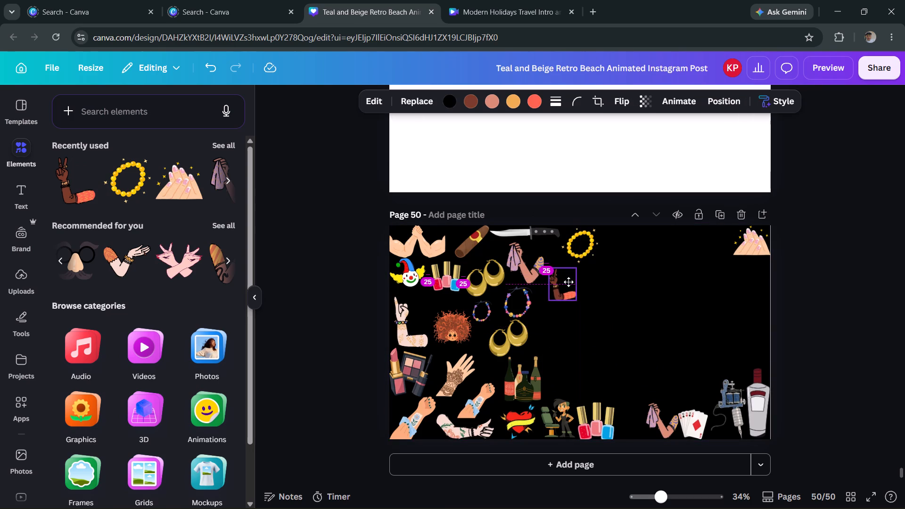
drag(568, 282, 568, 276)
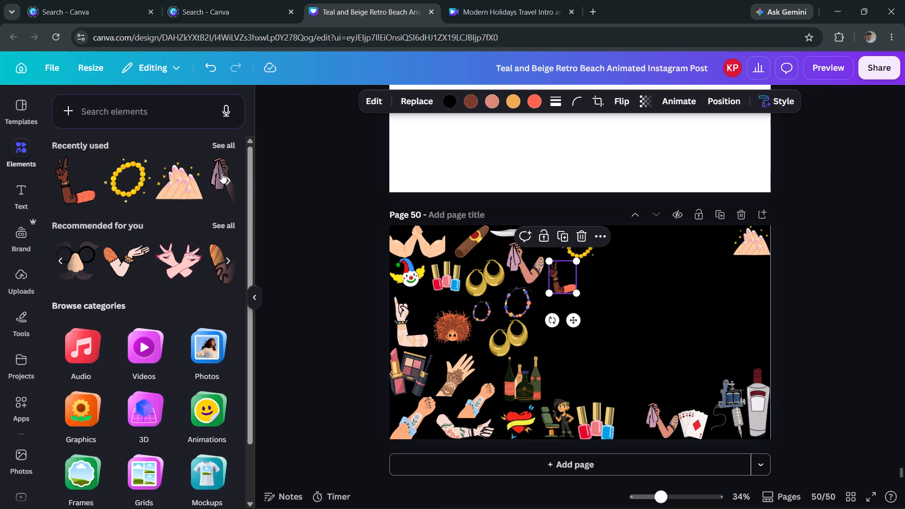
Add the recommended crossed pink hands with red nails, shrunk and placed below the peace-sign arm beside the larger colourful bracelet.
click(214, 181)
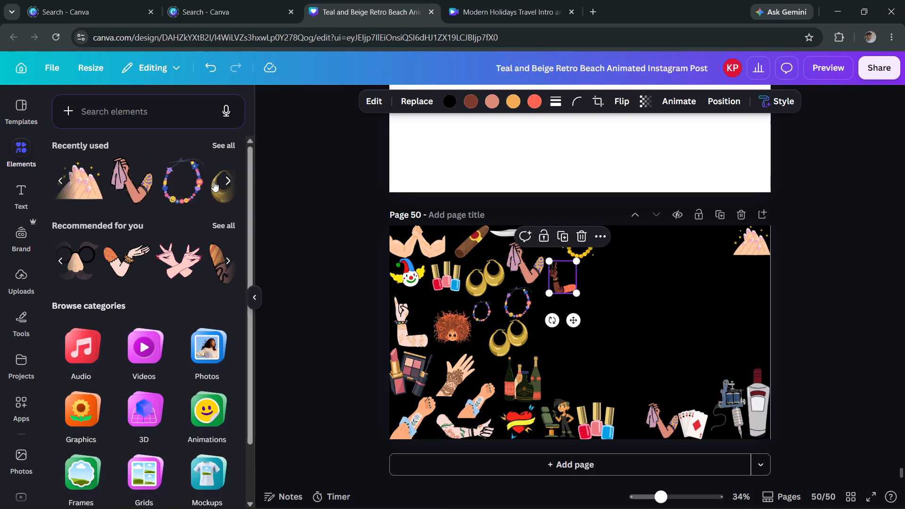
click(185, 259)
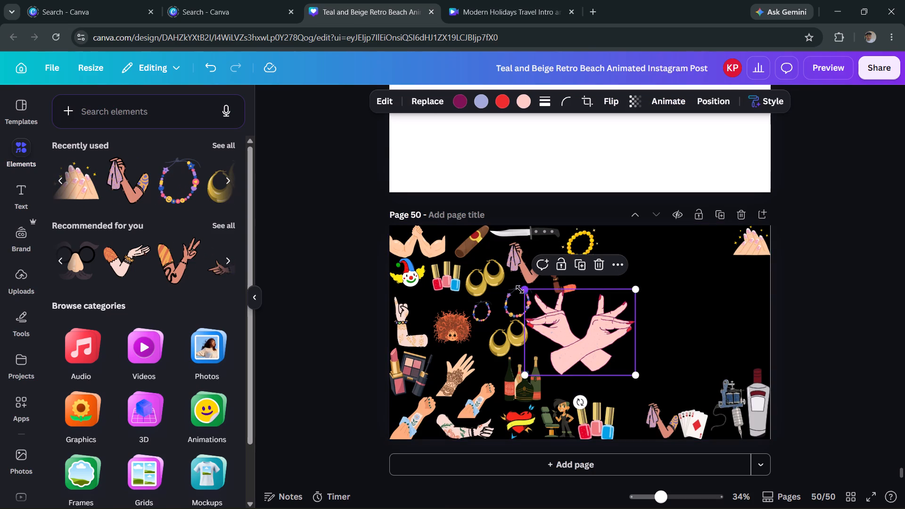
drag(526, 288, 586, 320)
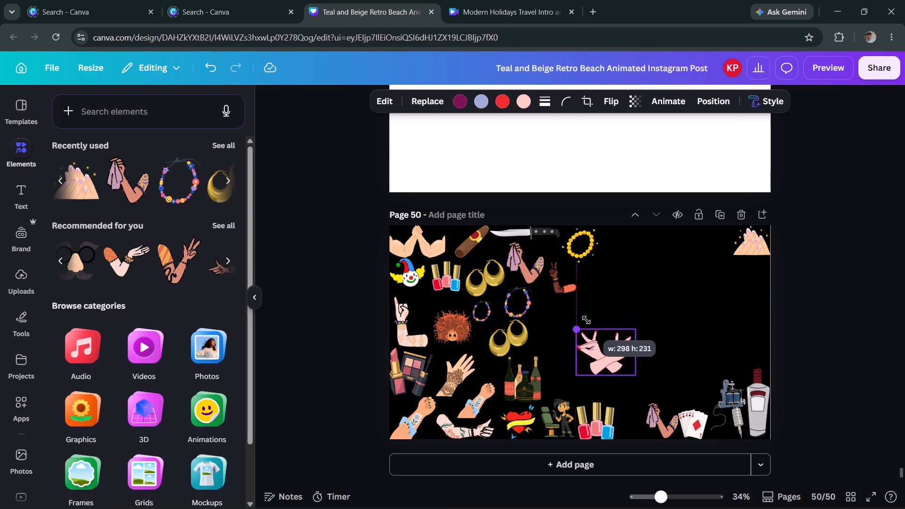
drag(586, 320, 597, 327)
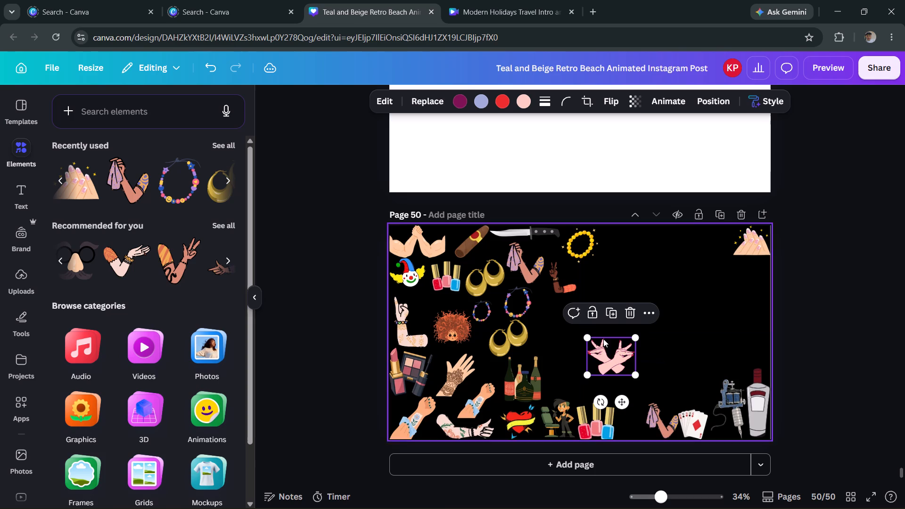
drag(606, 344, 554, 301)
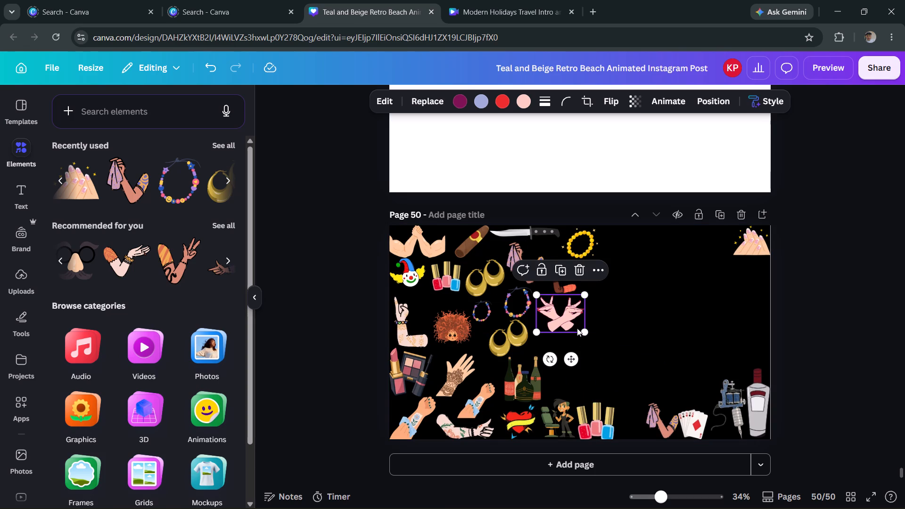
drag(581, 328, 568, 322)
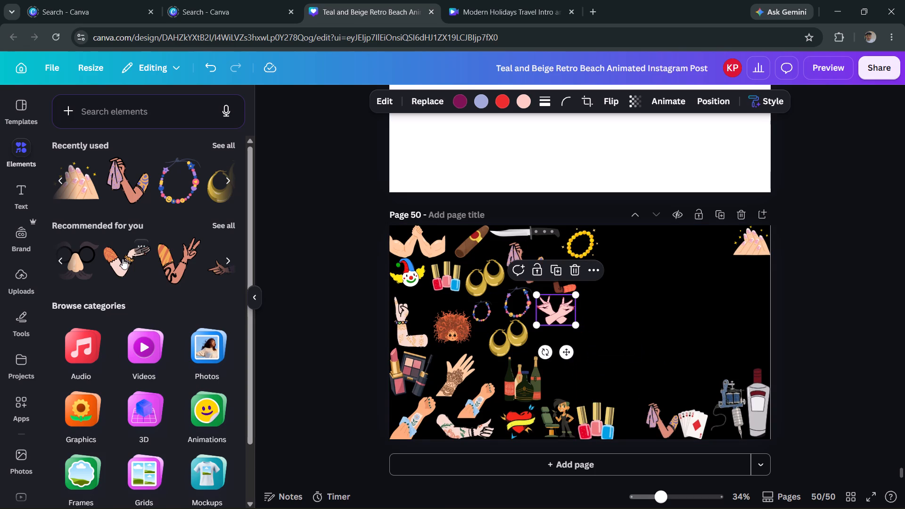
Add the recommended disguise nose with moustache and glasses, shrunk and placed near page 50's top edge beside the yellow bracelet.
click(86, 260)
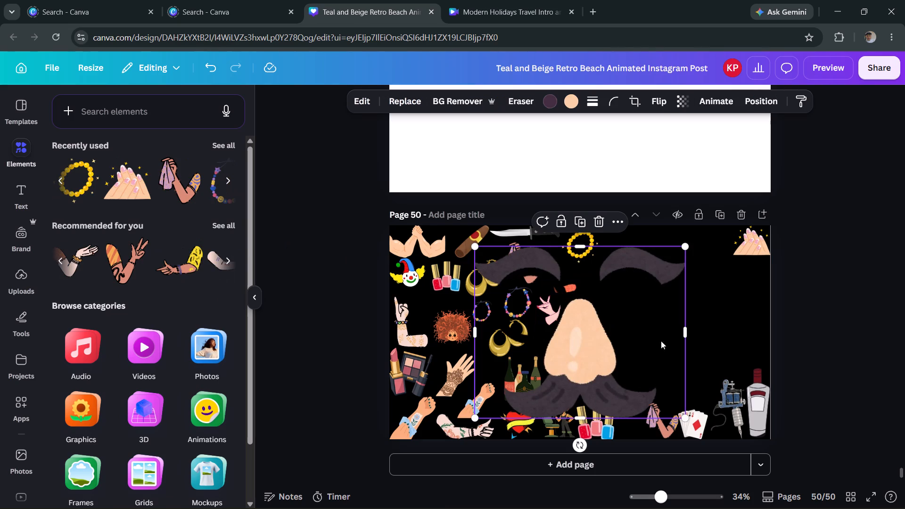
drag(477, 418, 671, 285)
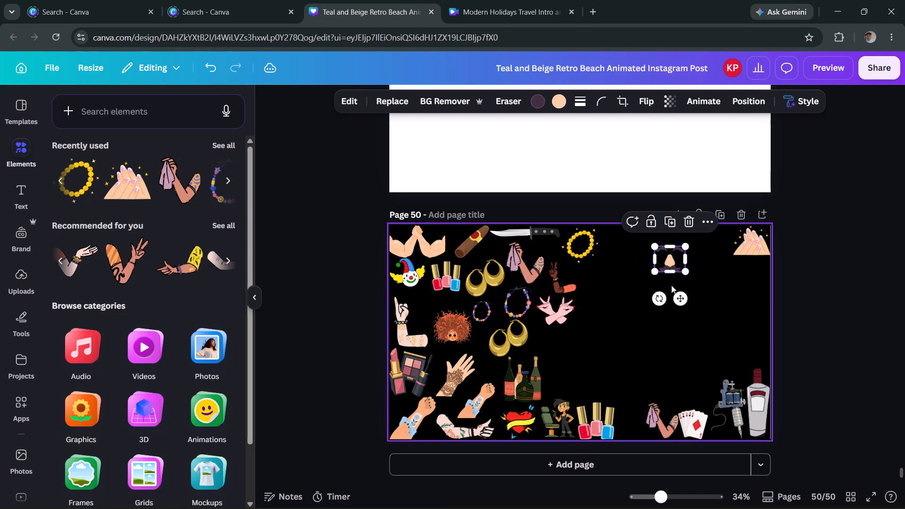
drag(671, 254, 617, 238)
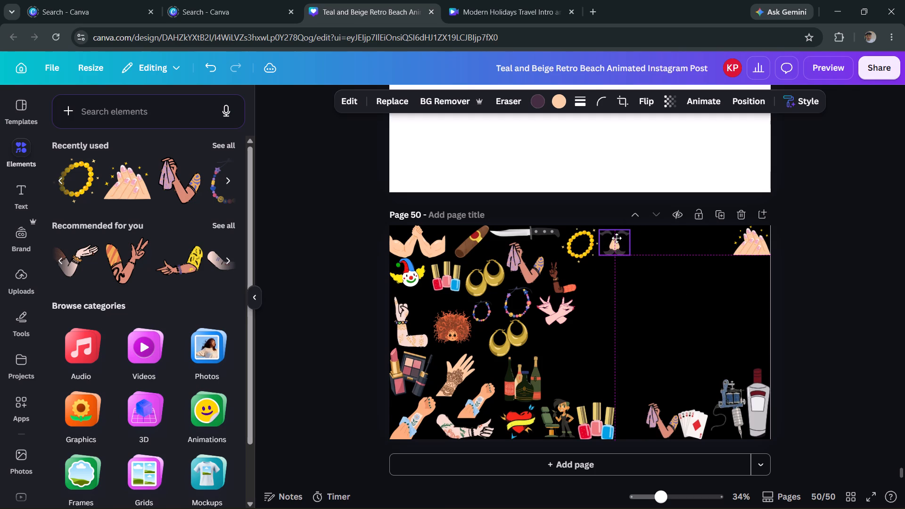
drag(617, 238, 618, 238)
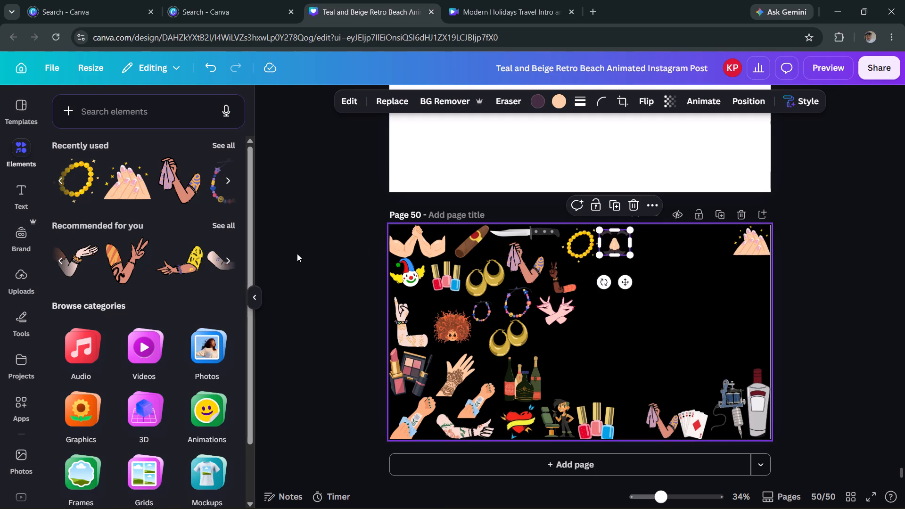
Add the recommended pink raised fist, shrunk and placed beside the green bottles above the seated figure.
click(230, 257)
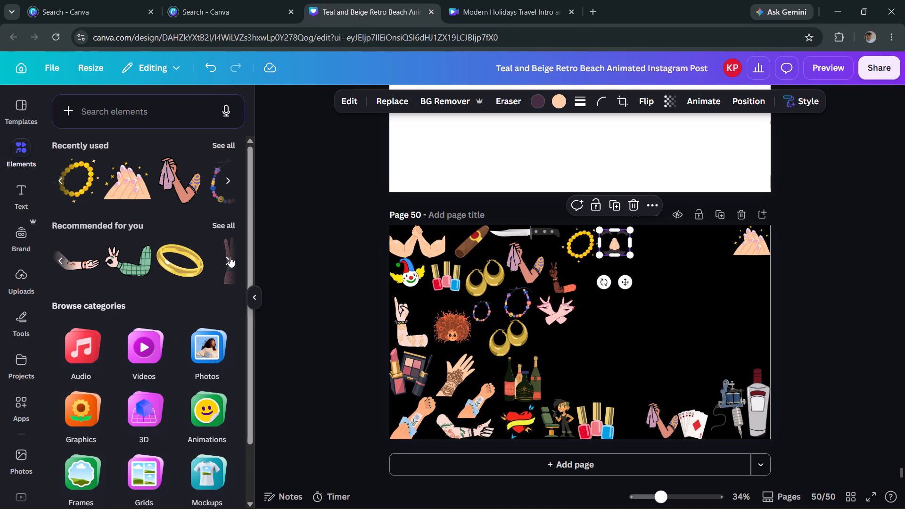
click(230, 257)
click(185, 261)
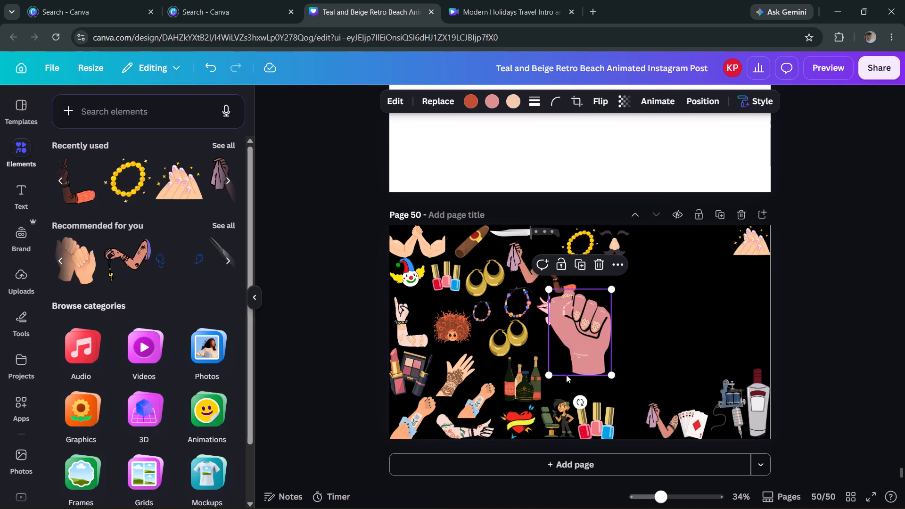
drag(552, 374, 592, 331)
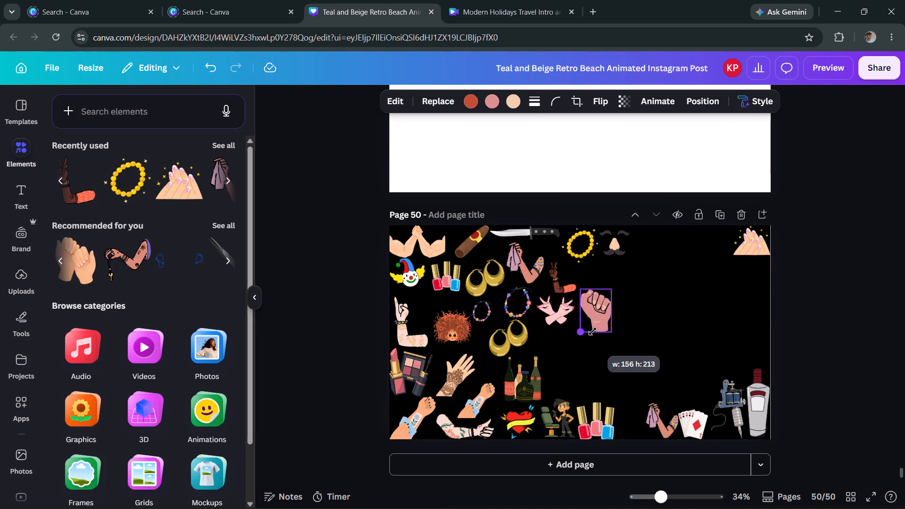
drag(592, 331, 599, 323)
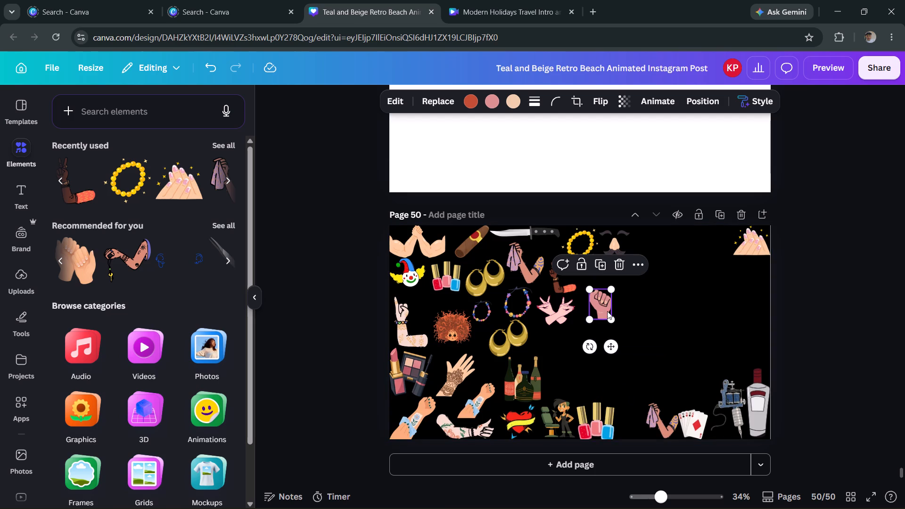
drag(601, 304, 571, 369)
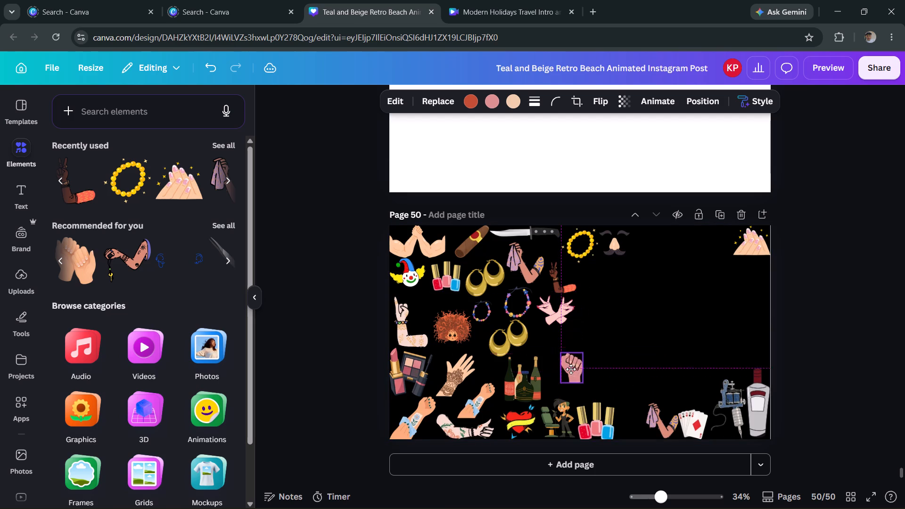
drag(571, 369, 557, 384)
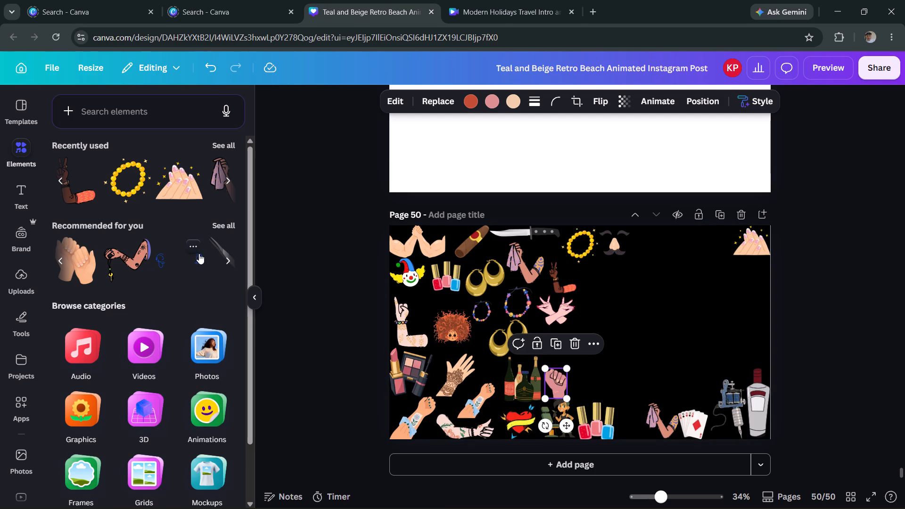
Add the recommended grey diagonal blade, shrunk and placed between the crossed pink hands and the raised fist.
click(216, 244)
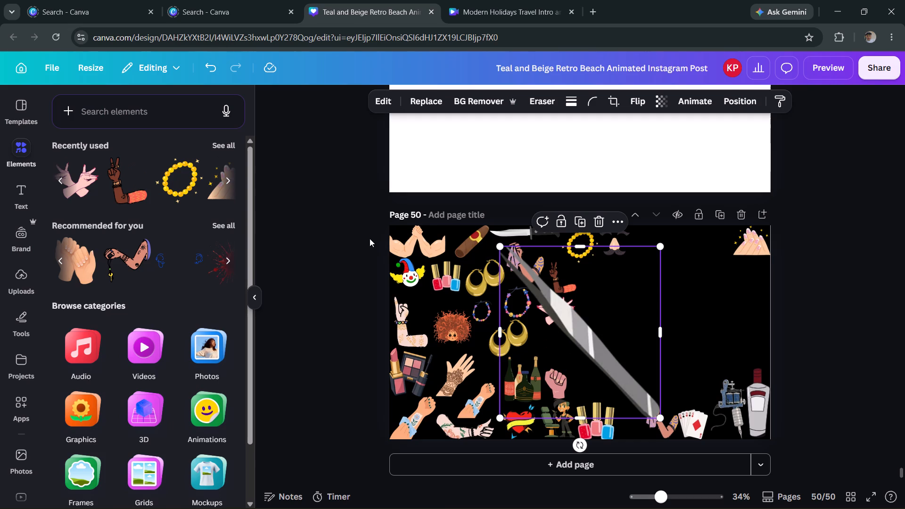
drag(498, 246, 525, 263)
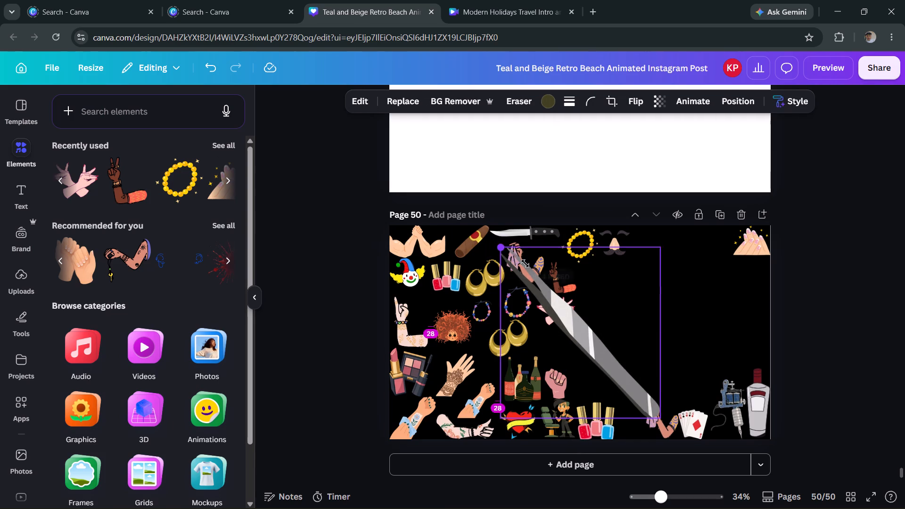
drag(525, 263, 631, 377)
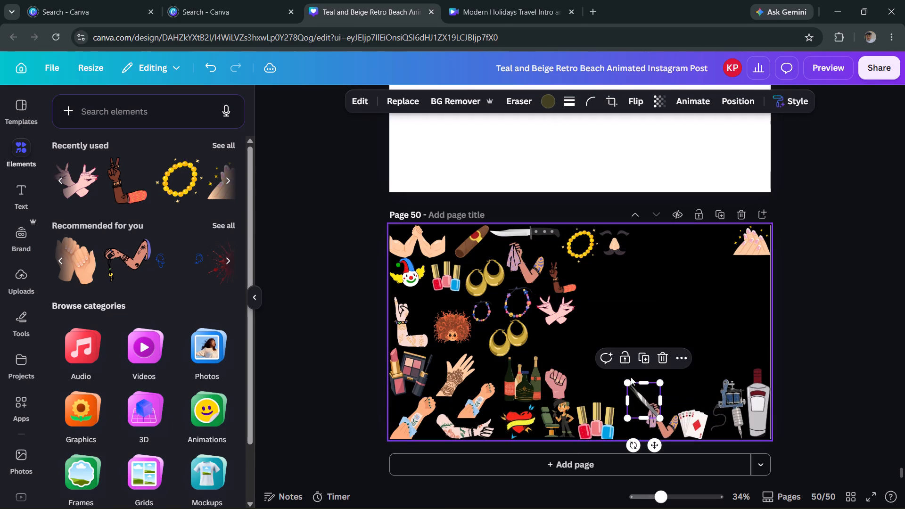
drag(644, 401, 587, 368)
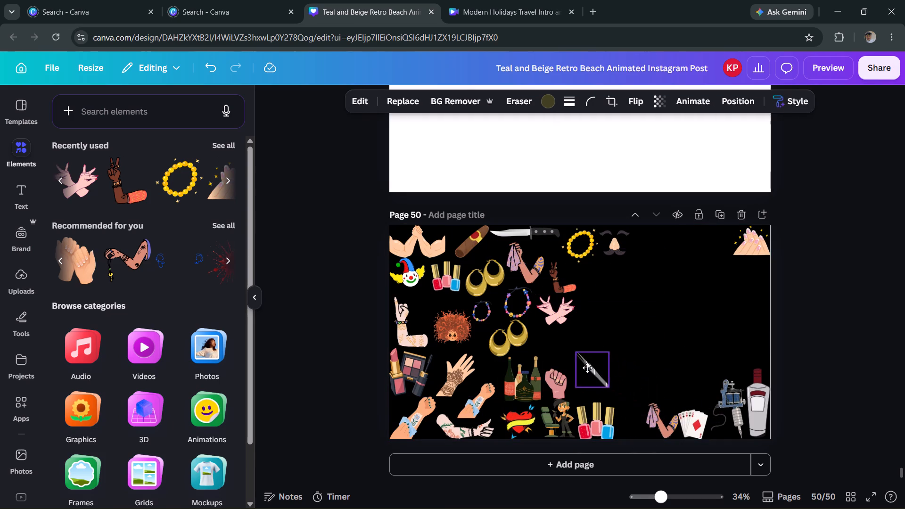
drag(587, 368, 559, 349)
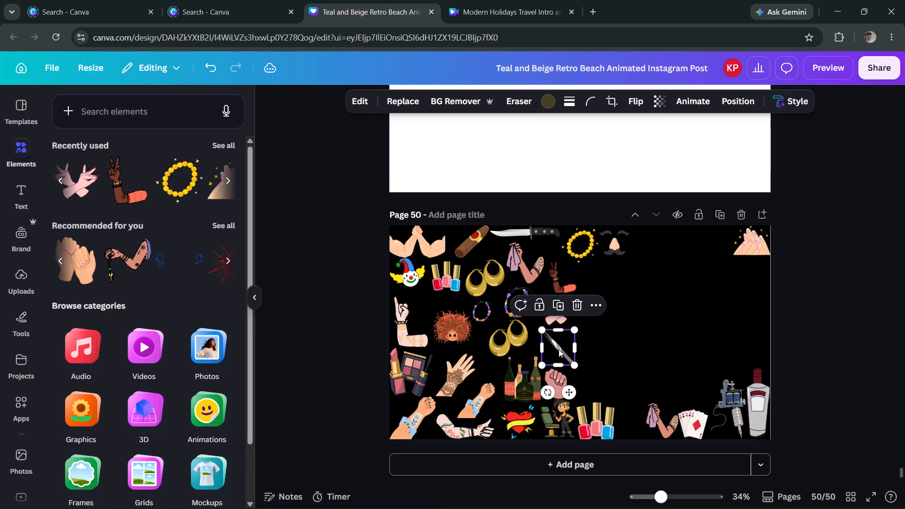
Add the recommended red splatter, shrunk and placed at the page's bottom edge between the nail polishes and the arm holding the cloth.
click(216, 270)
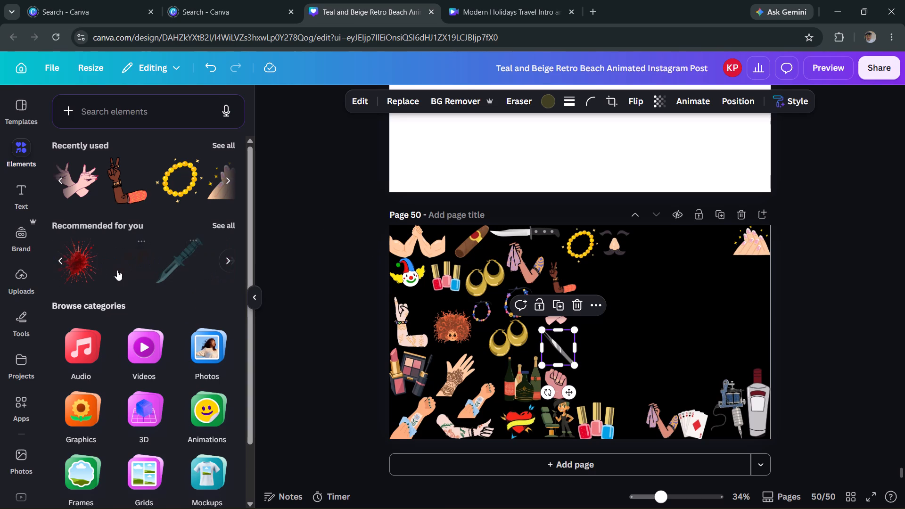
click(97, 275)
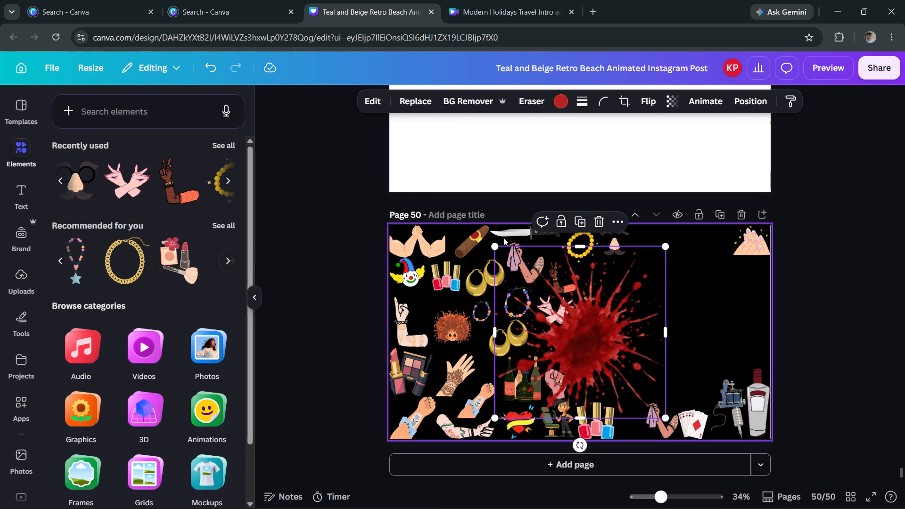
drag(499, 245, 527, 256)
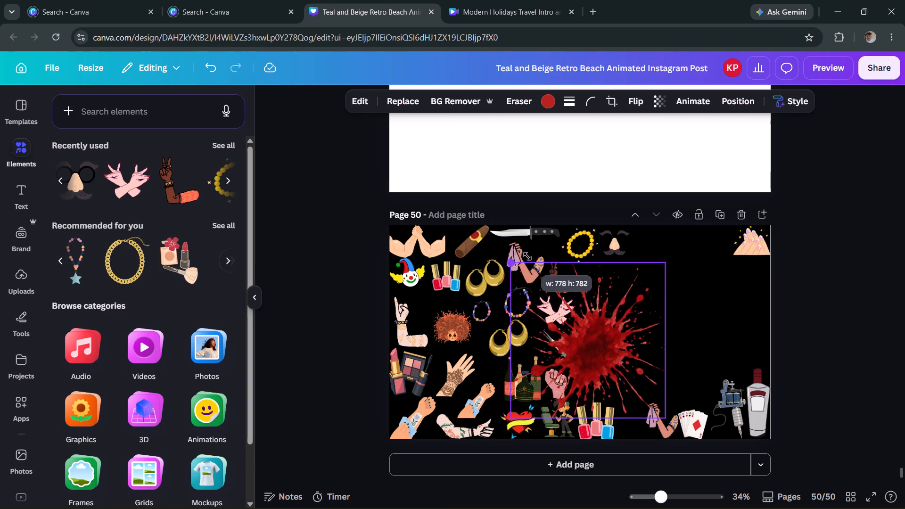
drag(527, 256, 643, 378)
drag(648, 398, 634, 419)
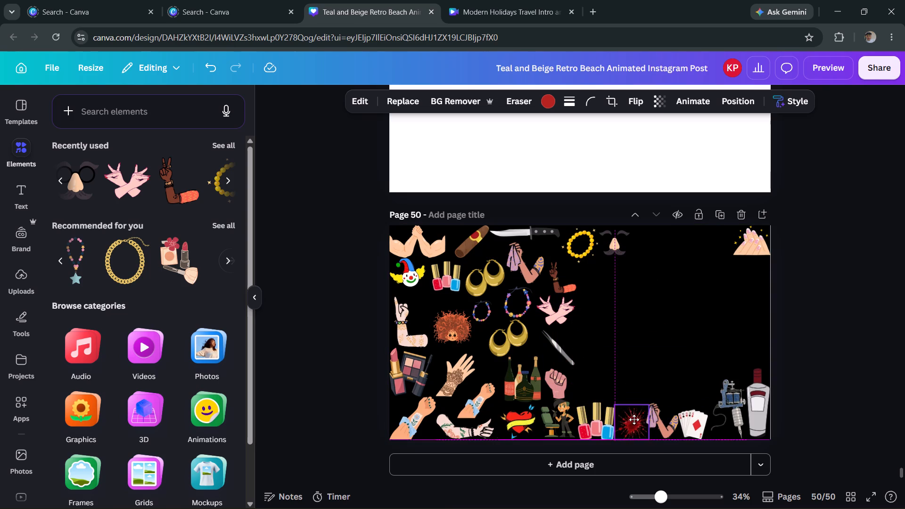
drag(634, 419, 633, 419)
click(290, 327)
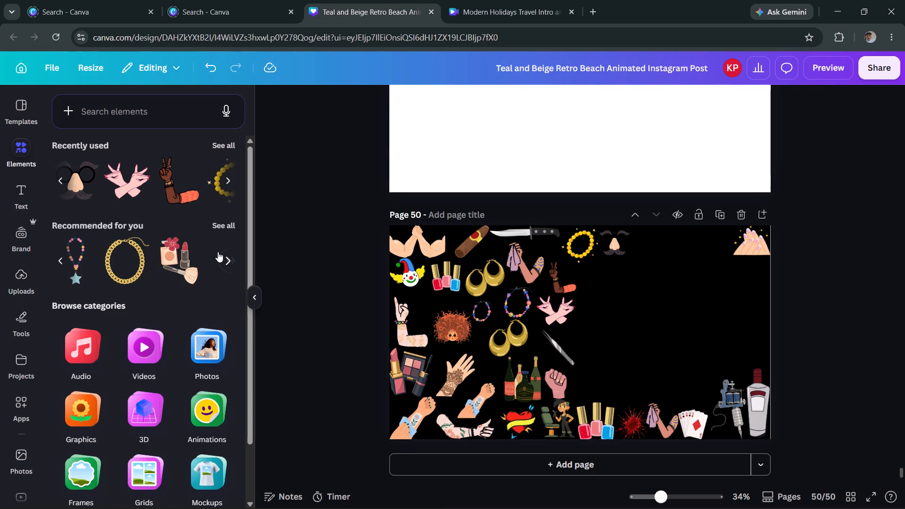
Add the recommended makeup set with lipstick, flower and brush, shrunk and placed beside the dark-skinned peace-sign arm.
click(181, 281)
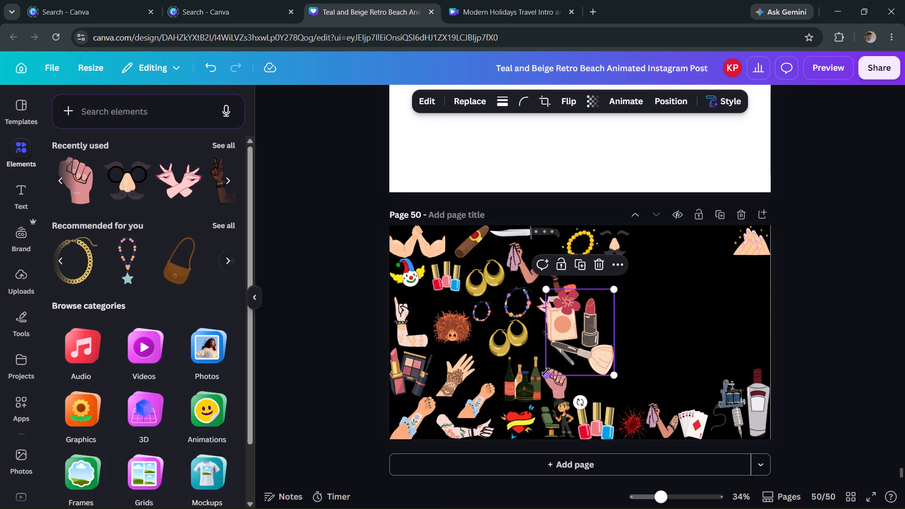
drag(546, 372, 561, 358)
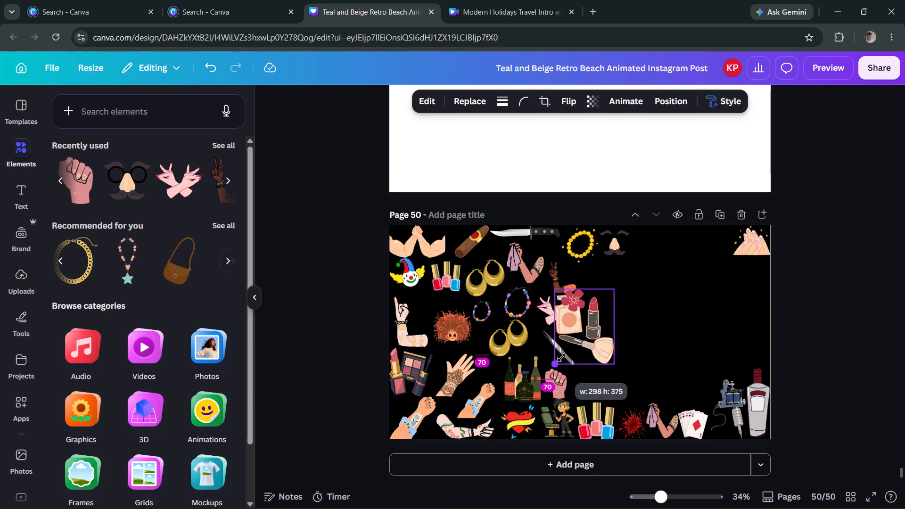
drag(561, 358, 598, 324)
drag(601, 307, 597, 312)
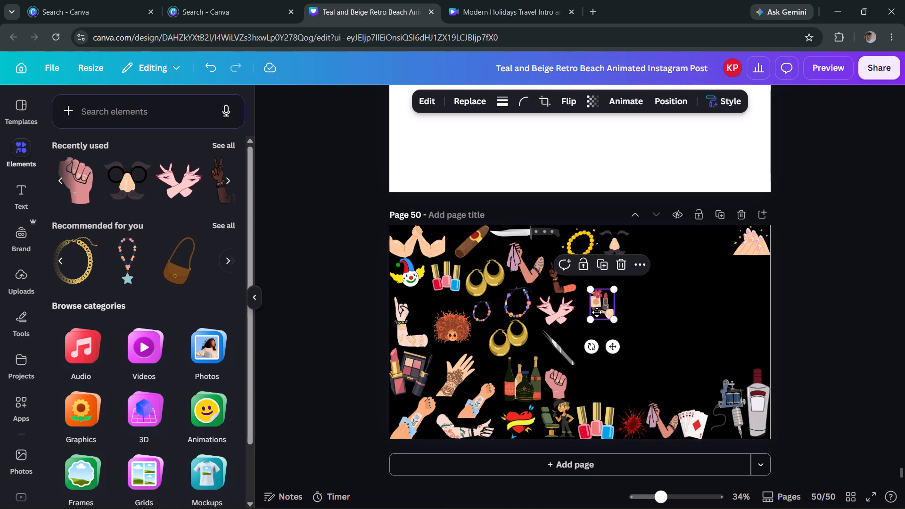
drag(597, 312, 592, 280)
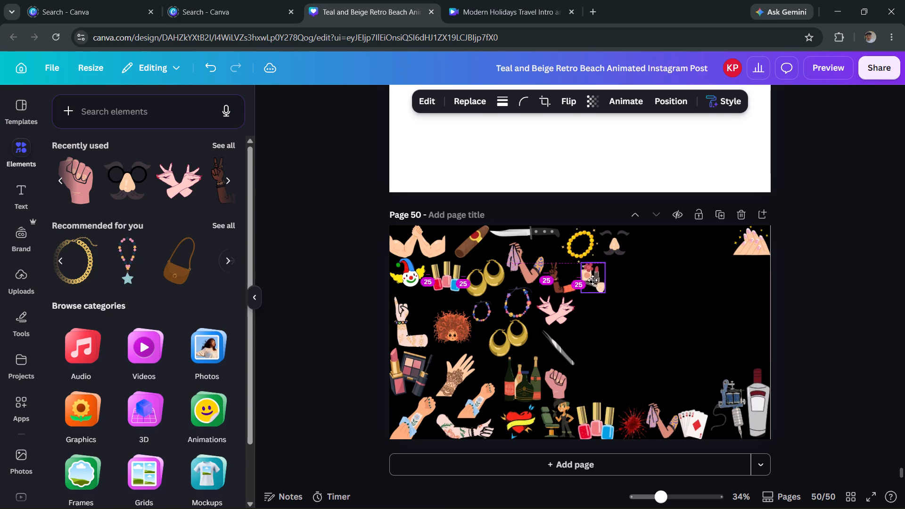
drag(592, 280, 595, 279)
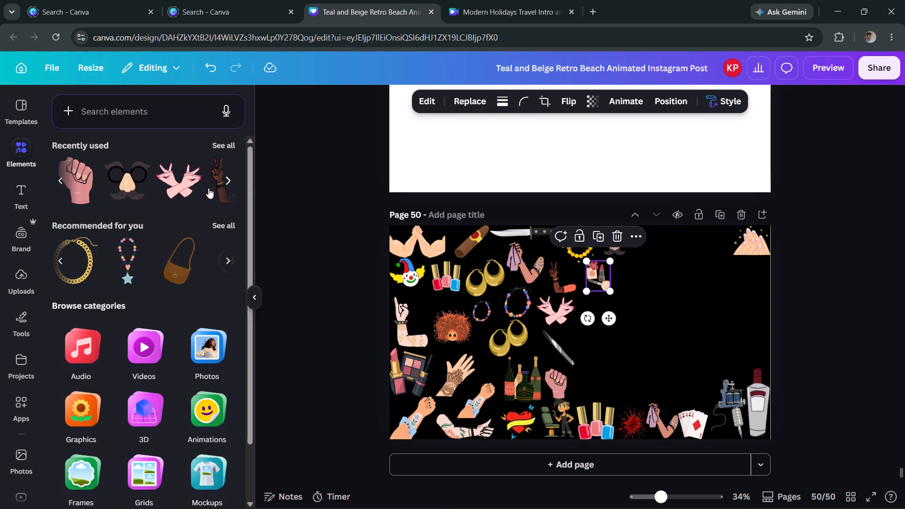
Add another copy of the recently used manicured hands with gold sparkles, placed near the page's top edge beside the disguise nose.
click(214, 175)
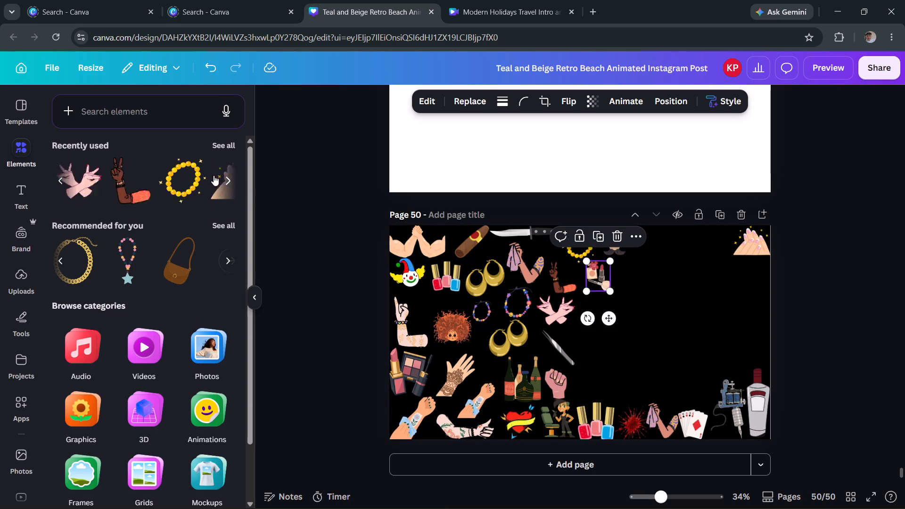
click(195, 180)
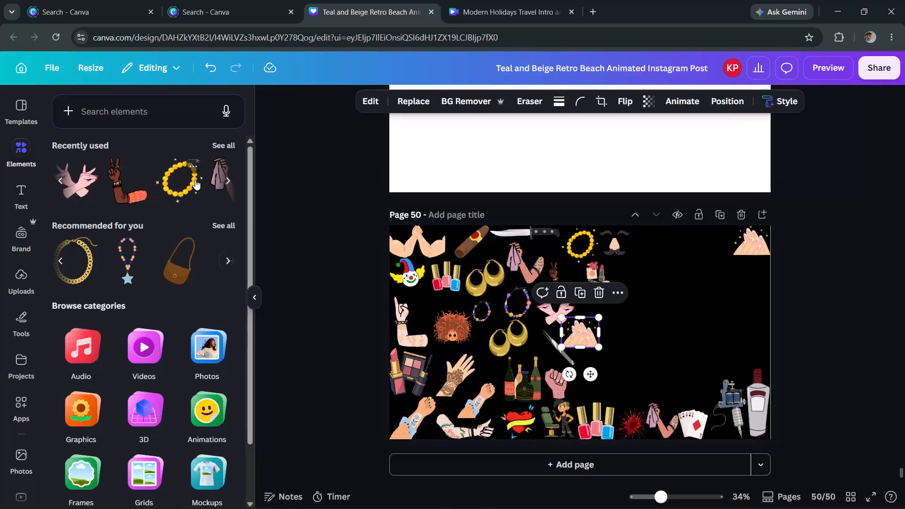
drag(579, 326, 663, 240)
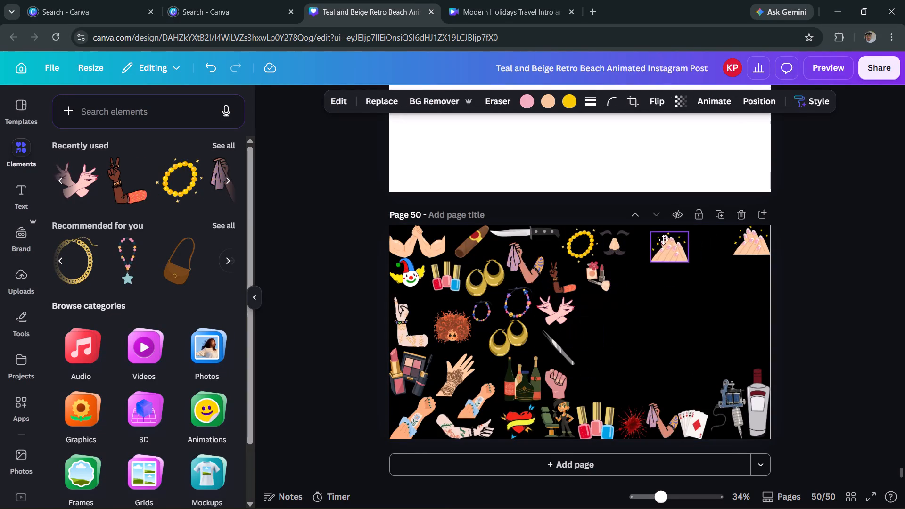
drag(663, 240, 650, 236)
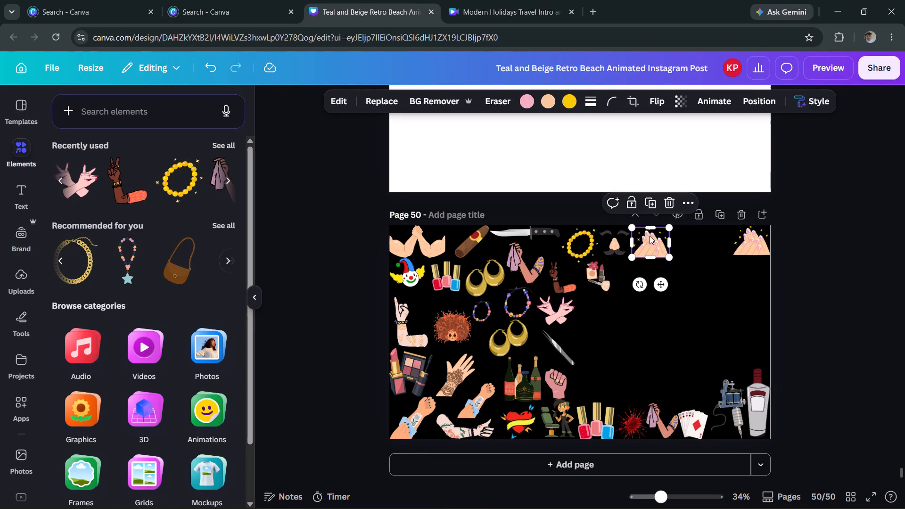
Add the recommended brown shoulder bag, shrunk and placed below the makeup set beside the crossed pink hands.
click(180, 263)
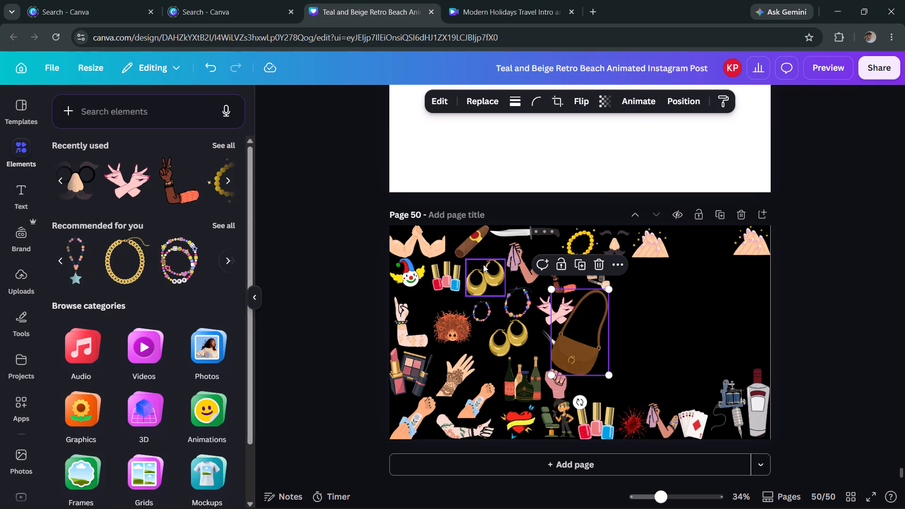
drag(551, 371, 577, 338)
drag(589, 315, 593, 321)
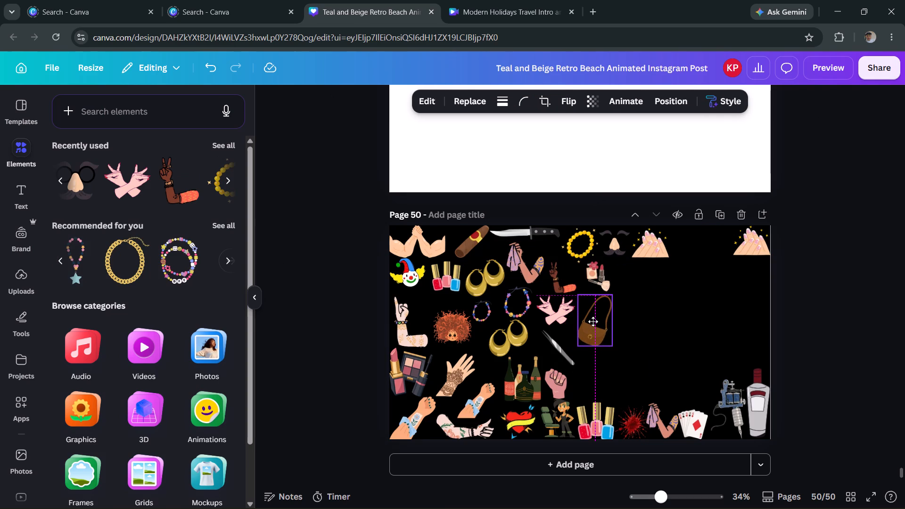
drag(593, 321, 592, 320)
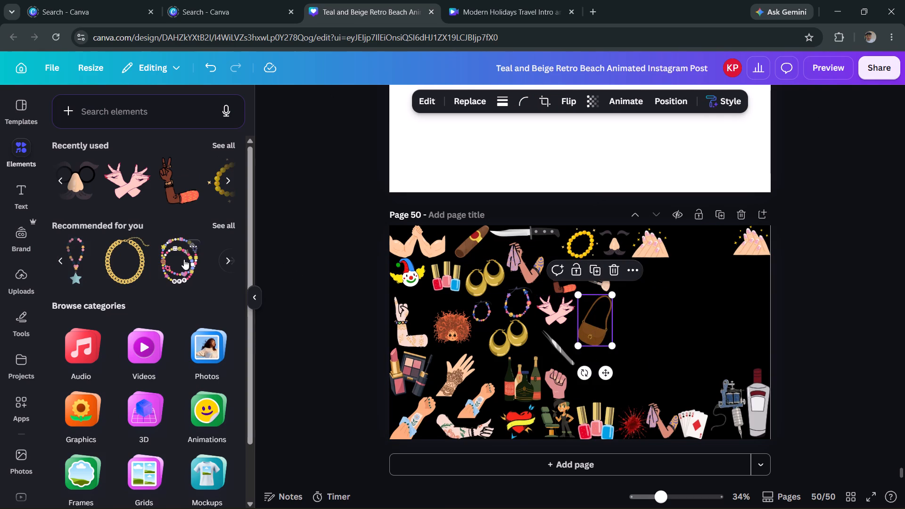
Add the recommended multicoloured layered bead bracelet, shrunk and placed below the brown bag beside the raised fist.
click(184, 259)
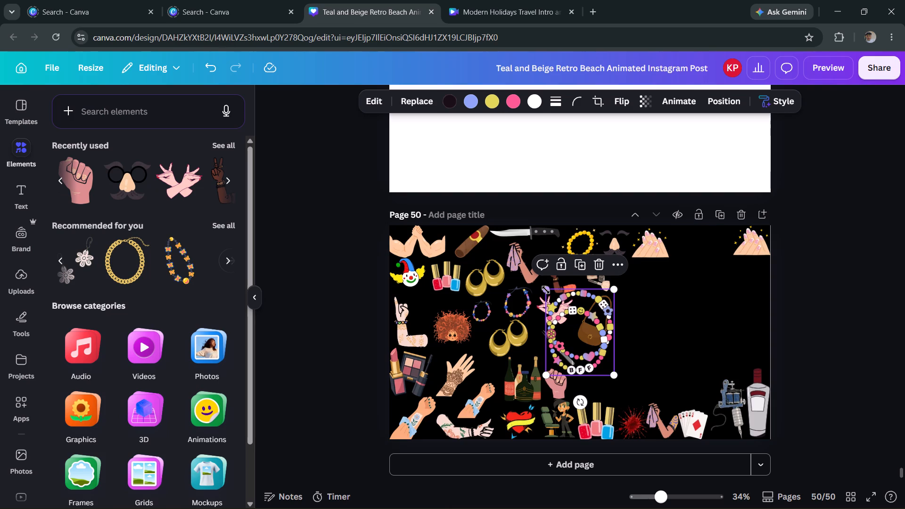
drag(546, 288, 585, 333)
drag(596, 355, 593, 371)
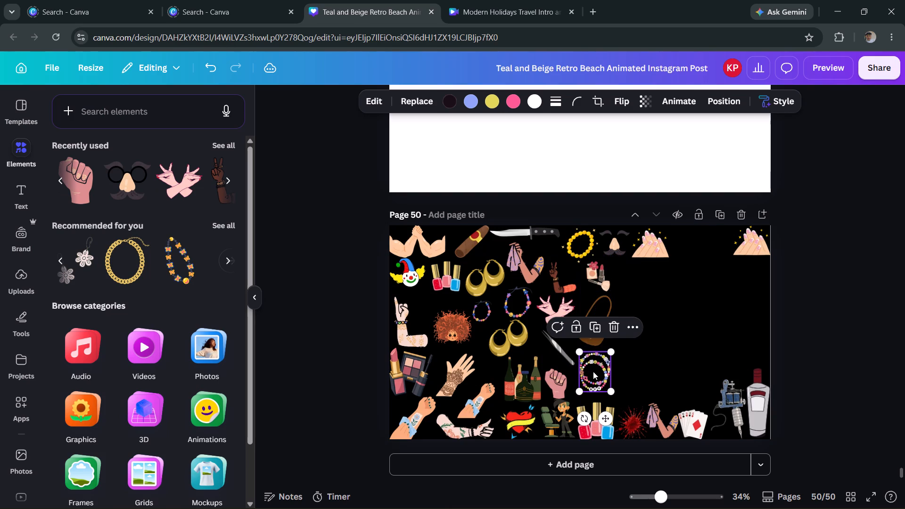
Add the recommended orange flower bead necklace, shrunk and placed at the page's top edge beside the manicured hands next to the disguise nose.
click(230, 259)
click(167, 260)
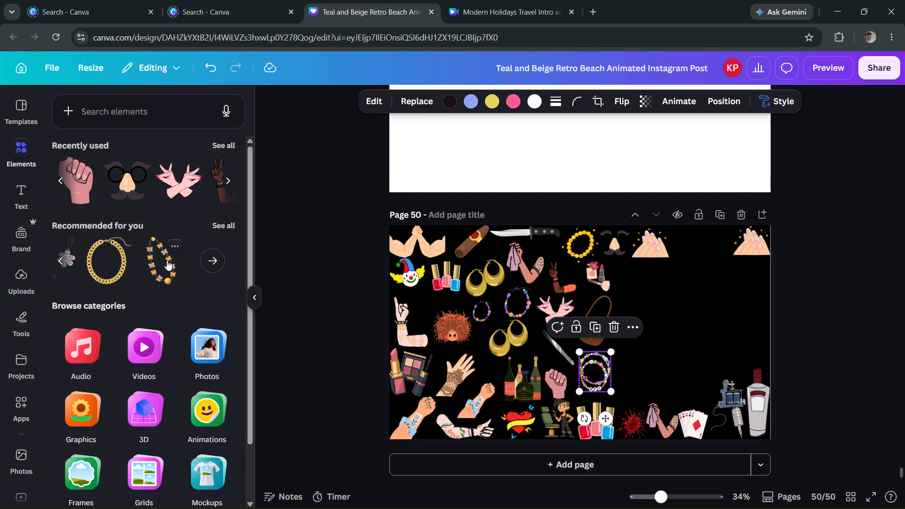
drag(584, 326, 604, 321)
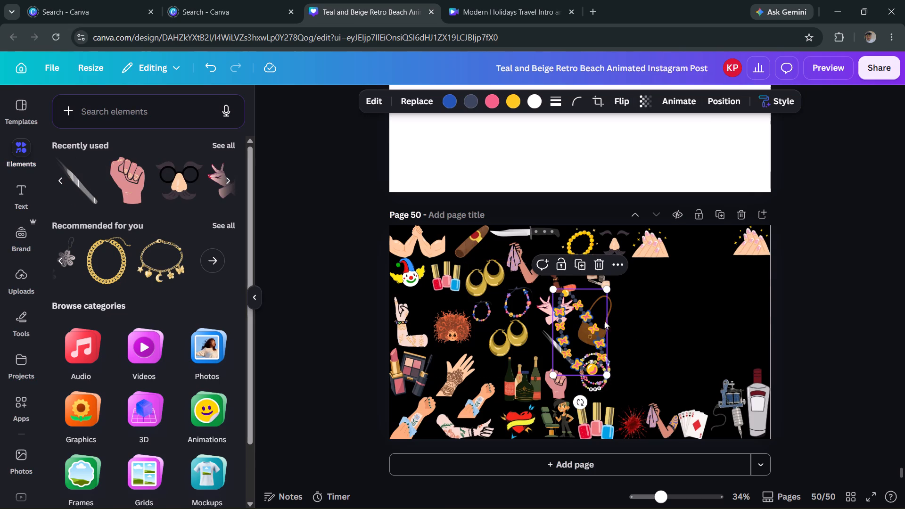
drag(604, 321, 699, 267)
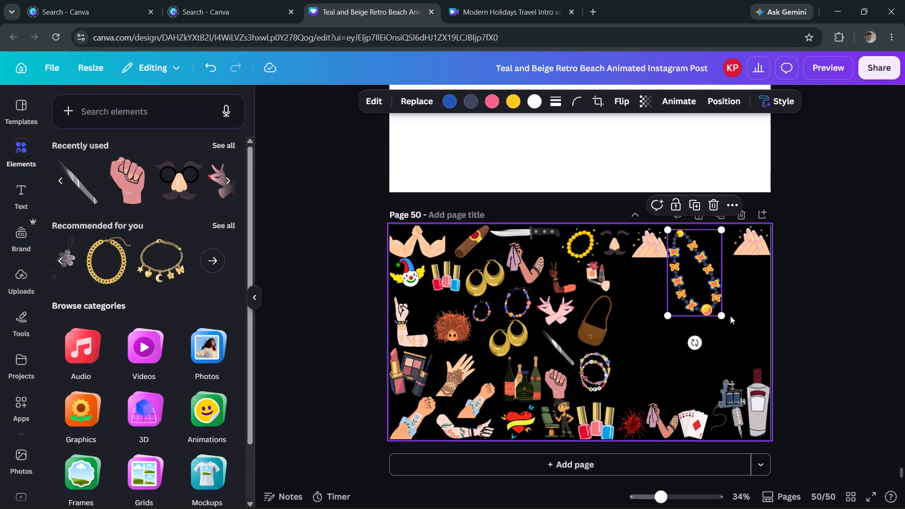
drag(724, 315, 691, 269)
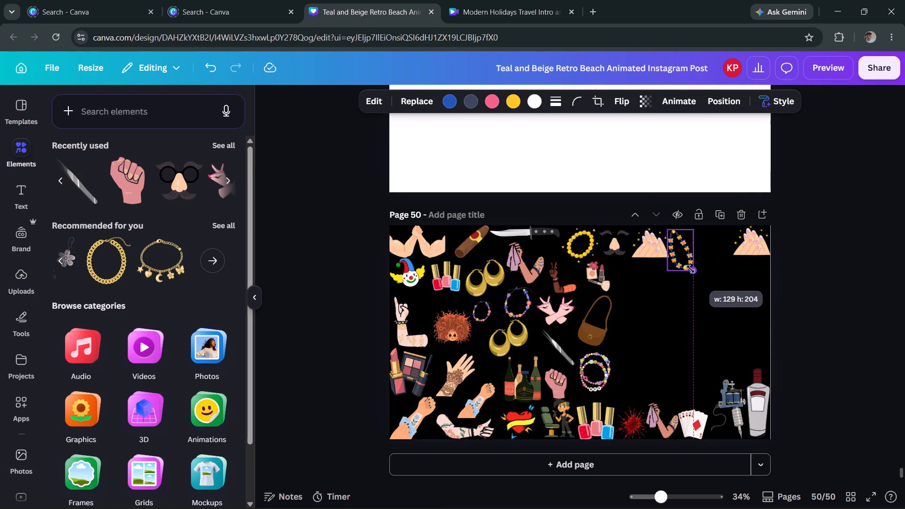
drag(691, 269, 690, 268)
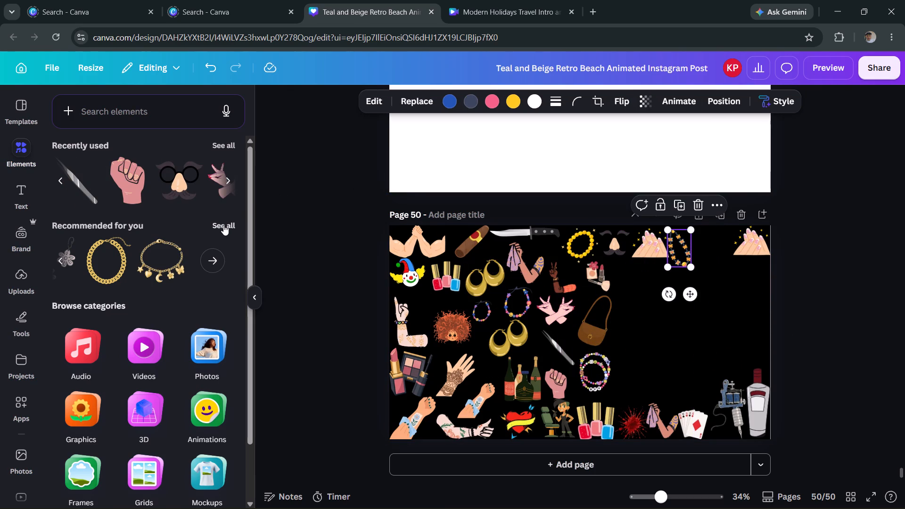
Add the cherry earrings from the full recommendations list, shrunk and placed between the orange flower necklace and the corner manicured hands.
click(223, 225)
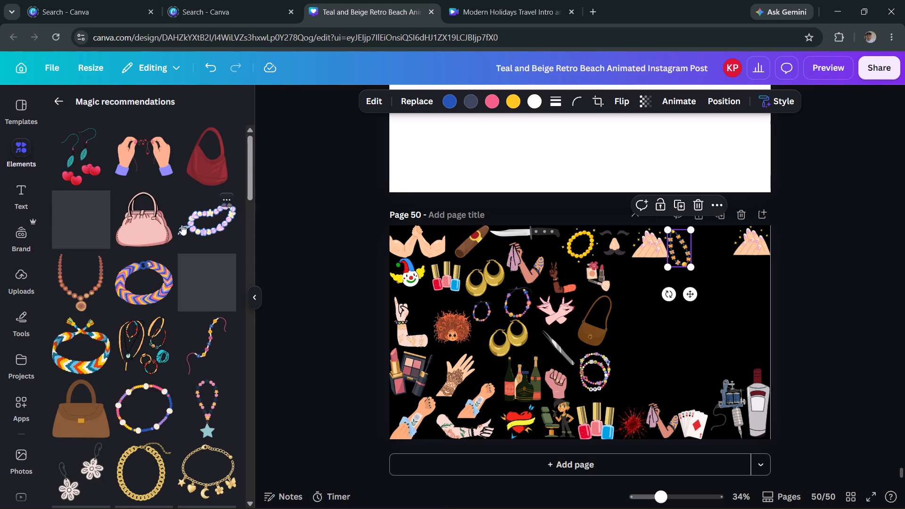
click(79, 172)
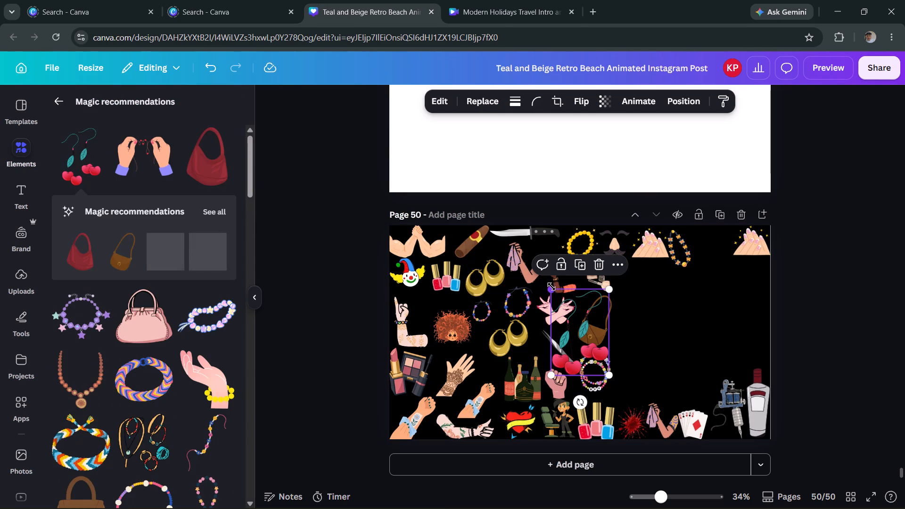
drag(551, 287, 603, 332)
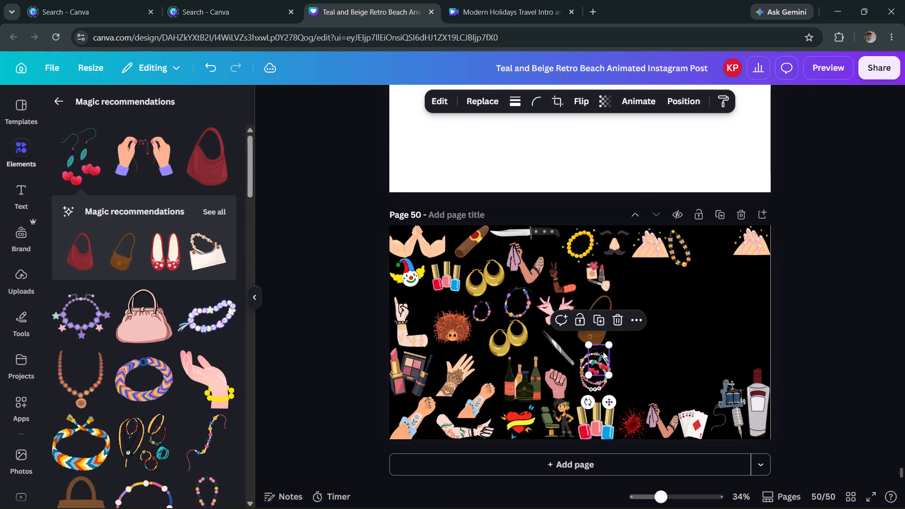
drag(603, 354, 708, 239)
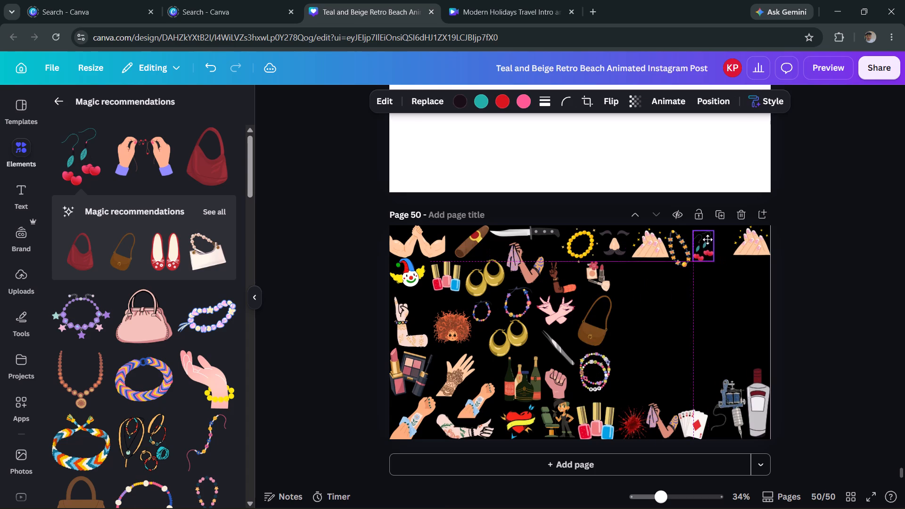
drag(708, 239, 707, 238)
drag(714, 255, 717, 257)
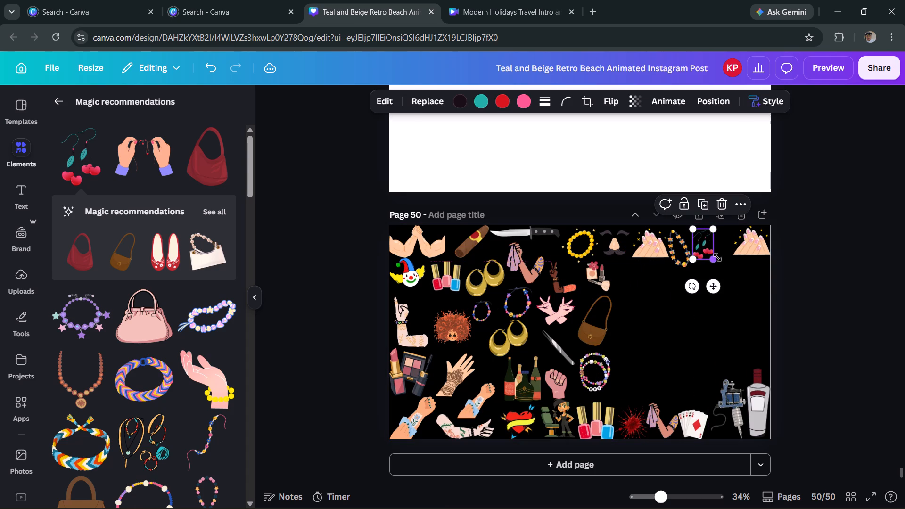
drag(717, 257, 727, 262)
drag(711, 262, 711, 262)
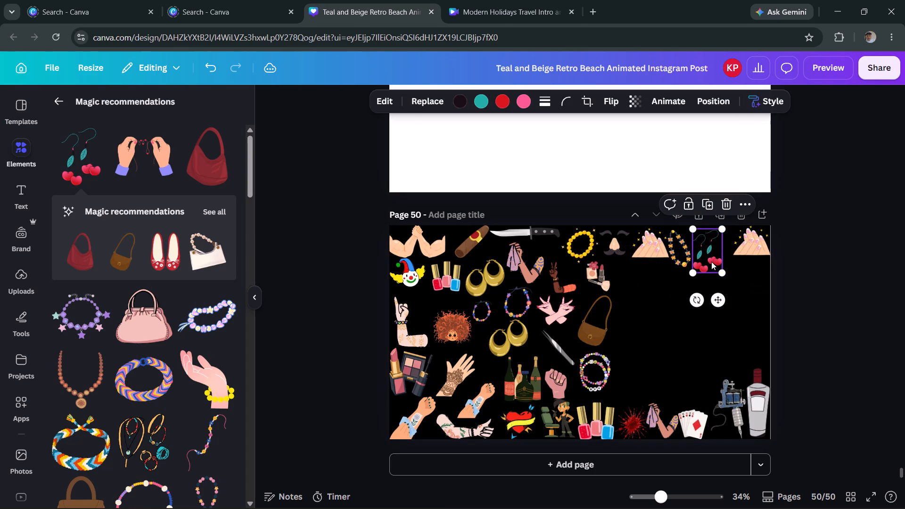
drag(711, 262, 716, 260)
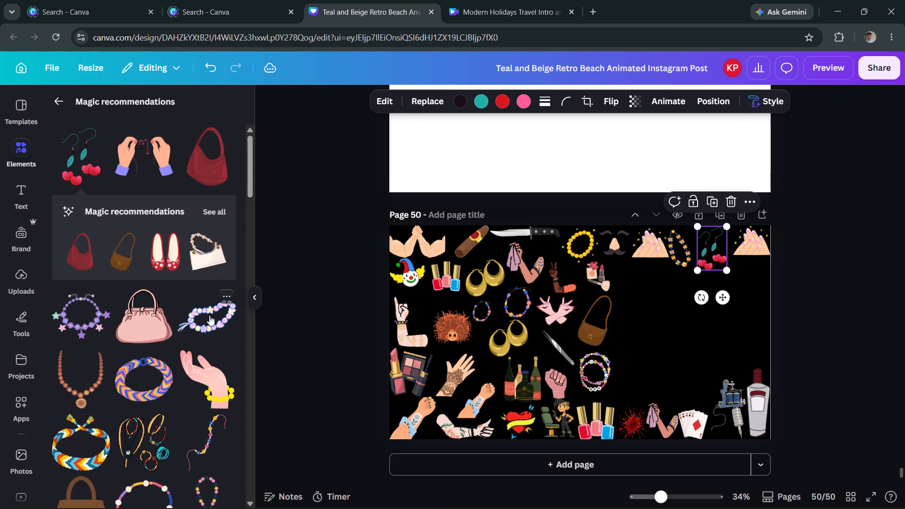
Add the recommended dark red shoulder bag, shrunk and placed beside the makeup set.
click(205, 168)
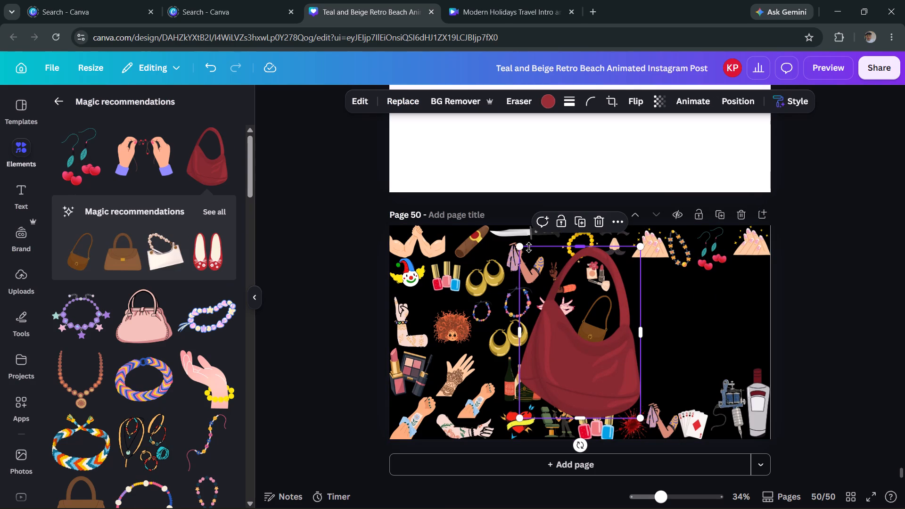
drag(523, 247, 614, 306)
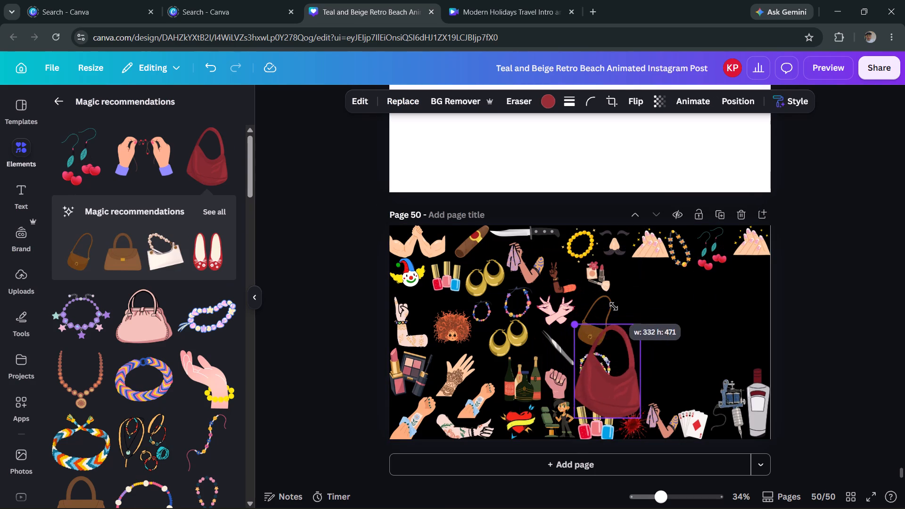
drag(614, 306, 622, 331)
drag(612, 378, 640, 293)
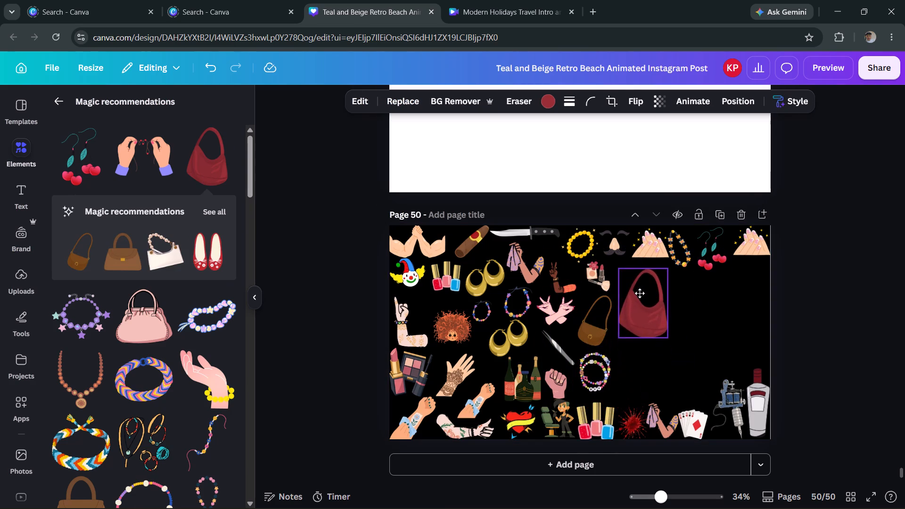
drag(640, 293, 635, 287)
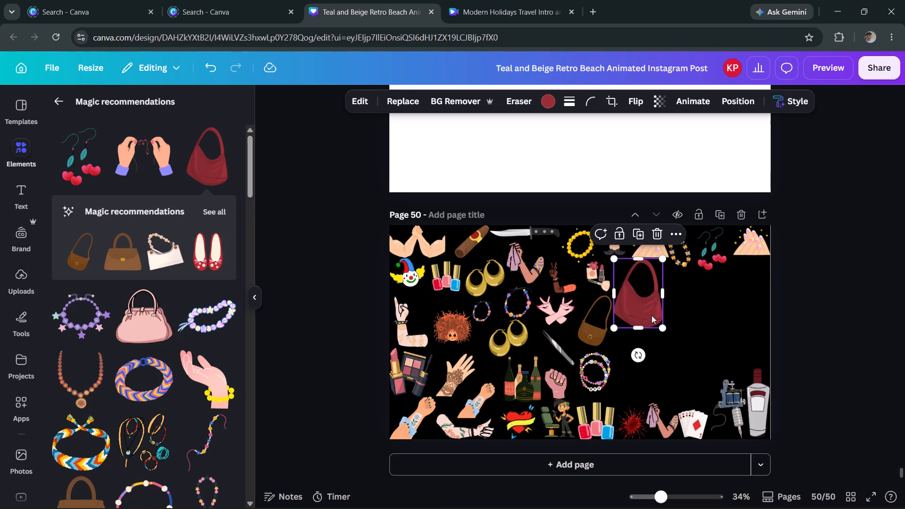
drag(662, 323, 630, 292)
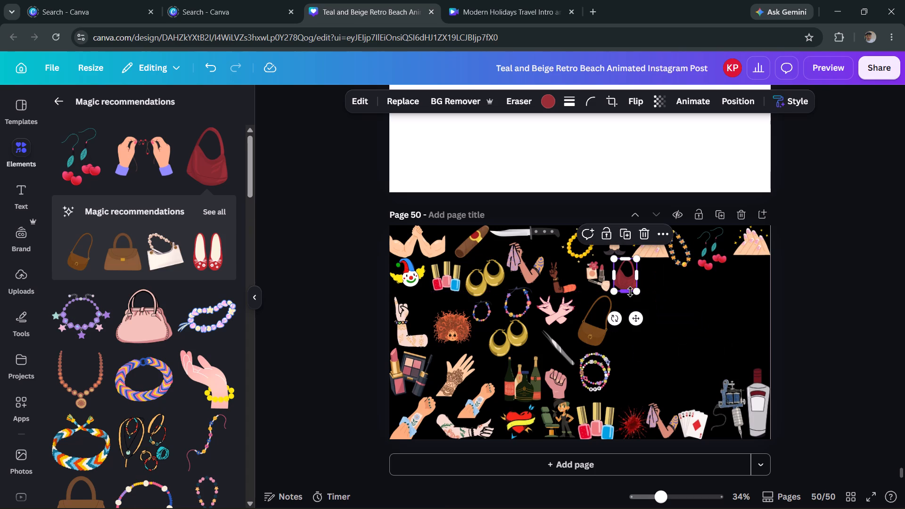
drag(635, 292, 648, 298)
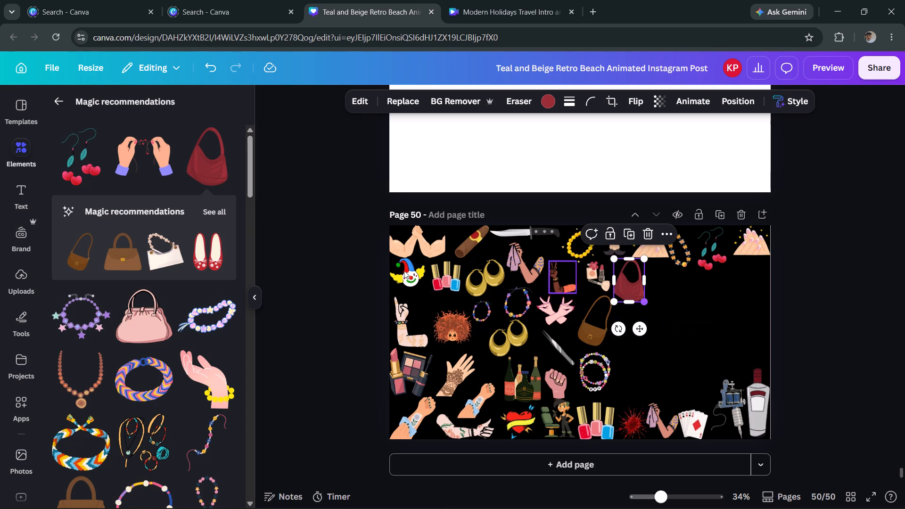
Add the recommended hand wearing a yellow bead bracelet, shrunk and placed beside the multicoloured layered bead bracelet.
click(214, 373)
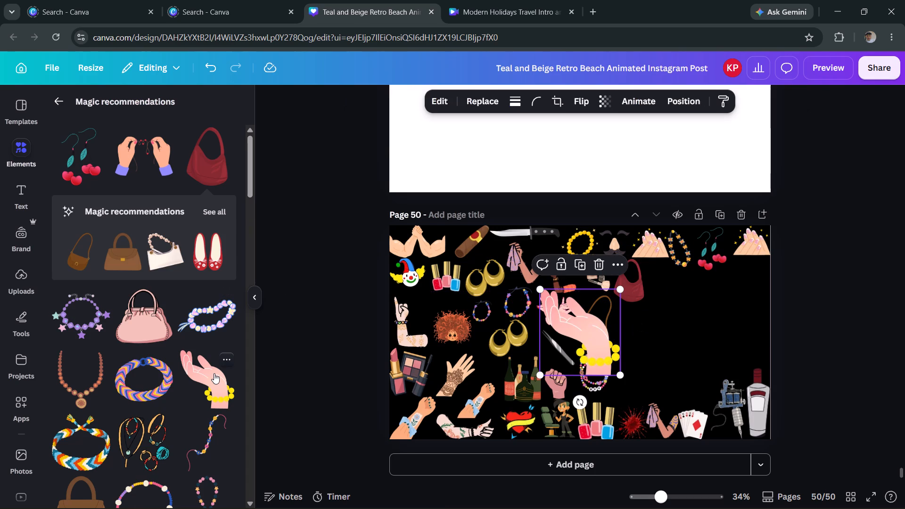
drag(538, 287, 538, 287)
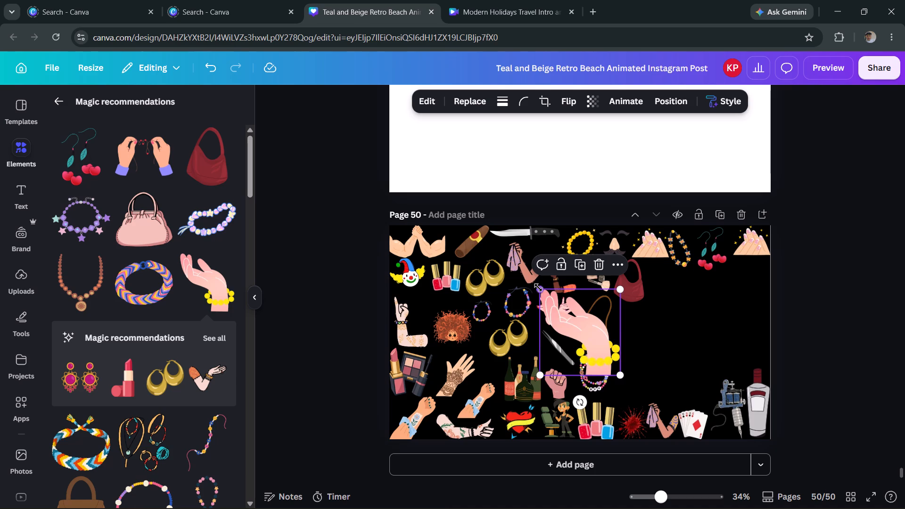
drag(538, 287, 572, 320)
drag(588, 341, 619, 326)
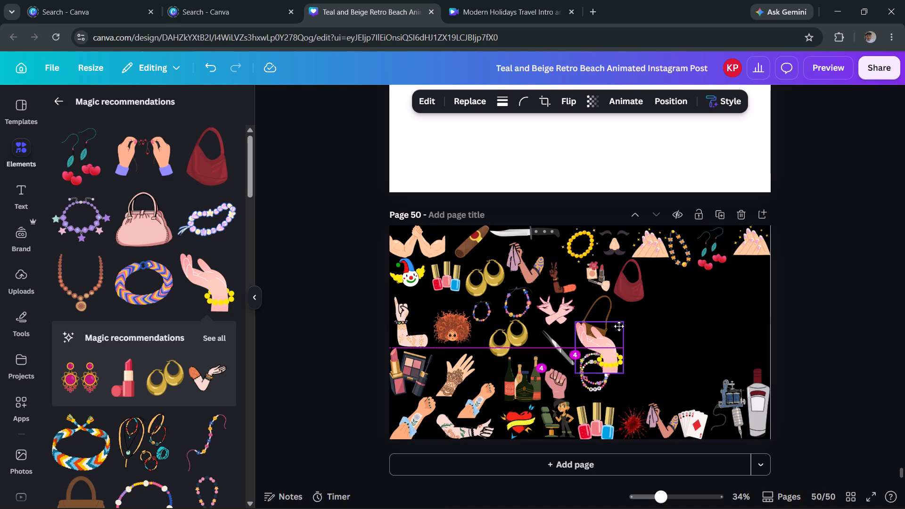
drag(619, 326, 627, 358)
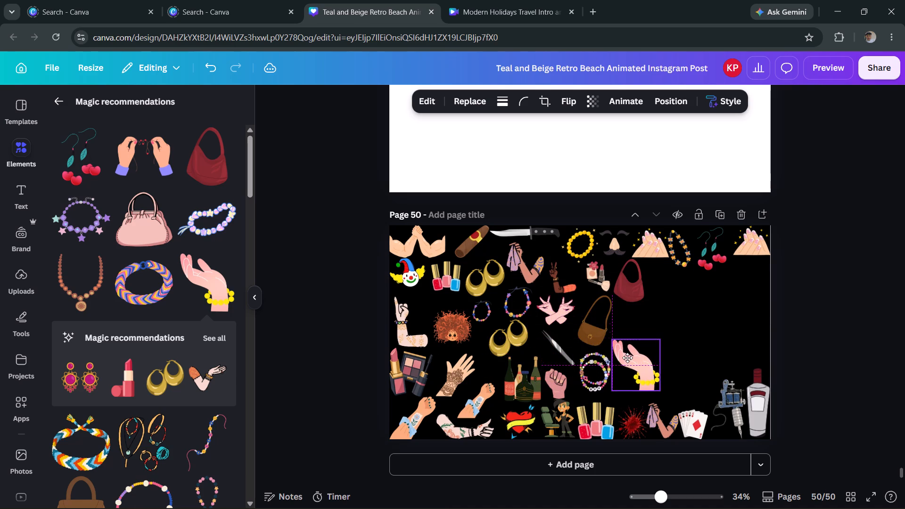
drag(627, 358, 627, 364)
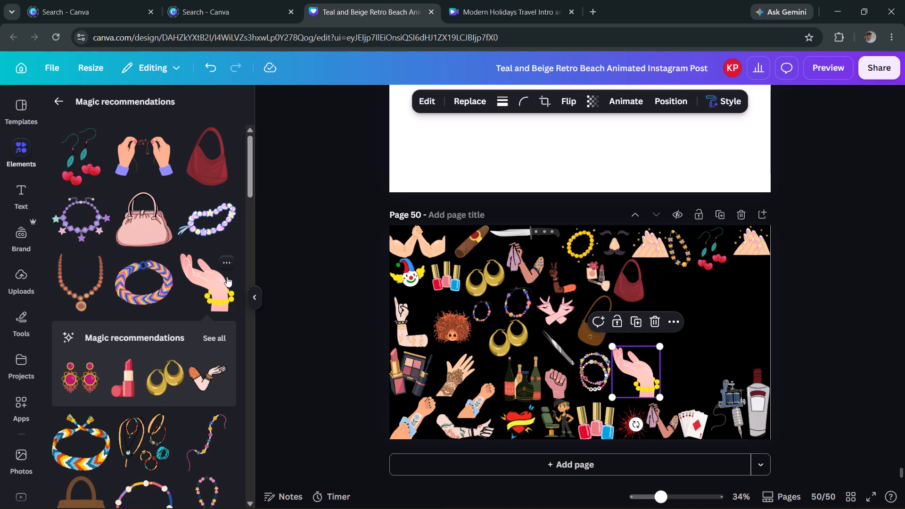
Add the recommended untied string of colourful beads, shrunk and placed at the page's right edge below the corner manicured hands.
click(212, 426)
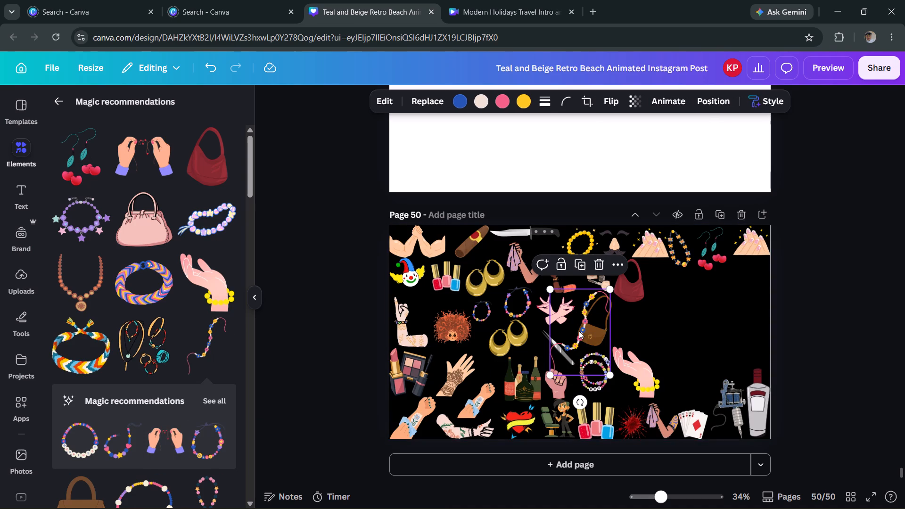
drag(579, 331, 739, 302)
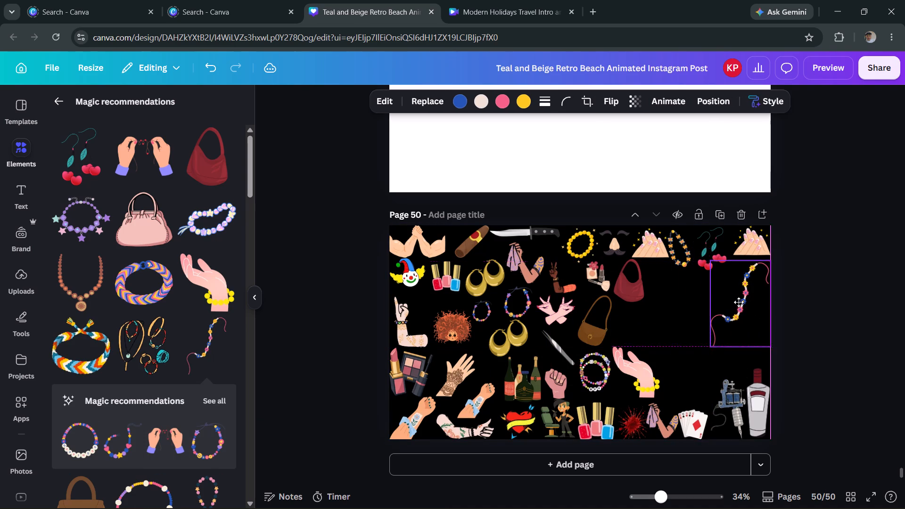
drag(709, 348, 723, 323)
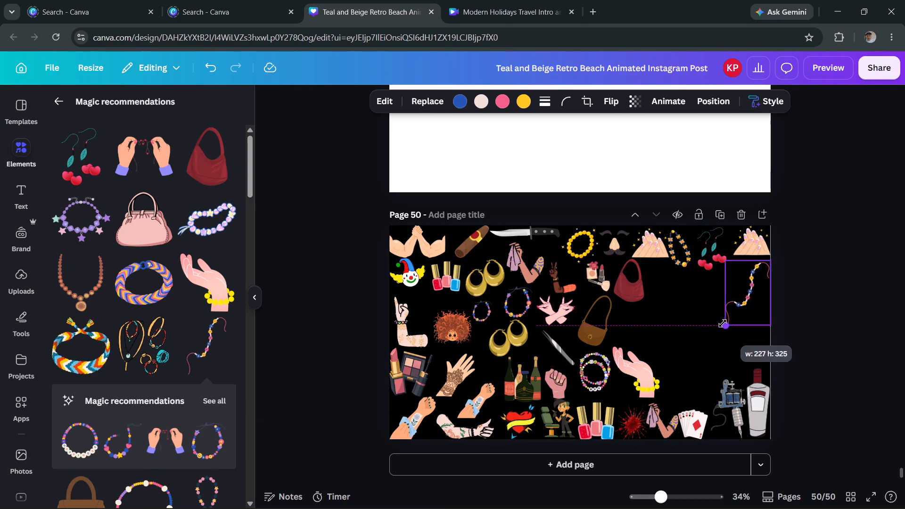
drag(723, 323, 734, 303)
click(744, 287)
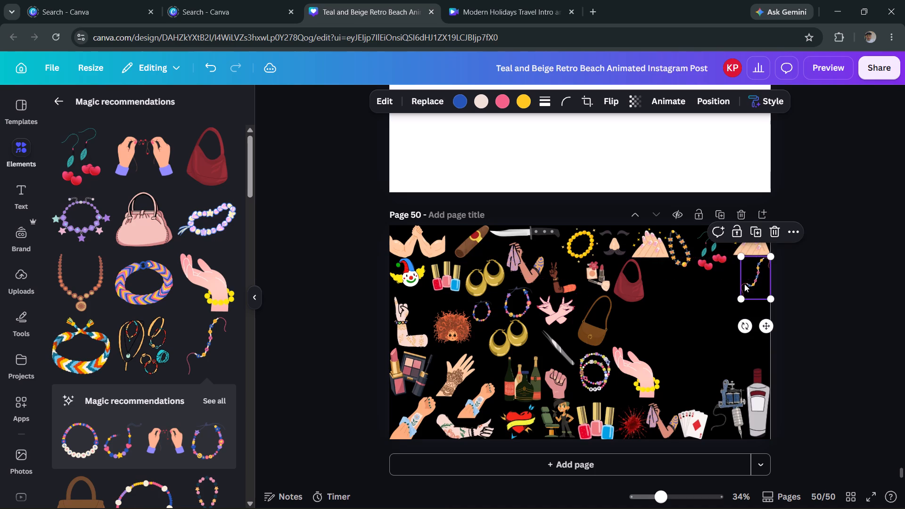
Add the recommended round multicoloured bead bracelet, sized small and placed beside the dark red shoulder bag.
click(206, 448)
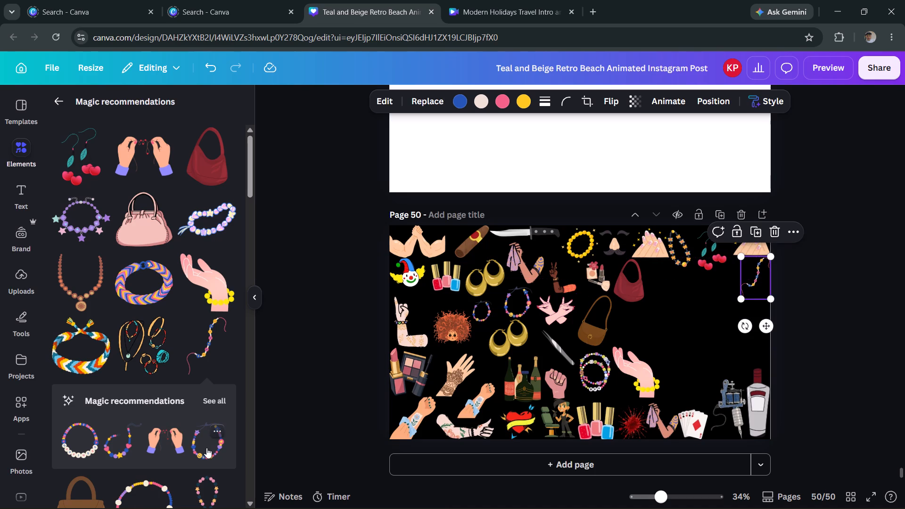
drag(576, 331, 651, 271)
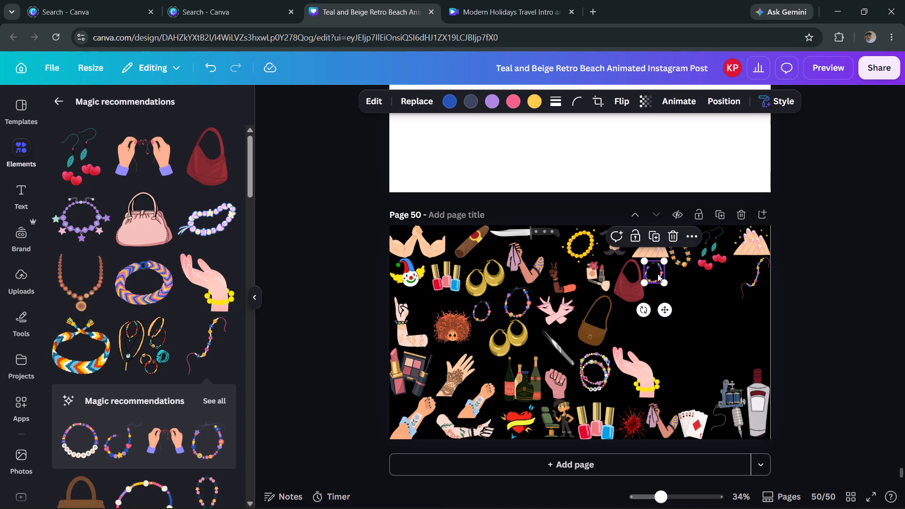
drag(664, 282, 673, 291)
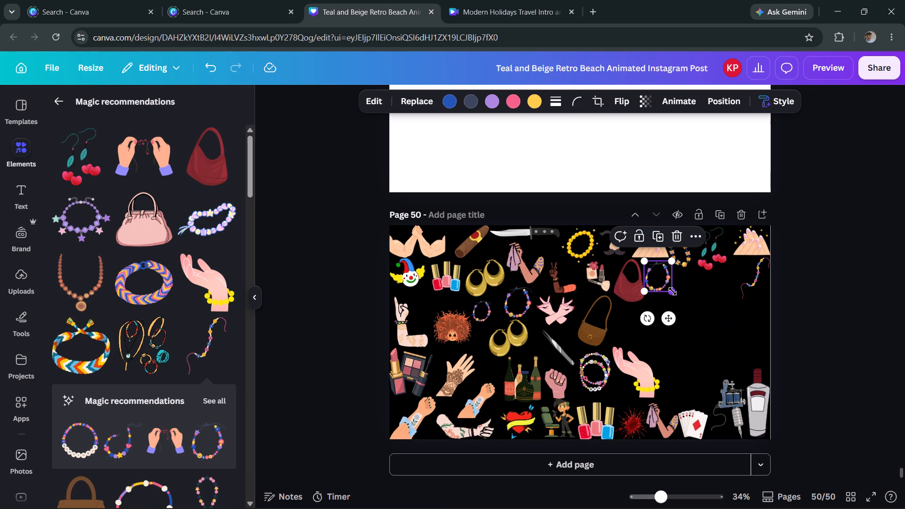
Add the recommended pink handbag, shrunk and placed below the orange flower necklace beside the new round bead bracelet.
click(138, 191)
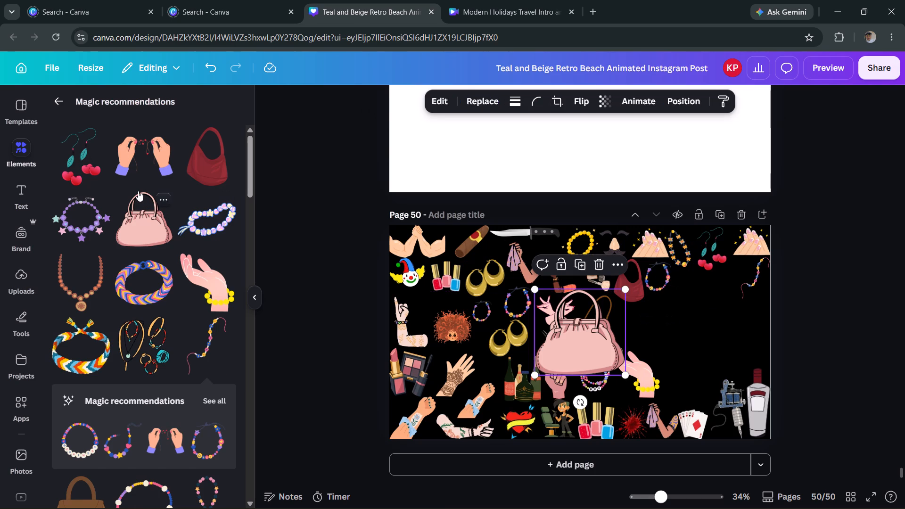
drag(535, 288, 548, 298)
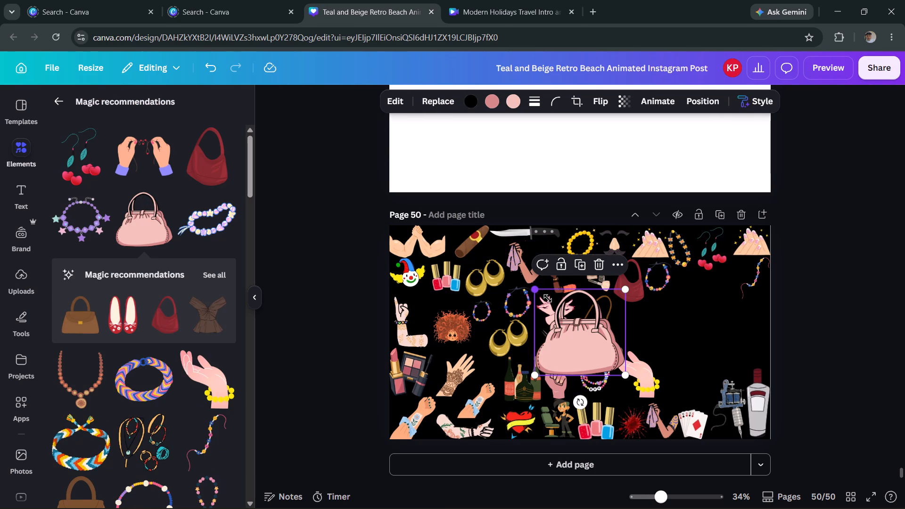
drag(548, 298, 583, 330)
drag(606, 349, 688, 286)
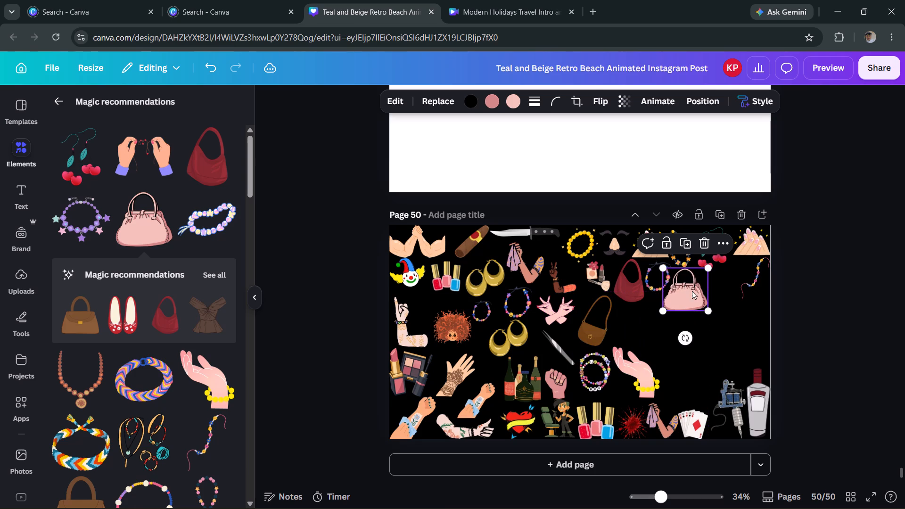
drag(706, 311, 694, 299)
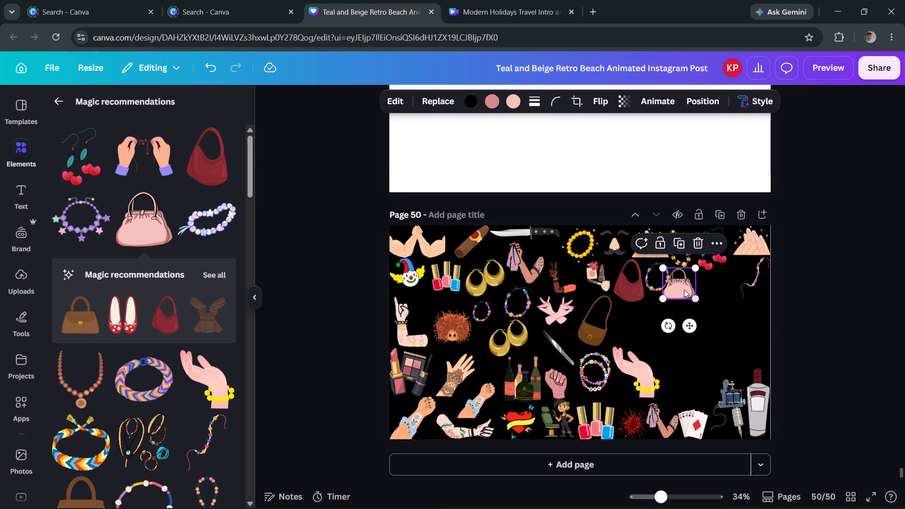
drag(684, 289, 691, 288)
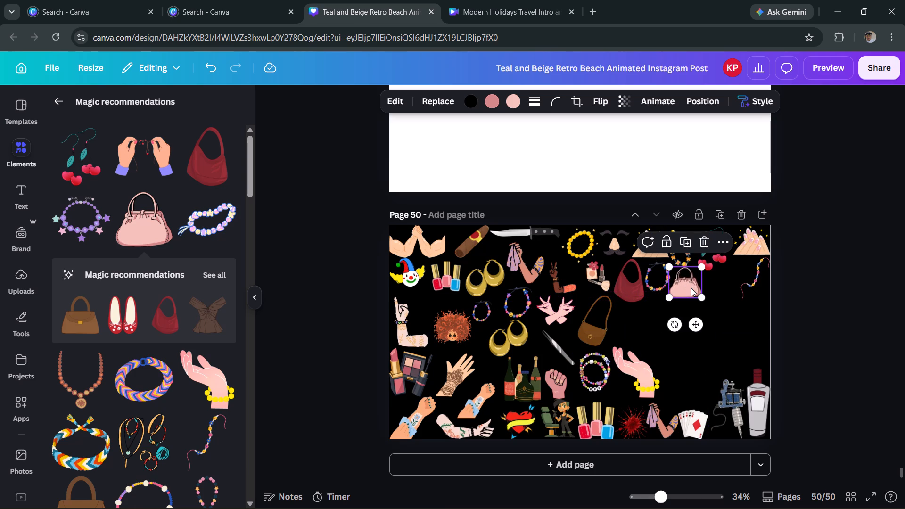
Add the recommended brown off-shoulder top, shrunk and placed between the brown shoulder bag and the open space below the dark red bag.
click(208, 322)
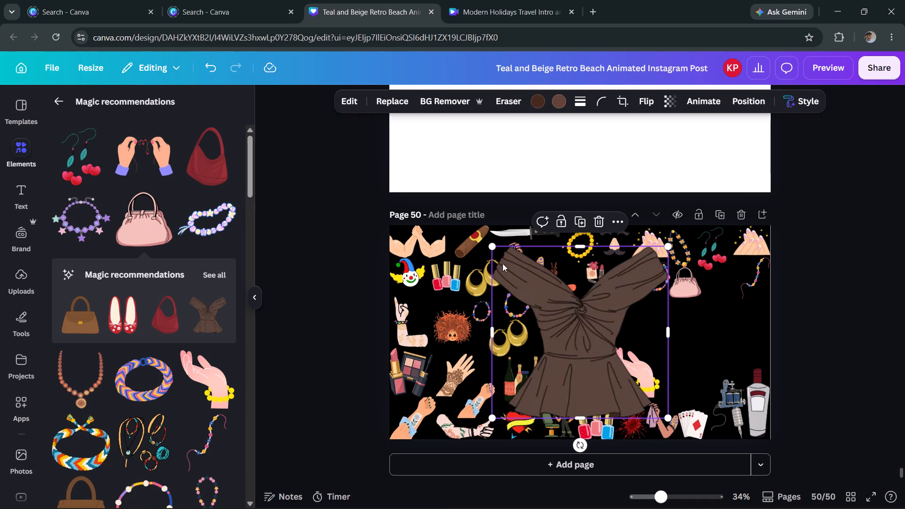
drag(492, 243, 559, 301)
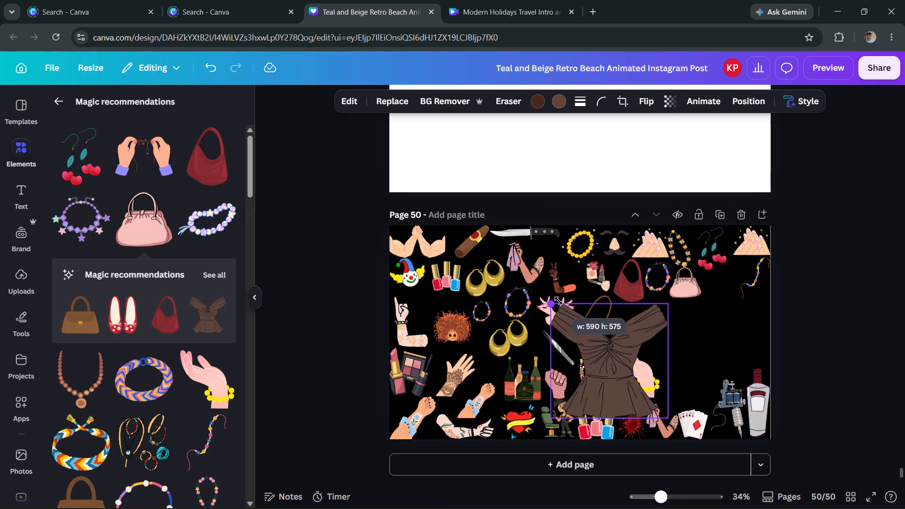
drag(559, 301, 626, 384)
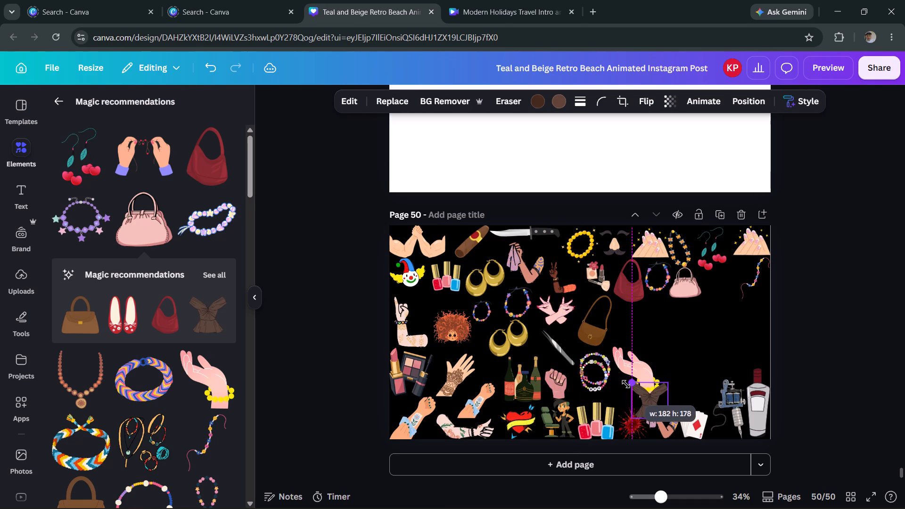
drag(626, 384, 627, 385)
drag(647, 402, 630, 329)
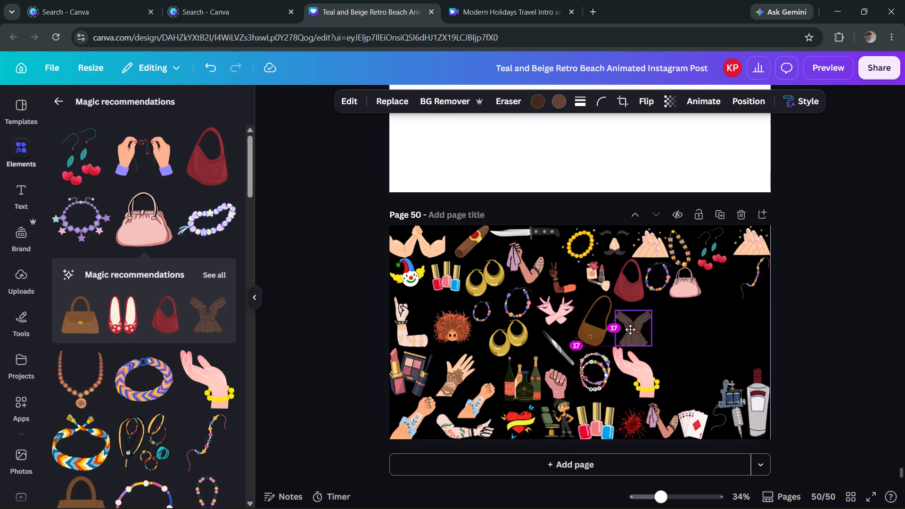
drag(630, 329, 627, 325)
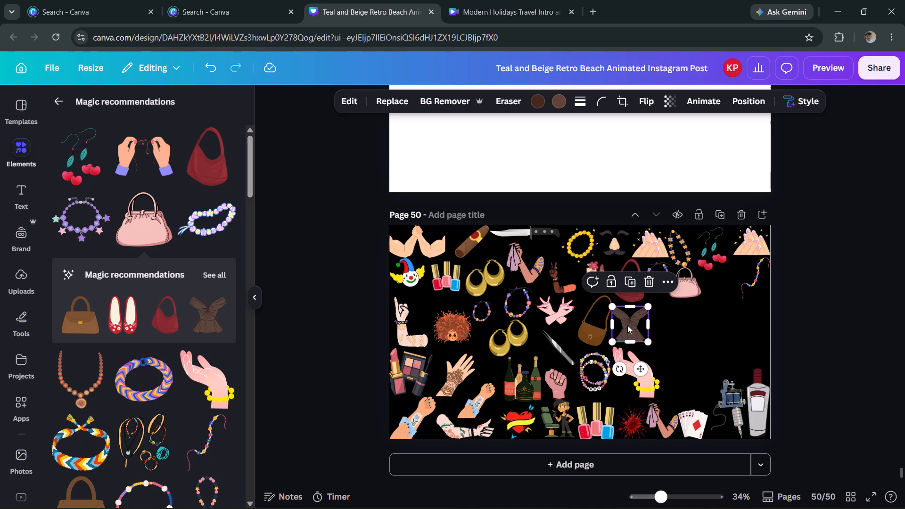
Add the recommended dark red shoulder bag and place it below the cherry earrings, beside the pink handbag.
click(164, 312)
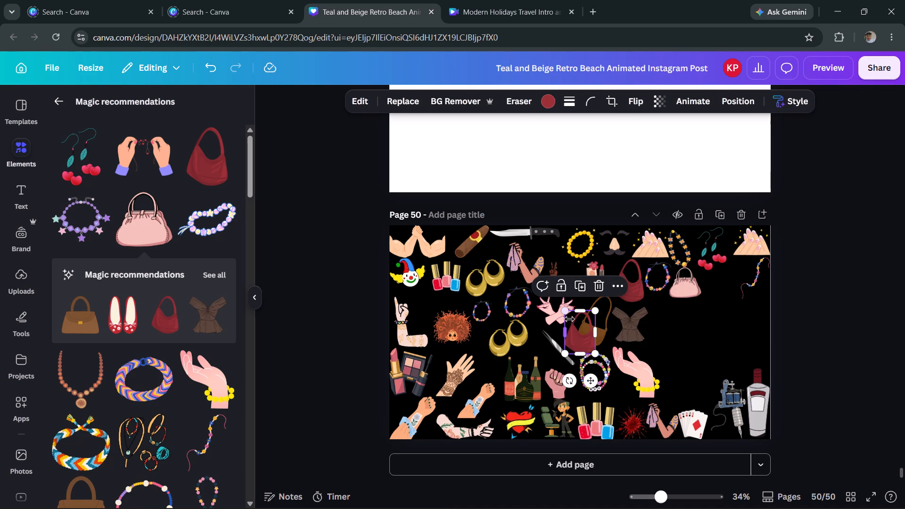
drag(578, 320, 667, 317)
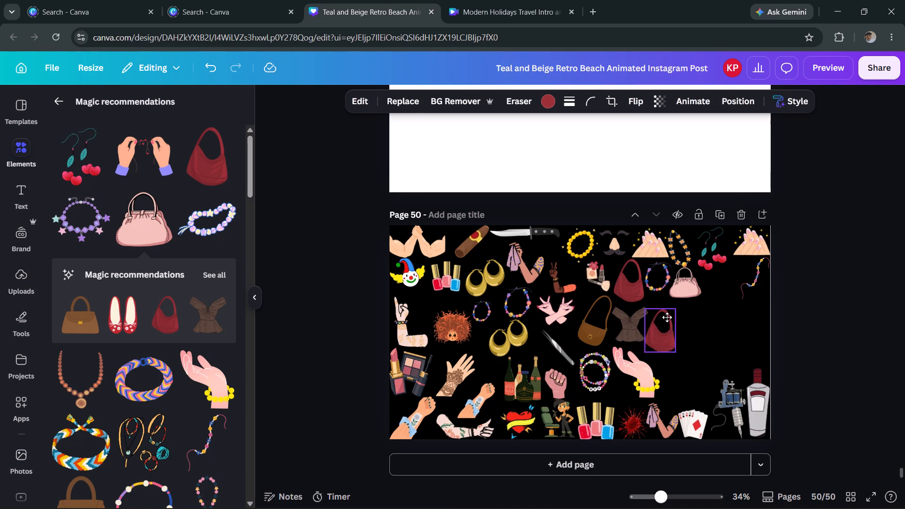
drag(667, 317, 715, 284)
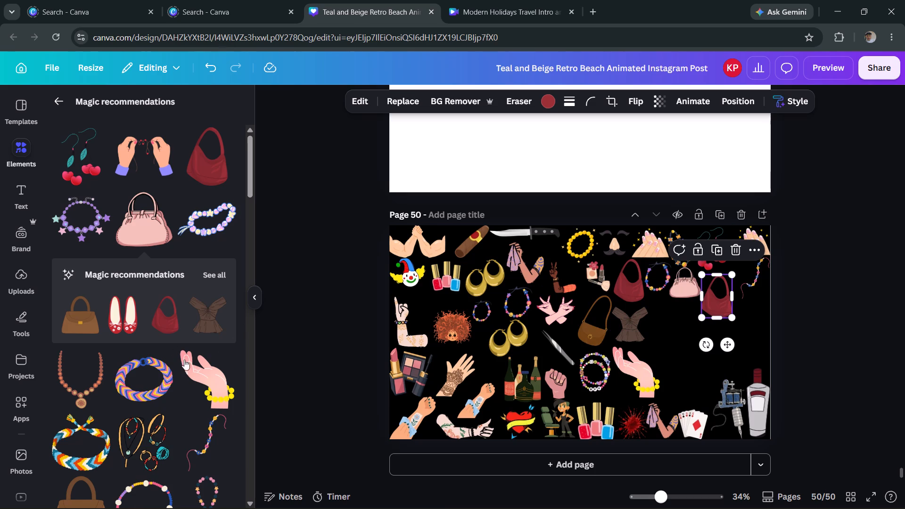
Add the recommended gold charm bracelet with star, heart and moon pendants, shrunk and placed beside the brown top.
scroll(194, 373, down, 6)
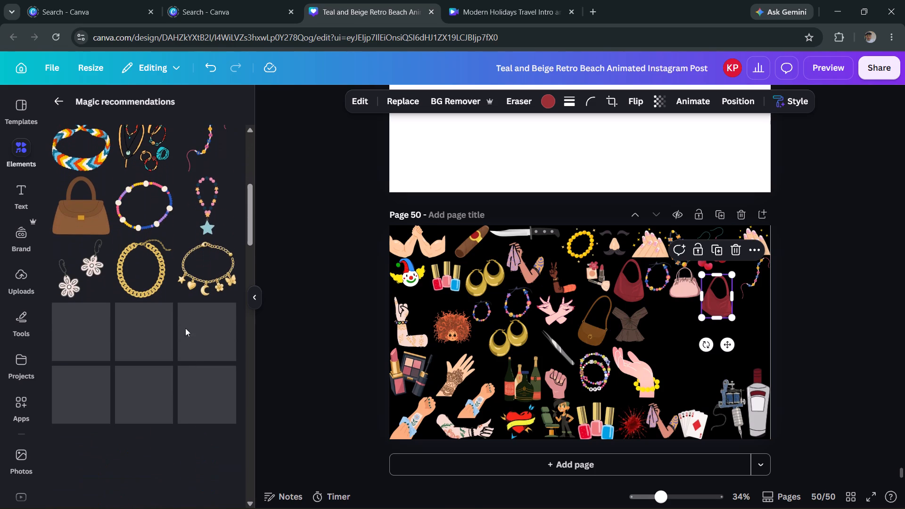
click(203, 261)
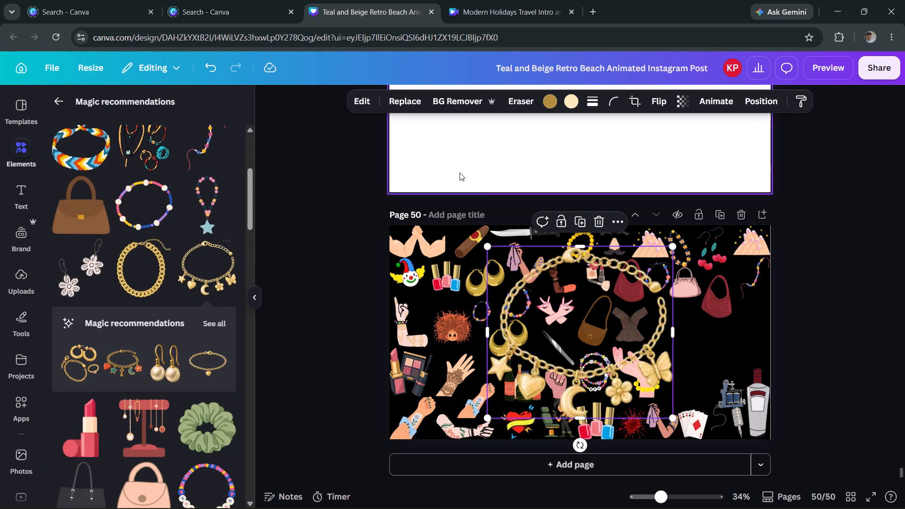
drag(488, 247, 534, 275)
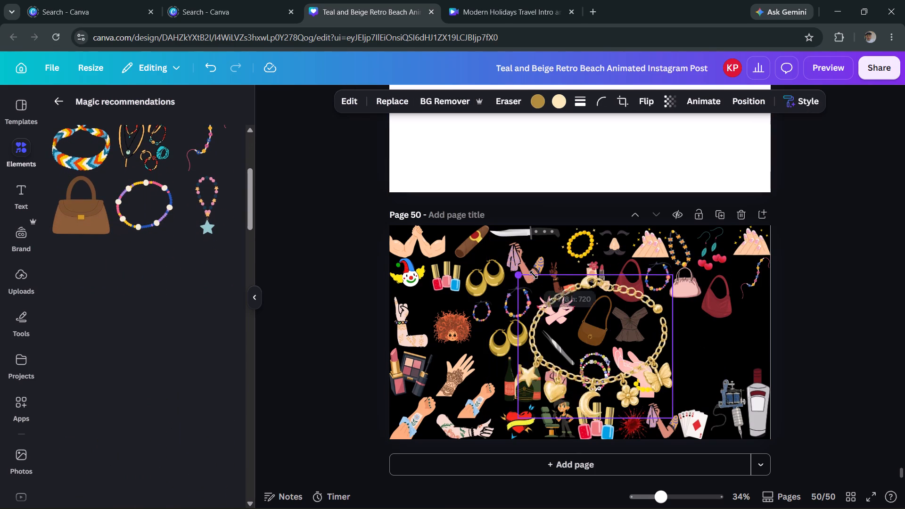
drag(534, 275, 633, 380)
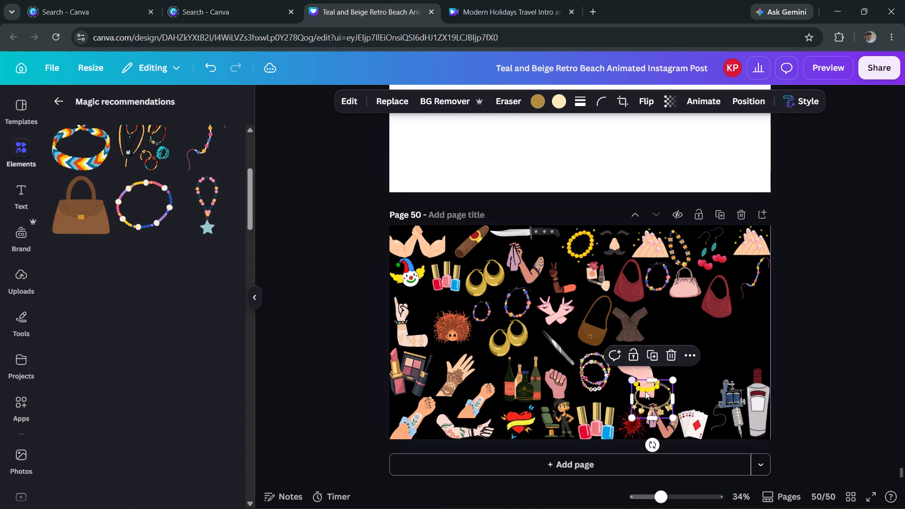
drag(646, 393, 662, 312)
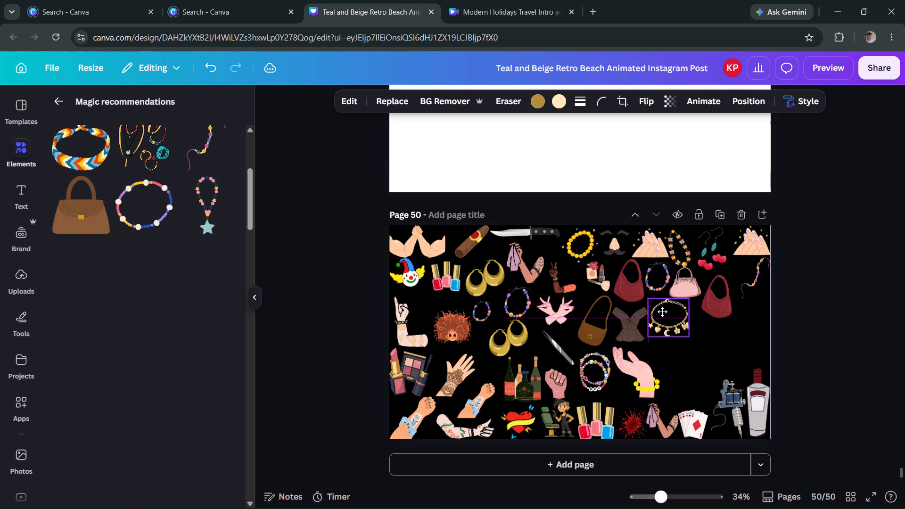
drag(662, 312, 662, 311)
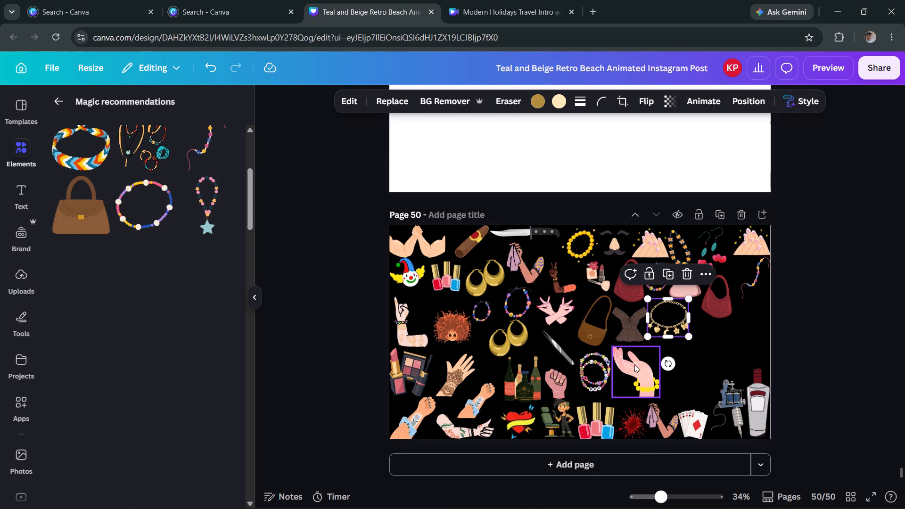
Add the recommended bead necklace with a blue star pendant, shrunk and placed at the page's right edge below the untied bead string.
click(207, 205)
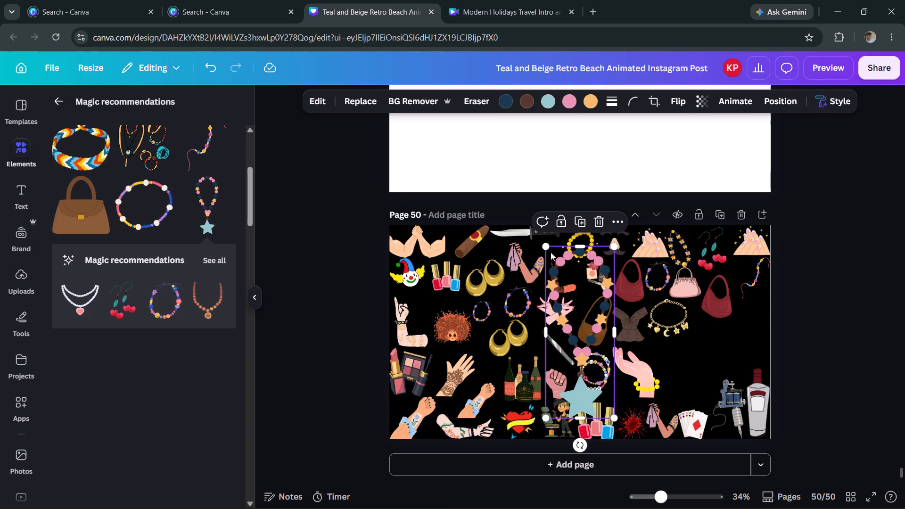
drag(546, 246, 590, 361)
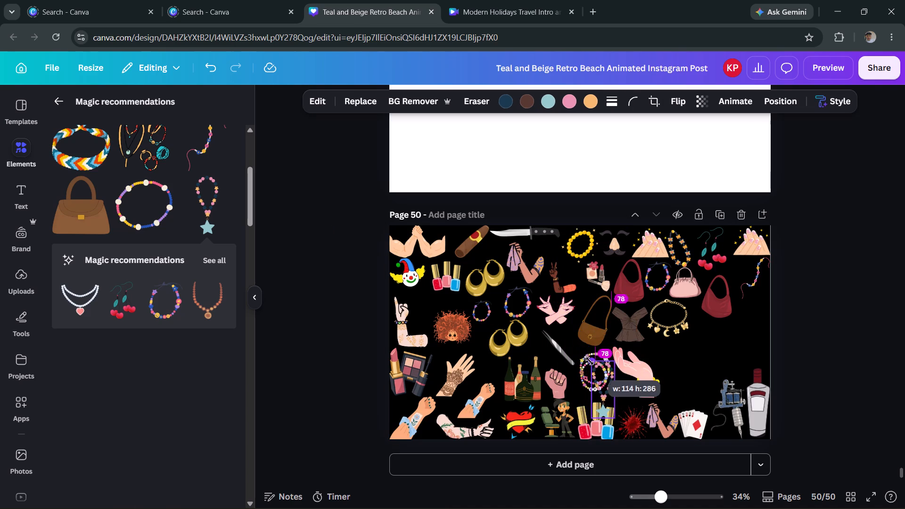
drag(590, 361, 591, 366)
drag(604, 393, 735, 341)
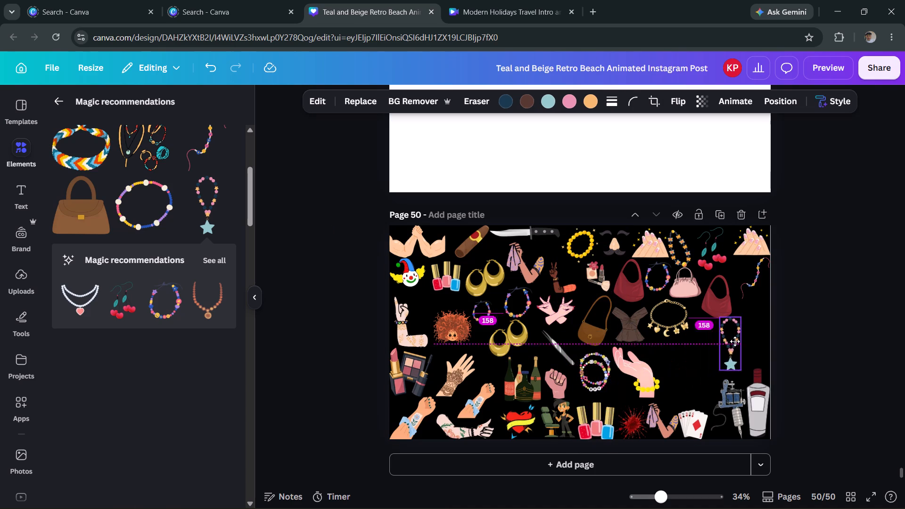
drag(735, 341, 757, 321)
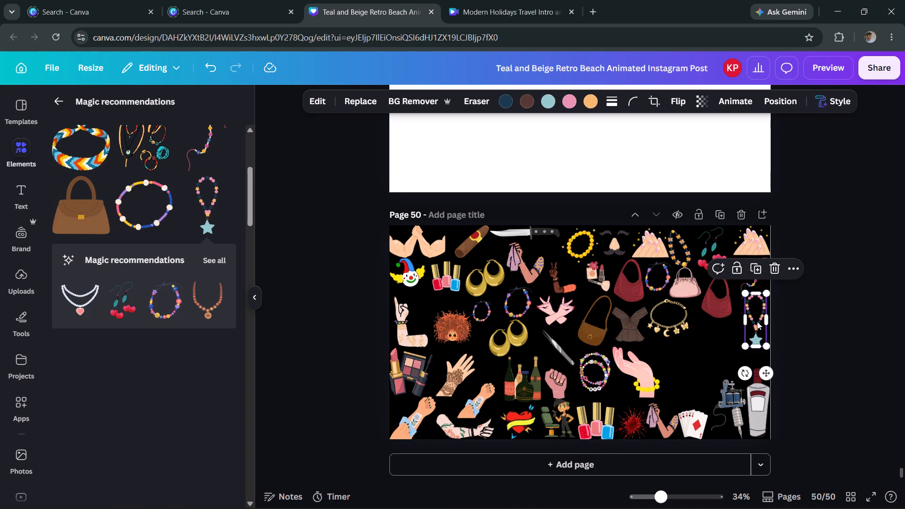
Add the recommended white pearl necklace with a pink heart, shrunk and placed below the second dark red bag beside the star necklace.
click(99, 279)
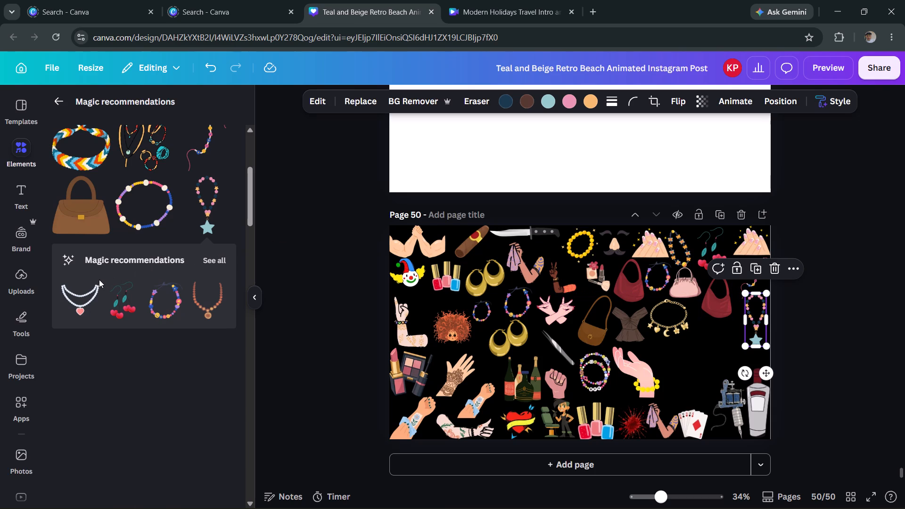
click(112, 349)
click(66, 299)
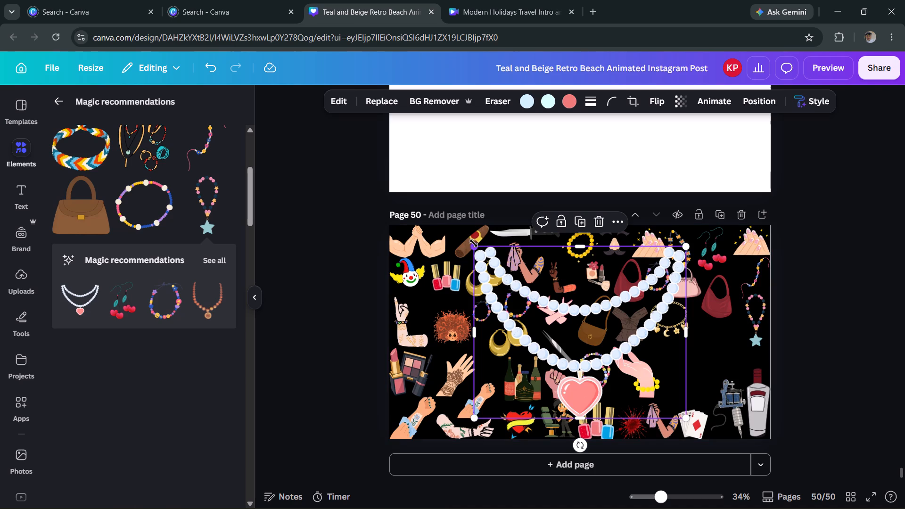
drag(474, 243, 619, 322)
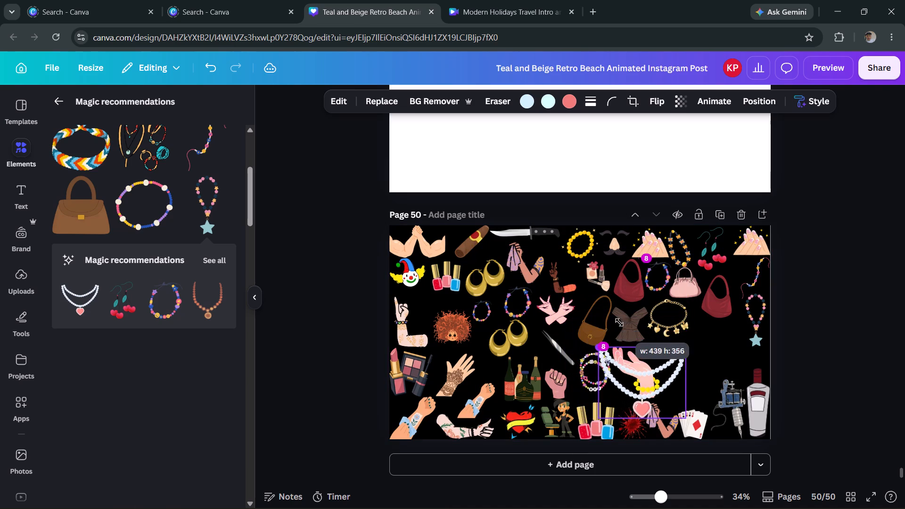
drag(619, 322, 666, 346)
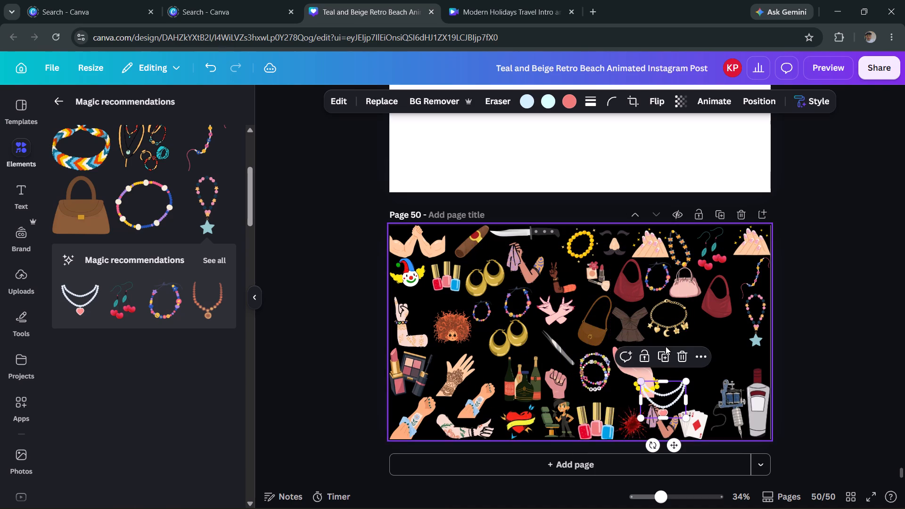
drag(658, 396, 705, 346)
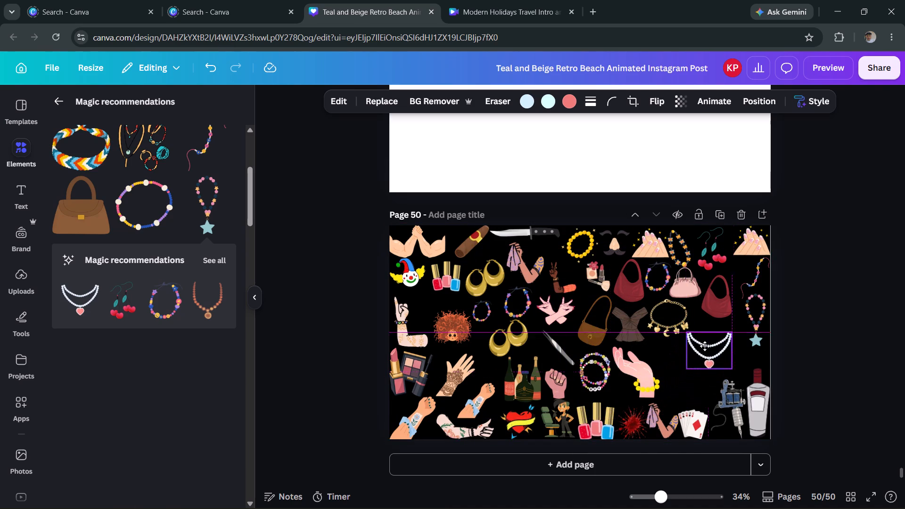
drag(705, 346, 712, 334)
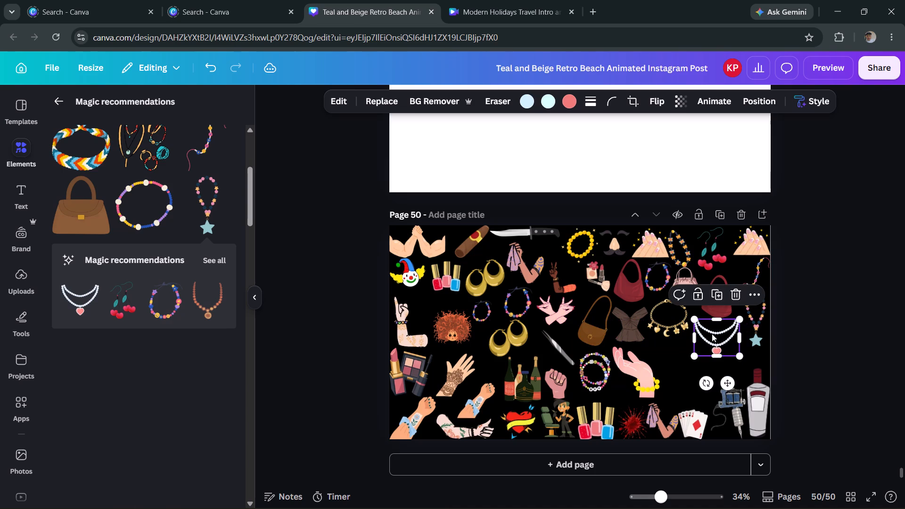
drag(739, 353, 728, 345)
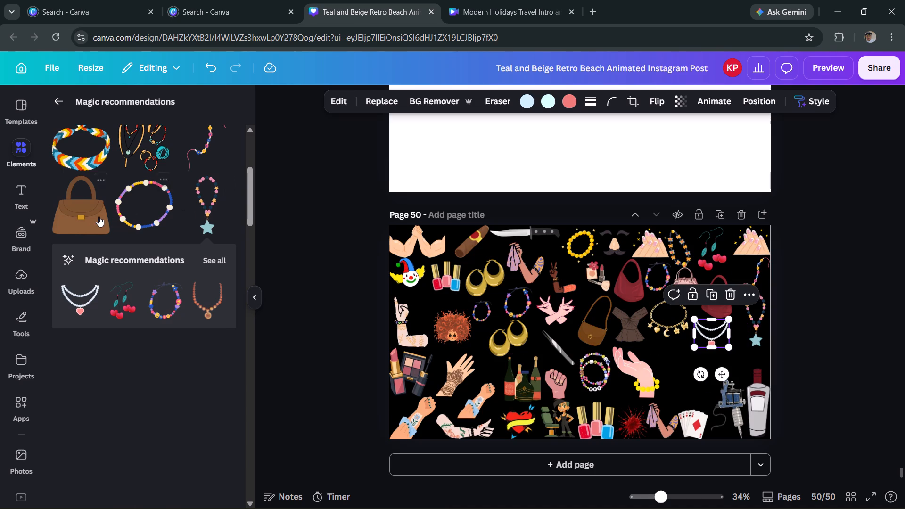
Add the recommended blue, orange and white braided bracelet, shrunk and placed below the gold charm bracelet beside the raised hand.
scroll(106, 195, up, 3)
click(73, 343)
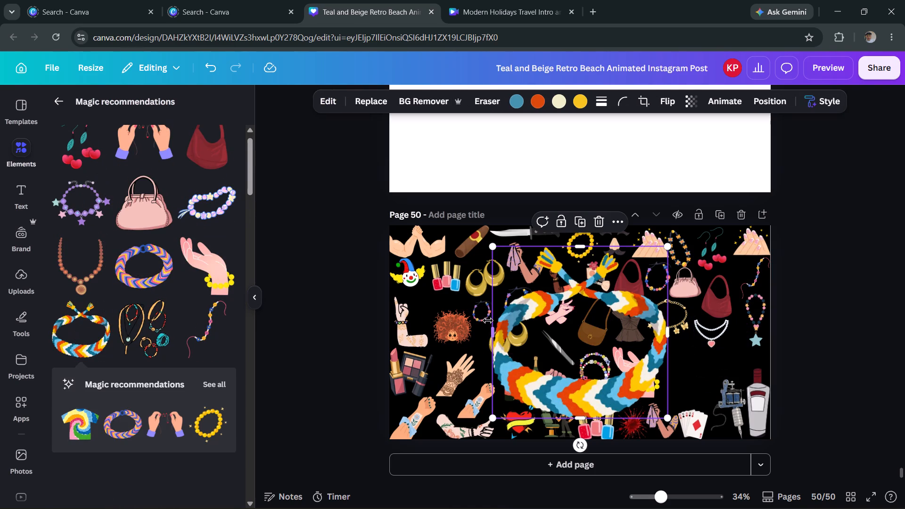
drag(494, 247, 514, 265)
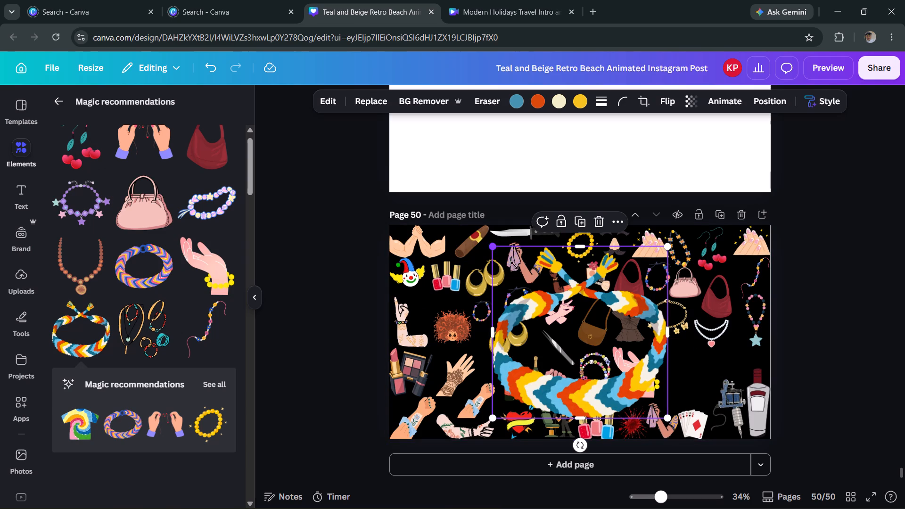
drag(514, 265, 613, 385)
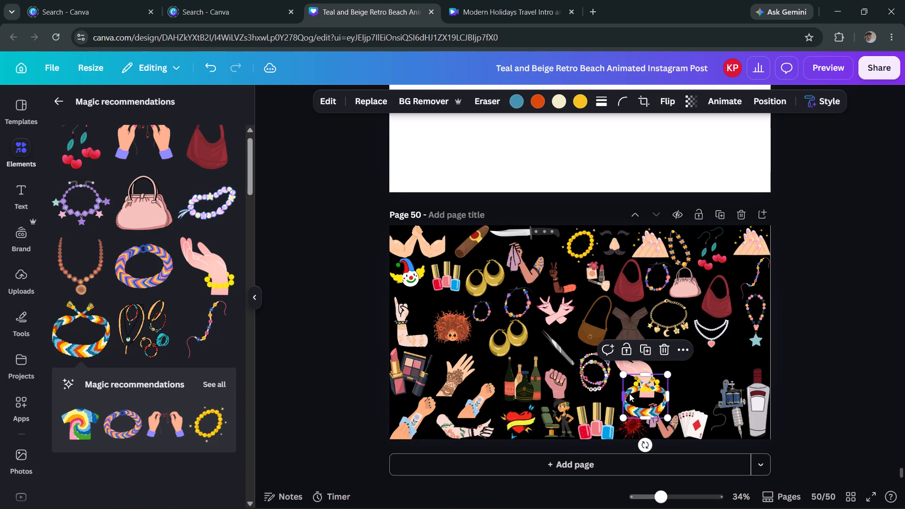
drag(641, 393, 673, 366)
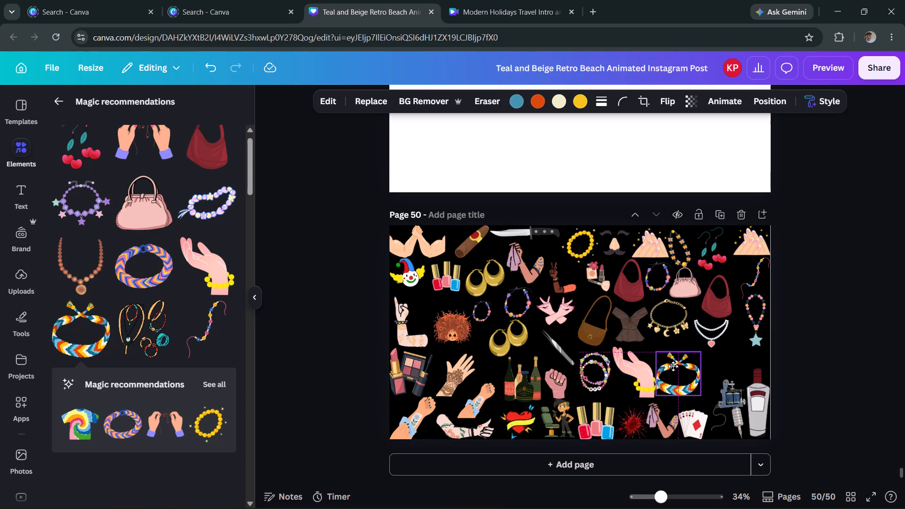
drag(673, 366, 673, 357)
drag(699, 379, 684, 366)
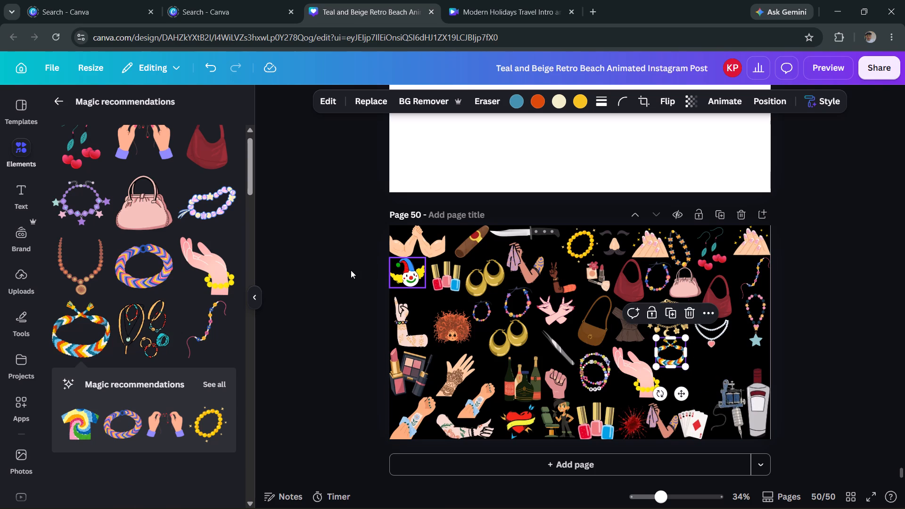
Add the recommended purple bead bracelet with star charms, shrunk and placed above the playing cards beside the tattoo machine.
click(79, 198)
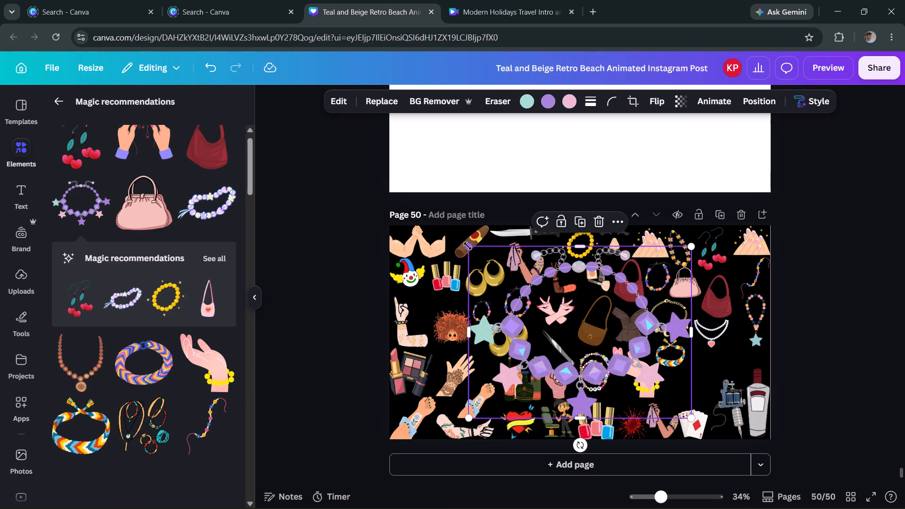
drag(466, 247, 631, 338)
scroll(518, 282, right, 1)
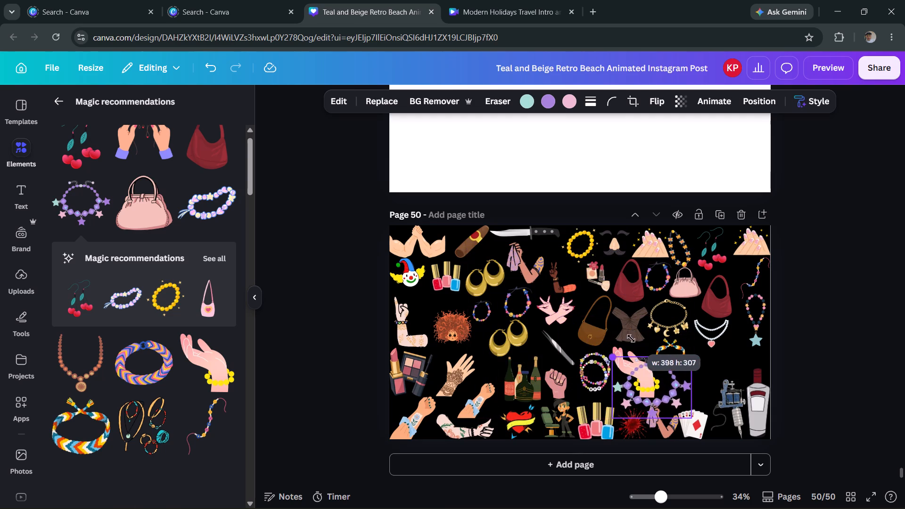
drag(631, 338, 655, 378)
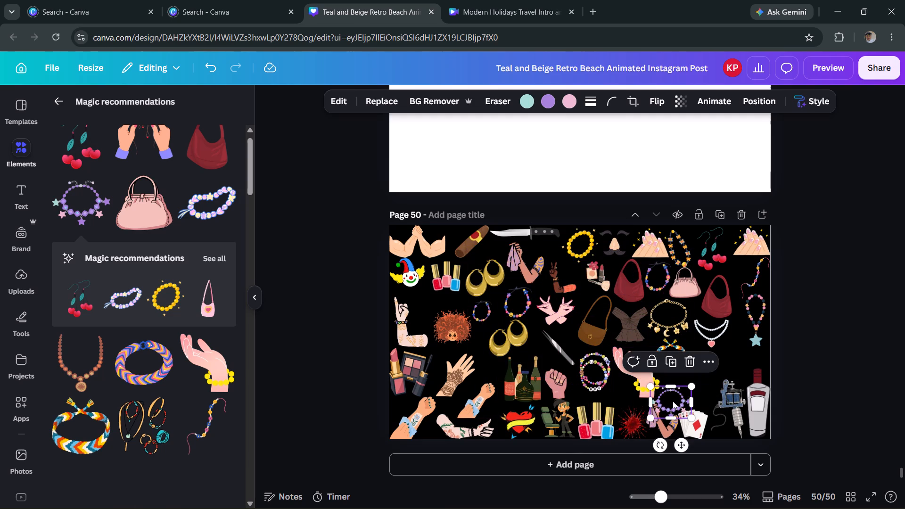
drag(673, 401, 694, 384)
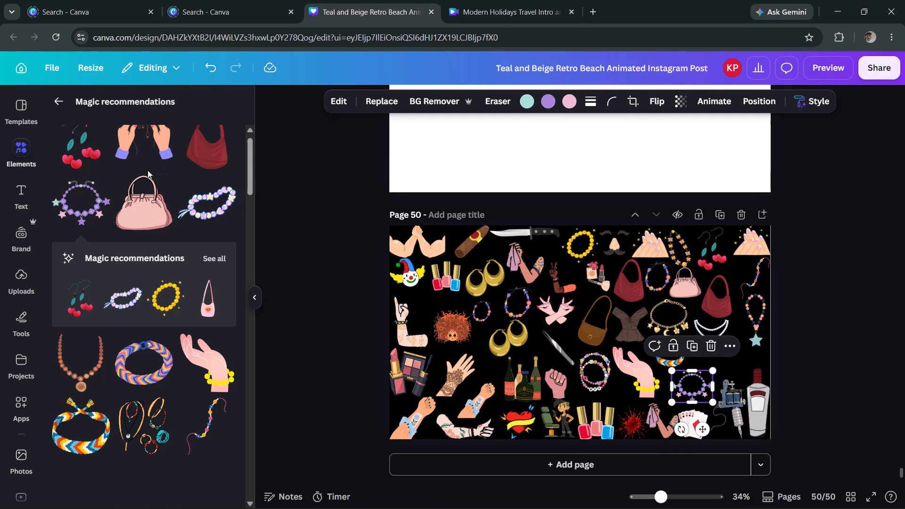
Add the recommended pair of hands threading red beads, shrunk and placed above the tattoo machine below the pearl necklace.
click(166, 148)
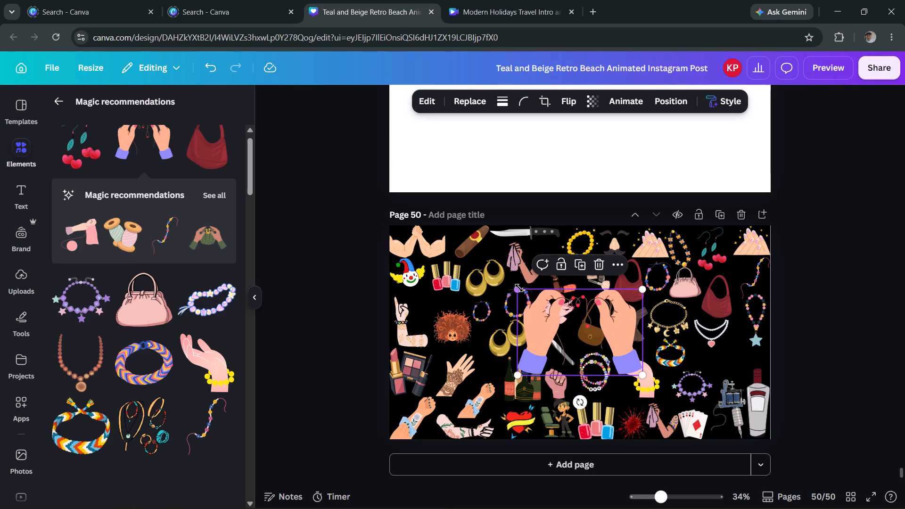
drag(517, 289, 563, 313)
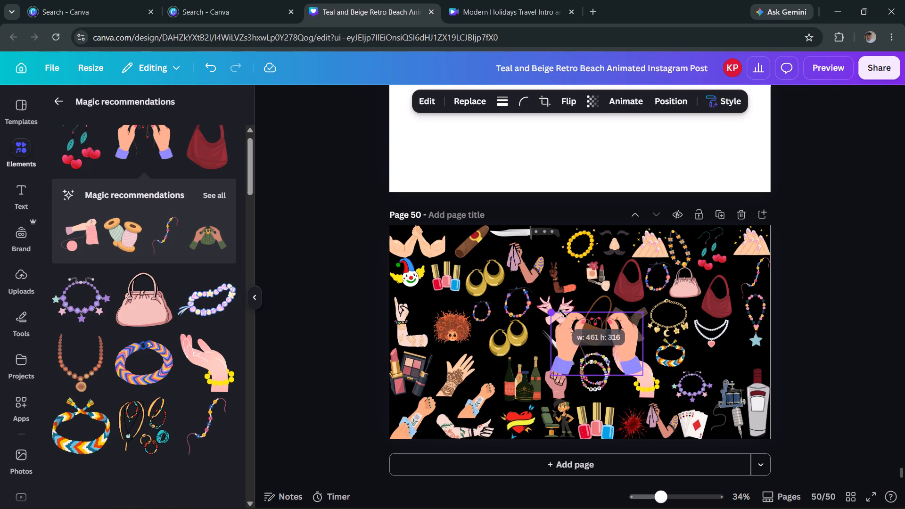
drag(563, 313, 604, 340)
drag(621, 360, 631, 360)
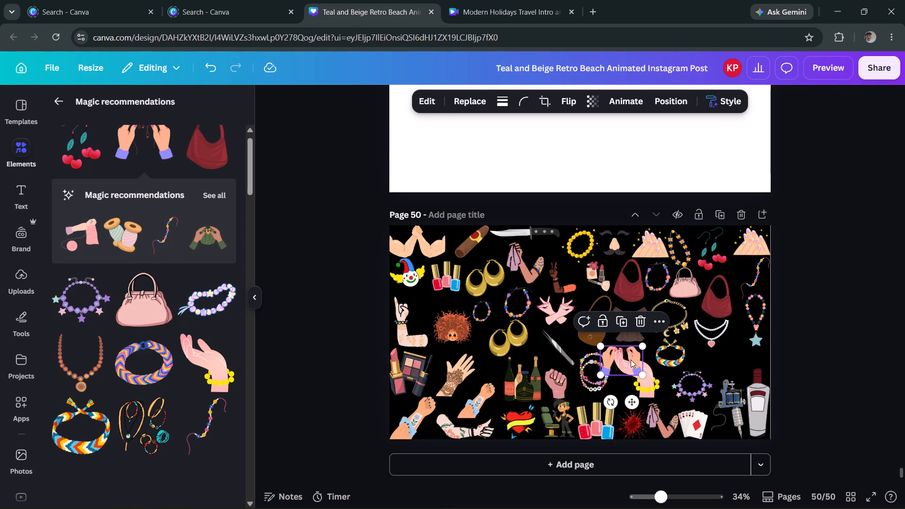
drag(631, 360, 719, 360)
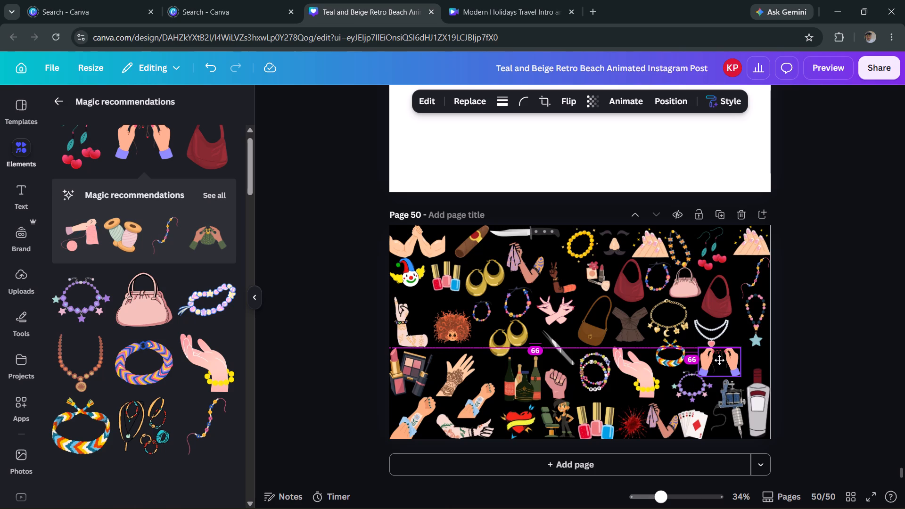
drag(719, 360, 728, 362)
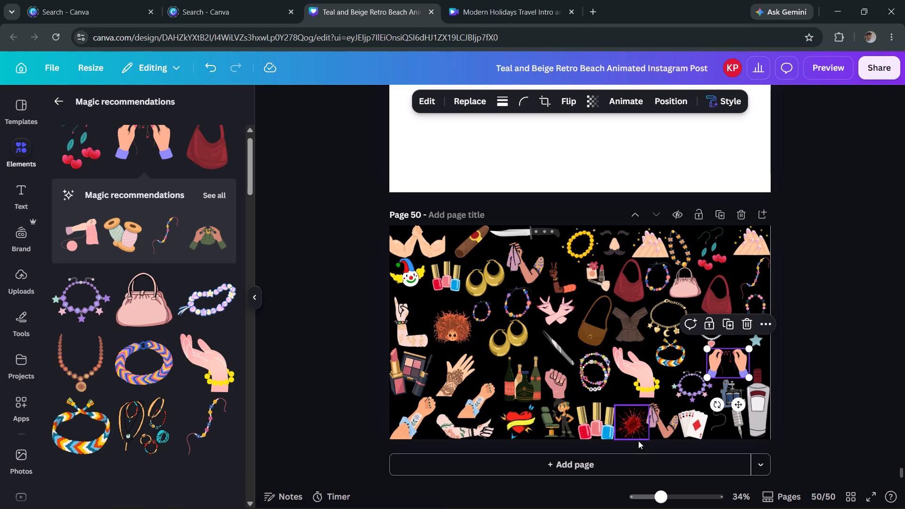
Add a new blank page 51 after page 50.
click(624, 464)
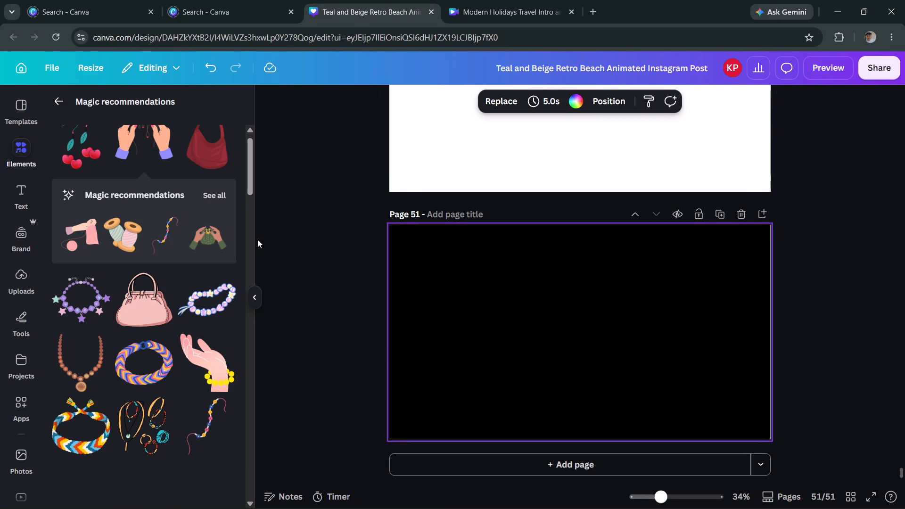
From the full recommendations for the threading hands, add the two thread spools, shrunk and placed in page 51's top-left corner.
scroll(199, 209, up, 5)
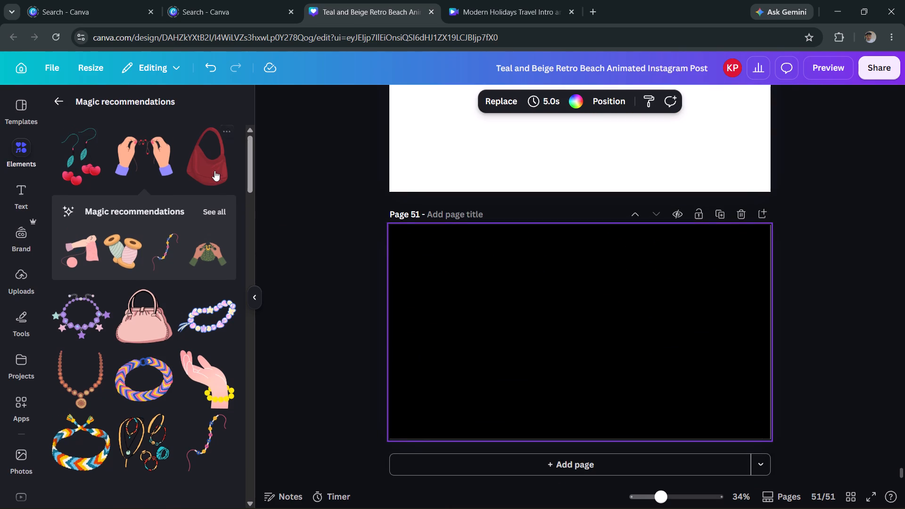
click(207, 208)
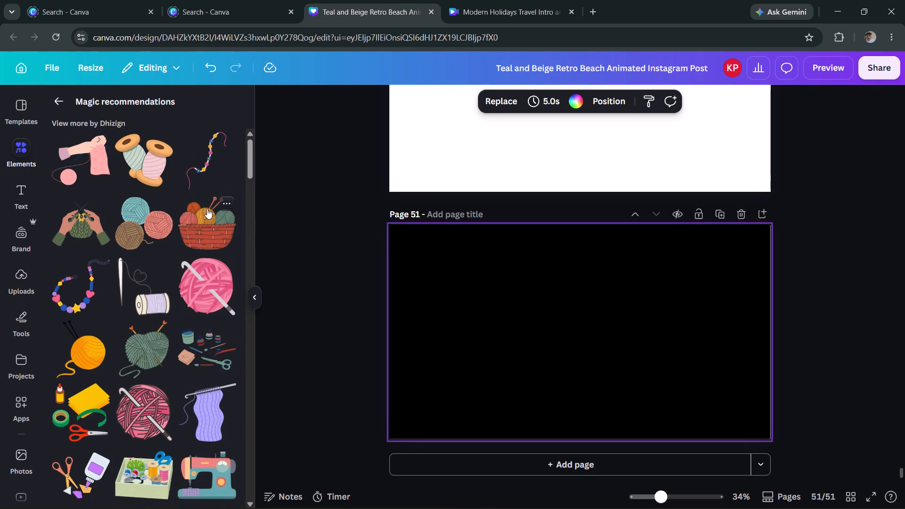
click(156, 169)
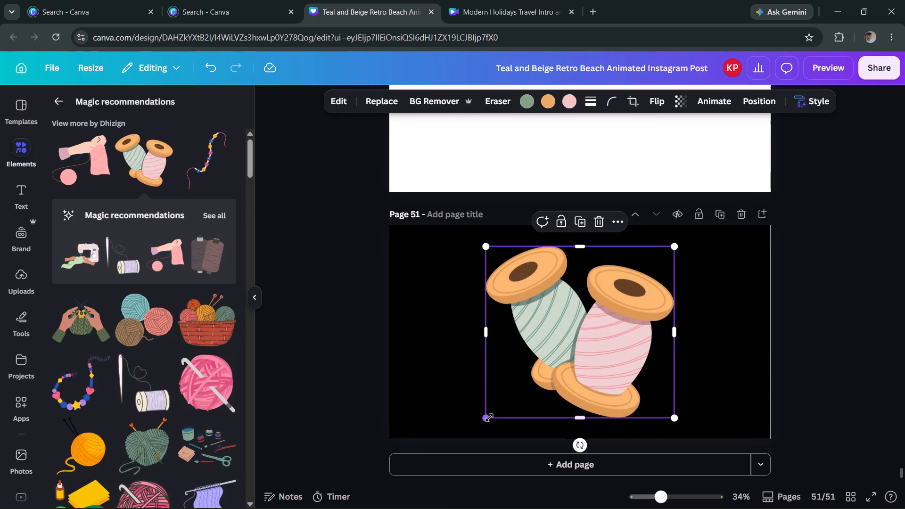
drag(489, 418, 642, 308)
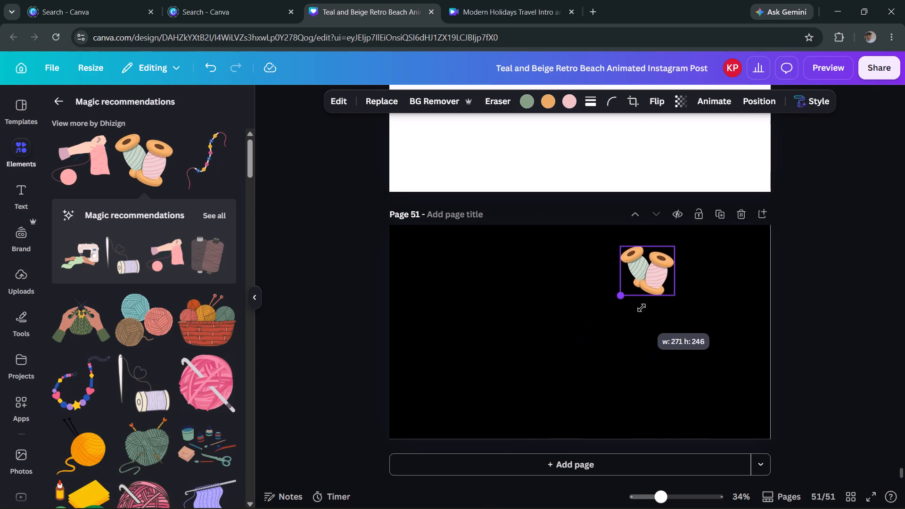
drag(642, 308, 652, 291)
drag(652, 268, 494, 260)
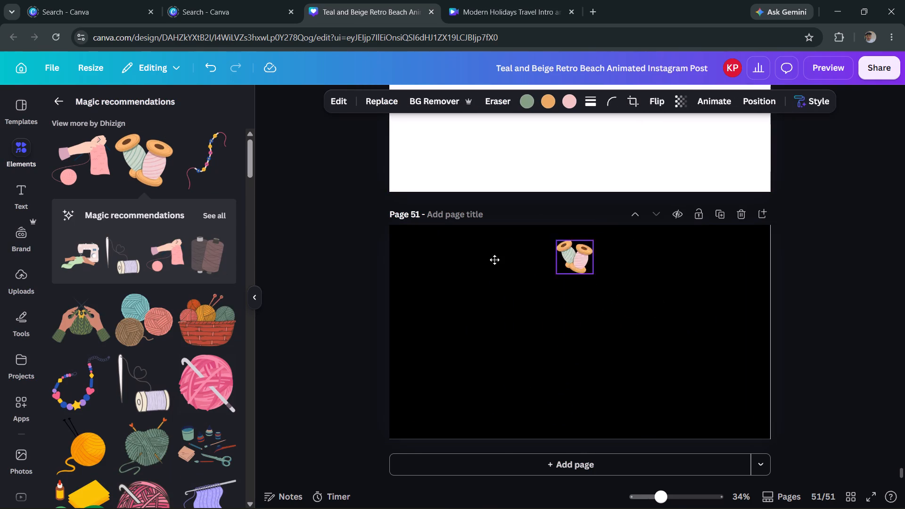
drag(494, 260, 406, 248)
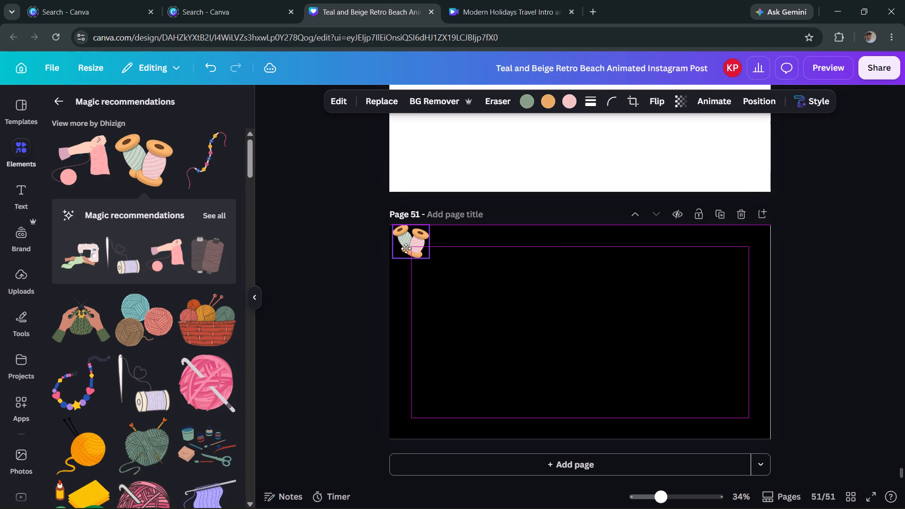
drag(406, 248, 404, 245)
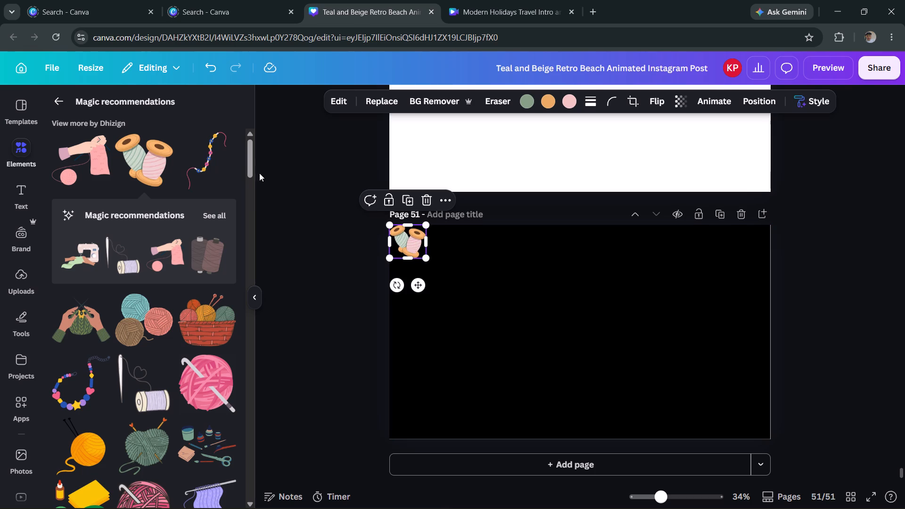
Add the untied colourful bead string, shrunk and placed at page 51's top edge beside the thread spools.
click(210, 161)
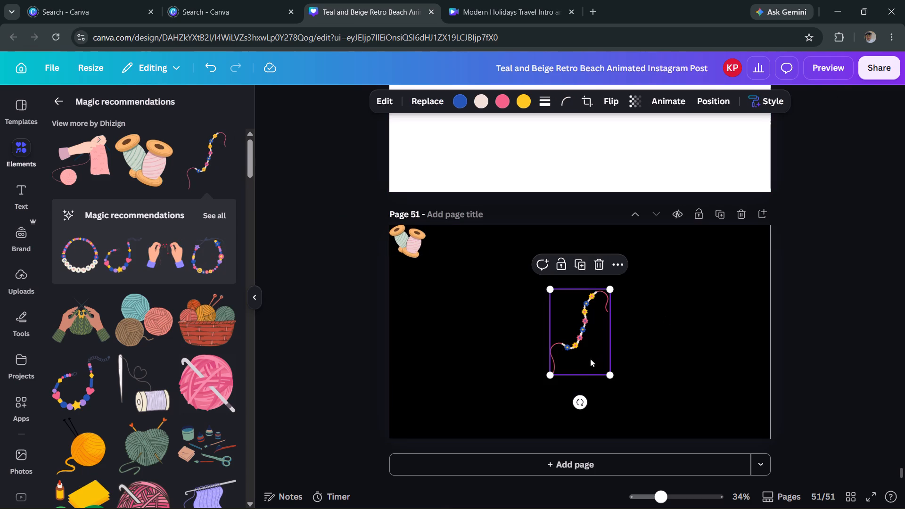
drag(551, 373, 586, 329)
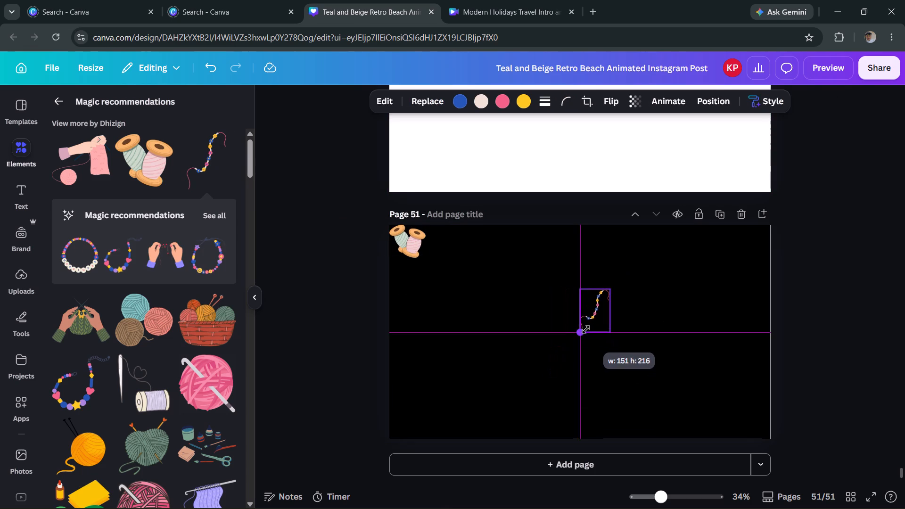
drag(586, 329, 587, 328)
drag(596, 312, 442, 250)
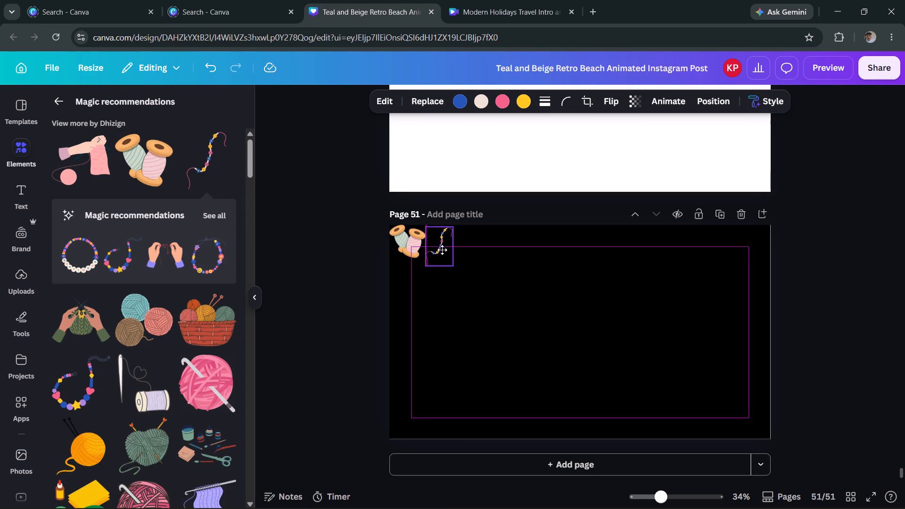
drag(442, 250, 441, 251)
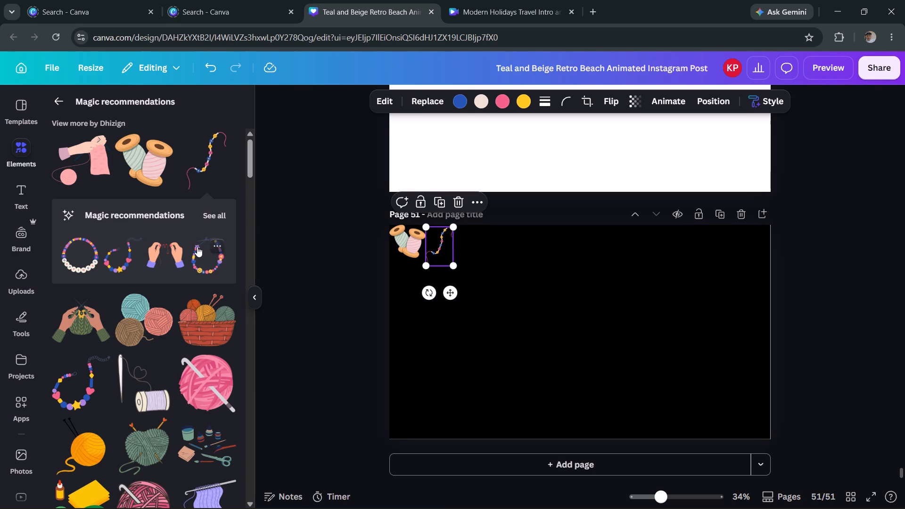
Add the recommended colourful bead necklace with stars and a smiley, shrunk and placed beside the untied bead string.
click(197, 246)
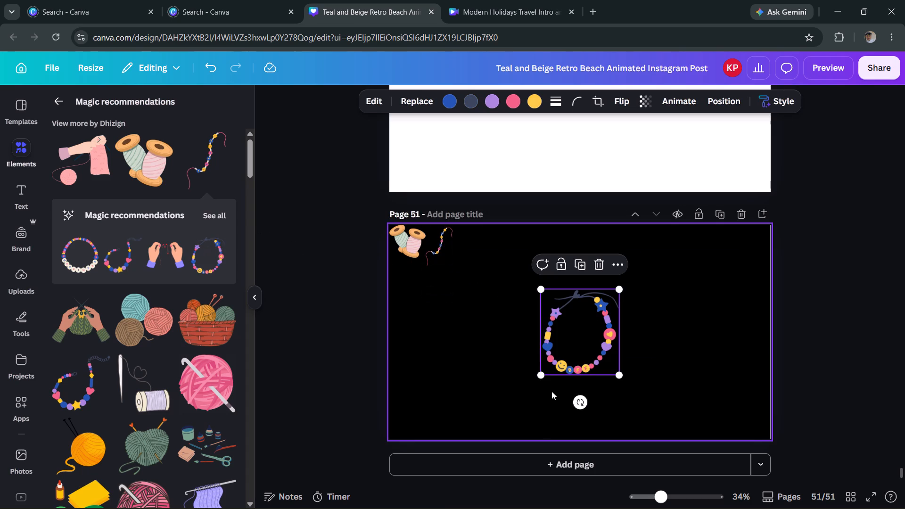
drag(538, 371, 586, 311)
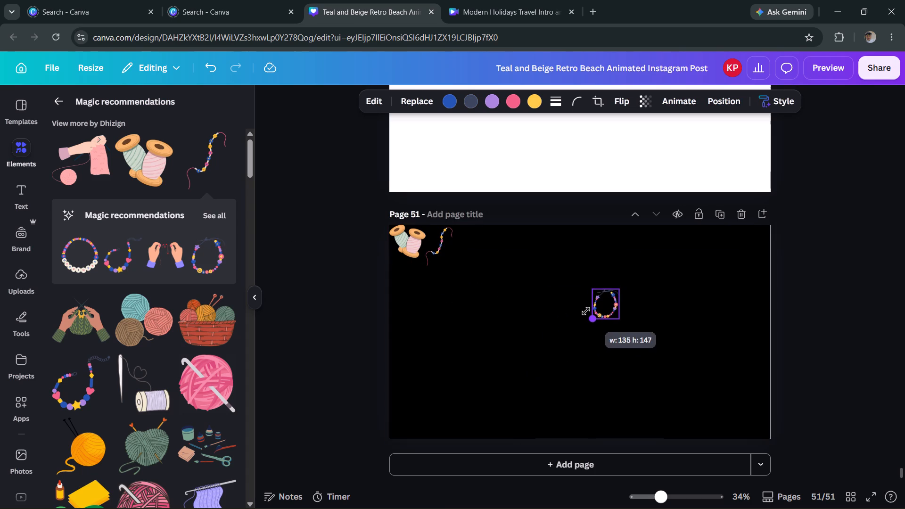
drag(586, 311, 584, 315)
drag(602, 305, 479, 256)
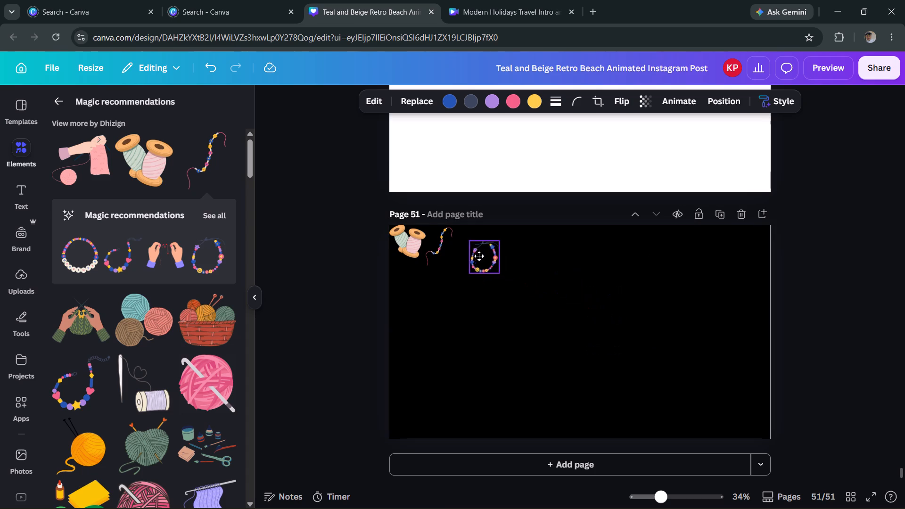
drag(479, 256, 467, 244)
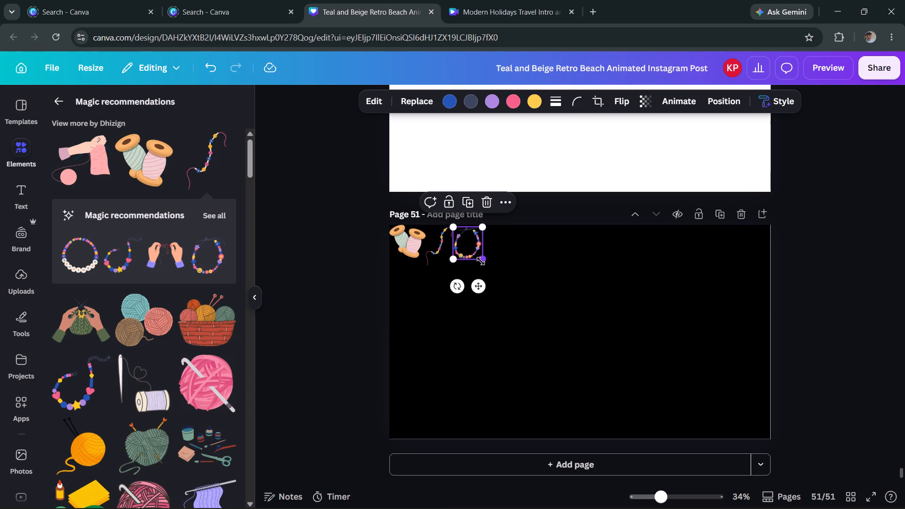
Add the recommended hands threading red beads, shrunk and placed in the top row beside the colourful bead necklace.
click(156, 252)
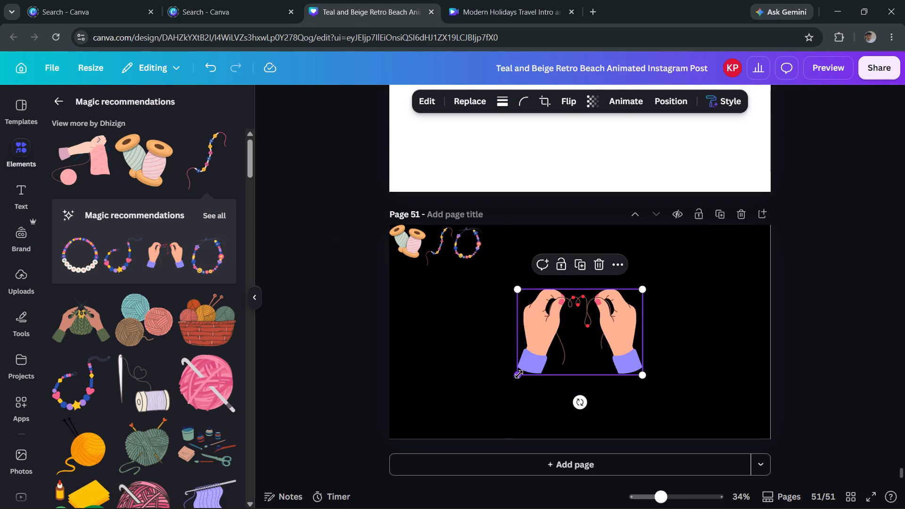
drag(519, 374, 600, 336)
drag(618, 306, 510, 244)
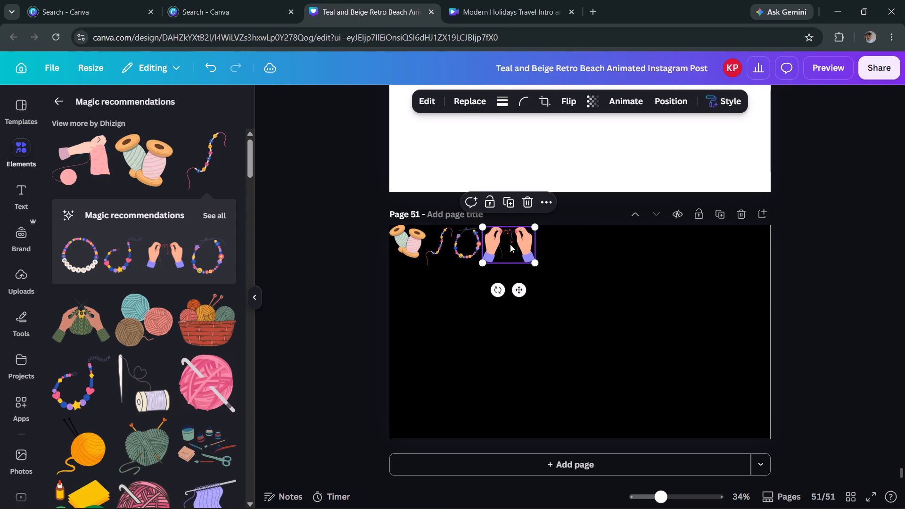
drag(535, 262, 531, 259)
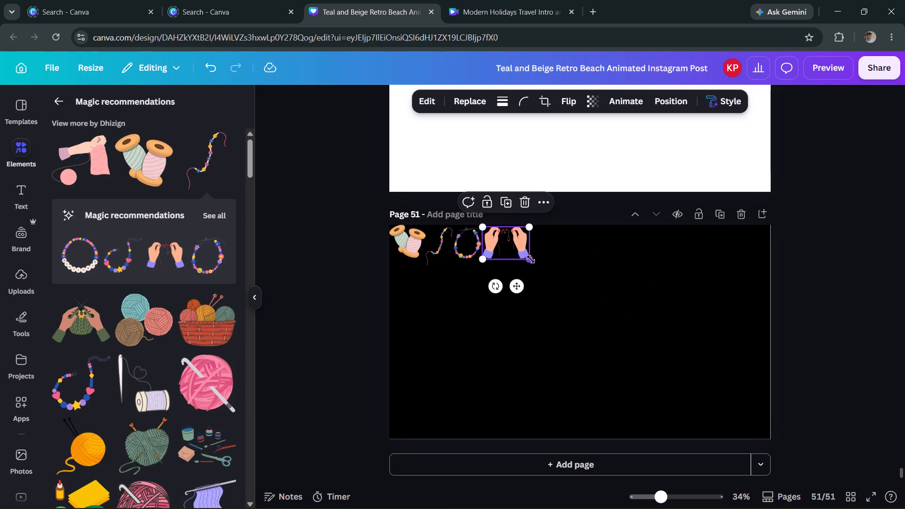
Add the red basket of yarn balls, shrunk to match the top row and placed beside the threading hands.
click(202, 320)
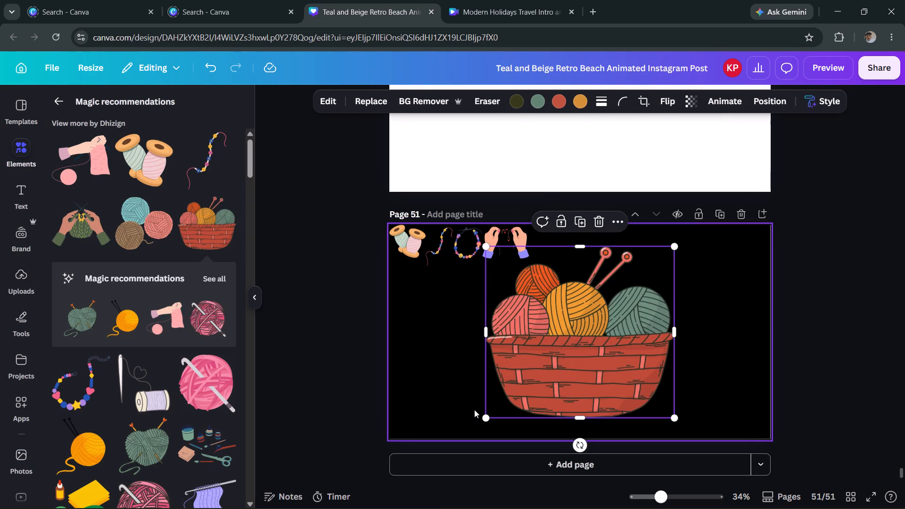
drag(486, 419, 597, 312)
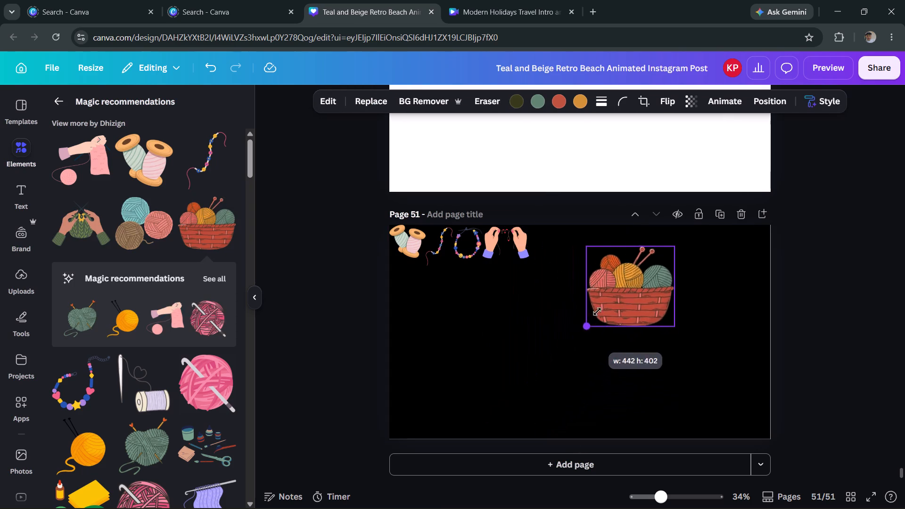
drag(597, 312, 604, 266)
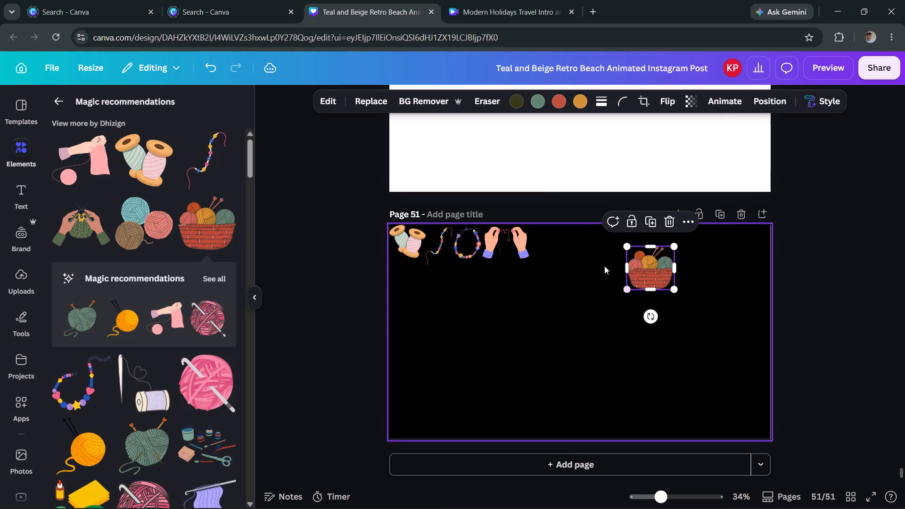
drag(642, 273, 552, 252)
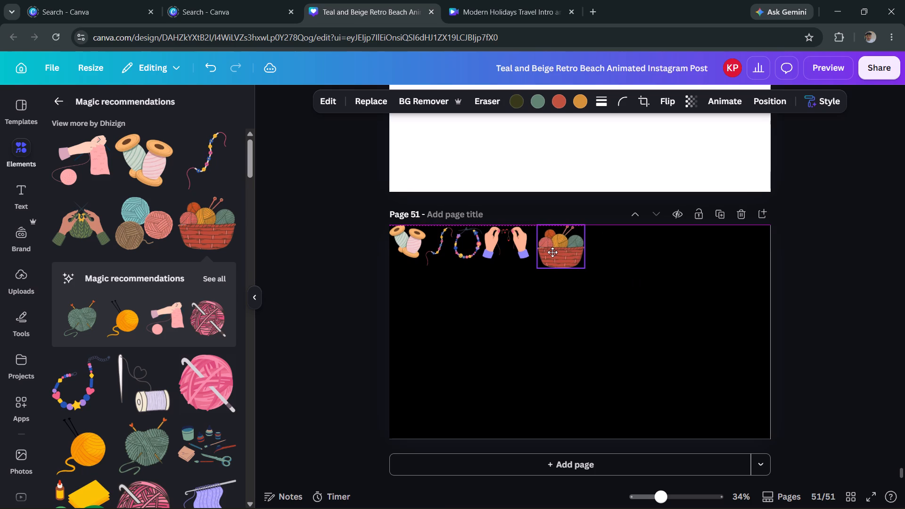
drag(552, 252, 549, 253)
drag(578, 270, 563, 261)
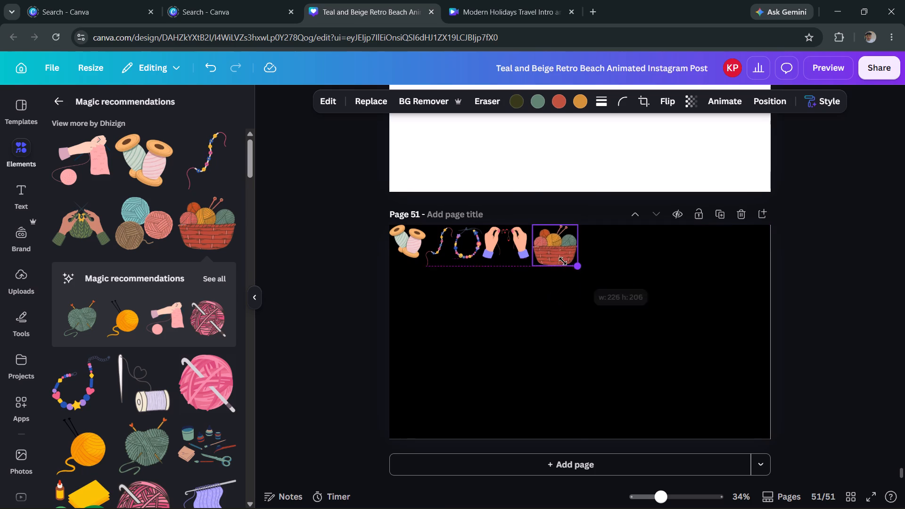
drag(563, 261, 560, 262)
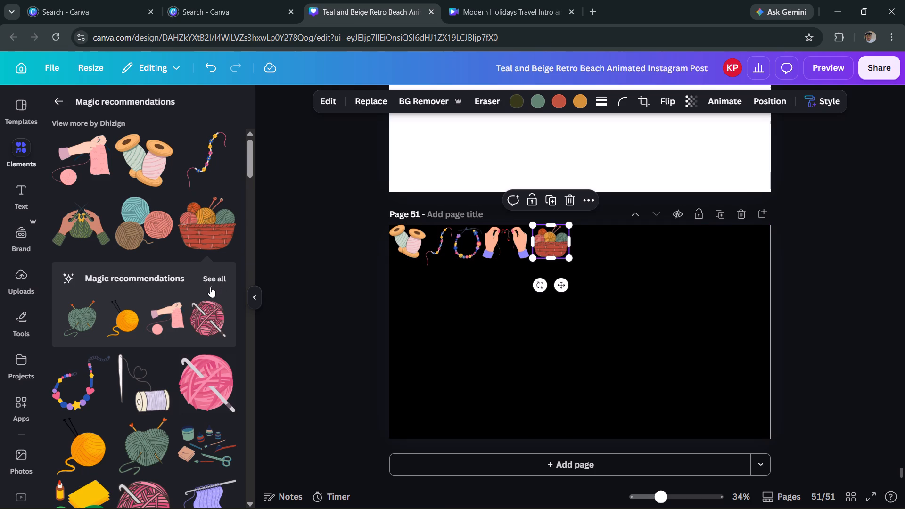
Add the recommended dark pink yarn ball with a crochet hook, shrunk and placed beside the yarn basket.
click(198, 311)
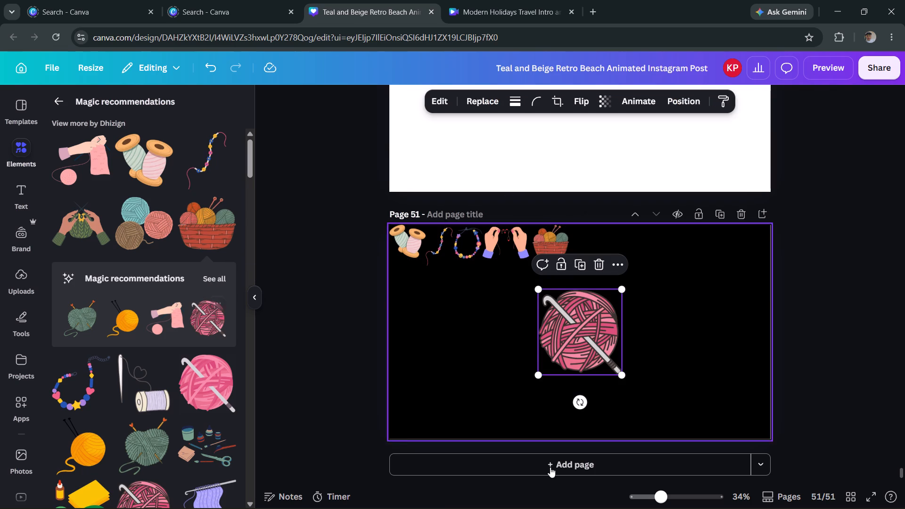
drag(538, 376, 599, 337)
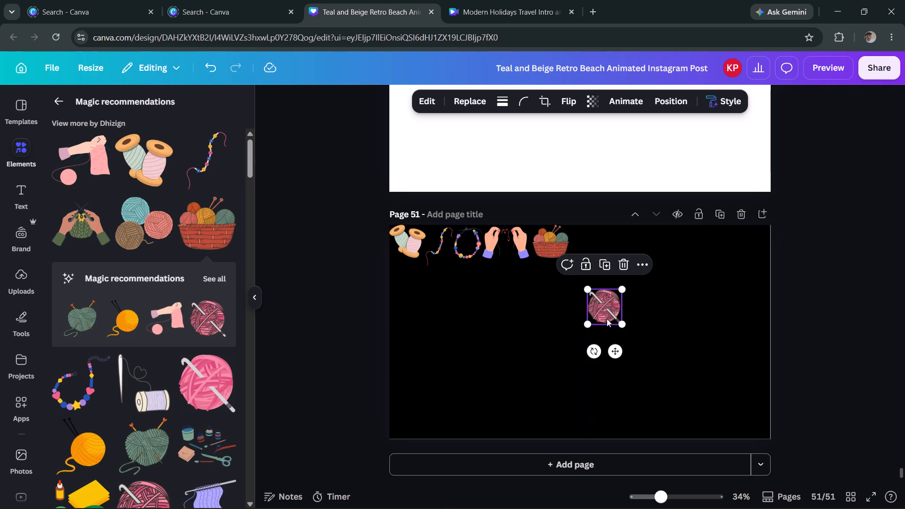
drag(608, 315, 593, 254)
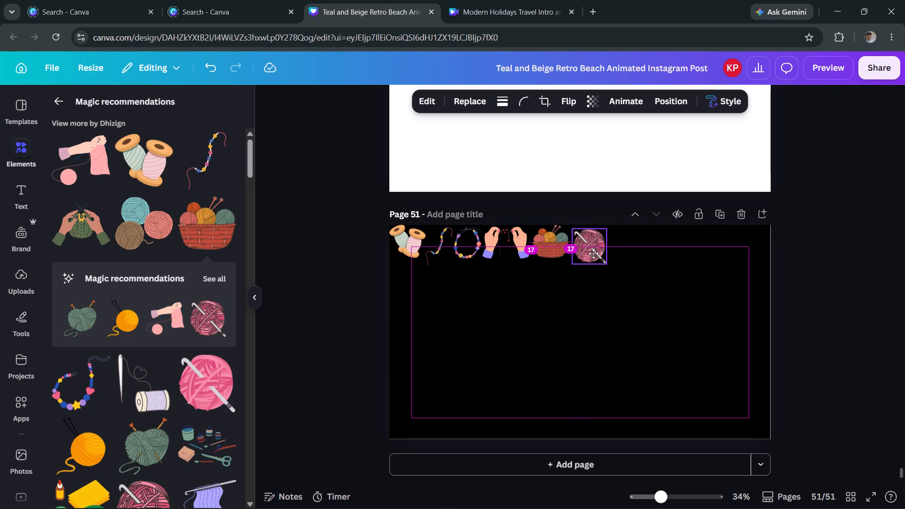
drag(593, 254, 592, 253)
click(520, 289)
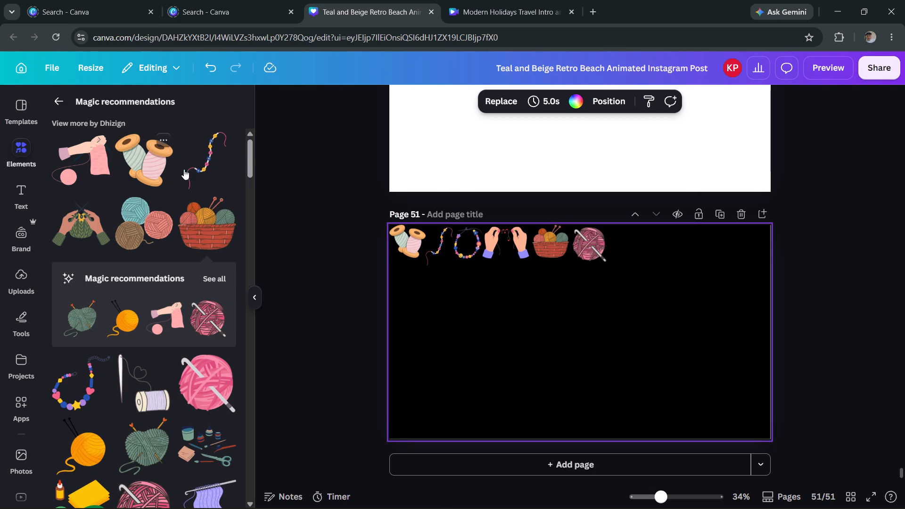
Add the hands knitting green fabric, shrunk to match the top row and placed beside the dark pink yarn ball.
click(83, 216)
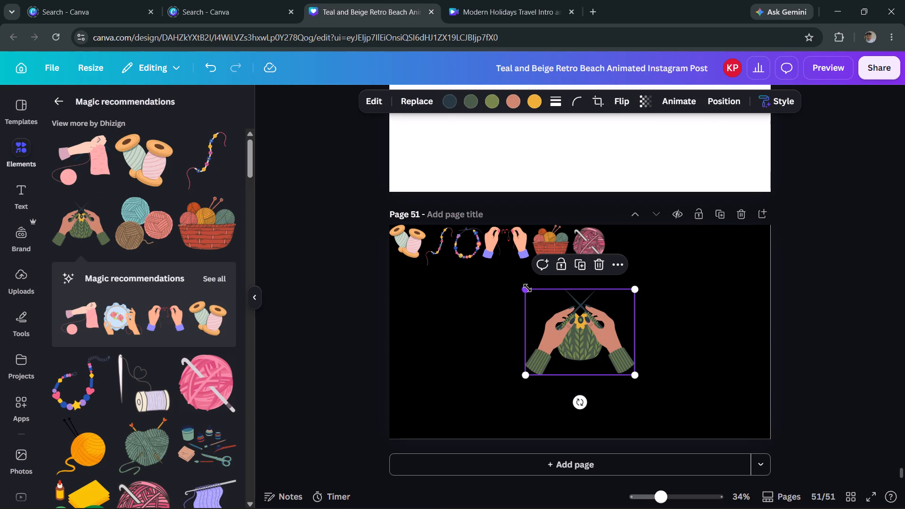
drag(527, 288, 592, 344)
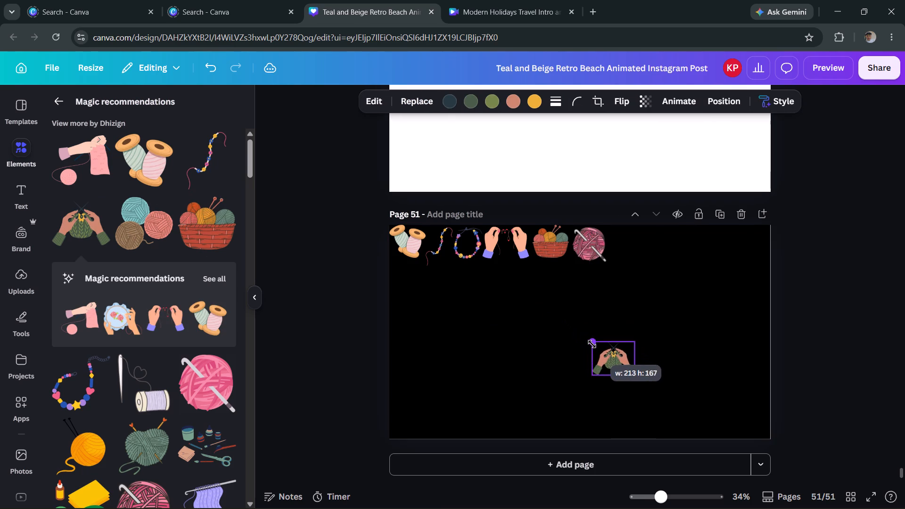
drag(592, 344, 593, 345)
drag(621, 355, 641, 262)
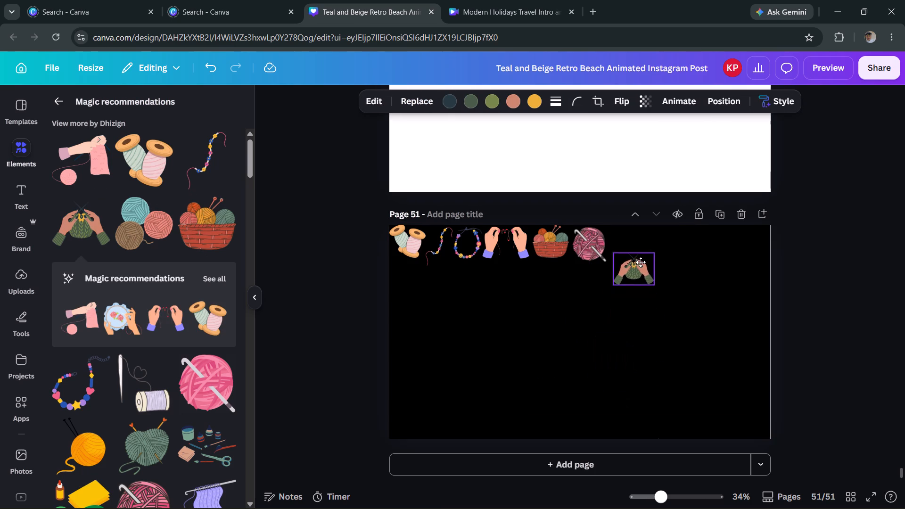
drag(641, 262, 634, 241)
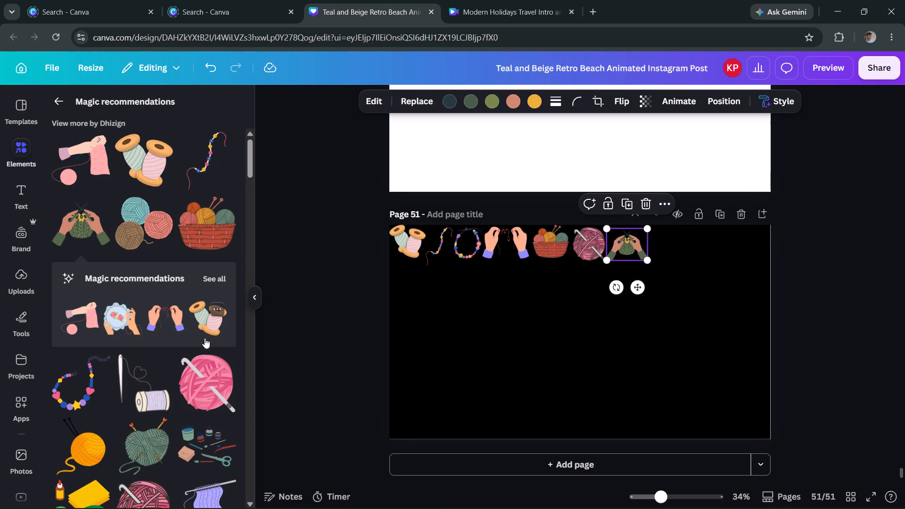
Add the needle with a lilac thread spool, shrunk to the top row's height and placed beside the green knitting hands.
click(128, 400)
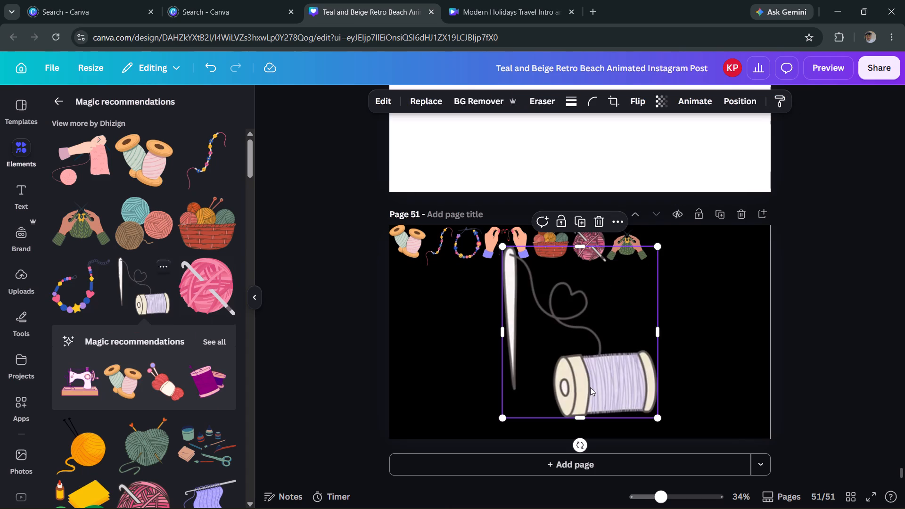
drag(505, 250, 570, 318)
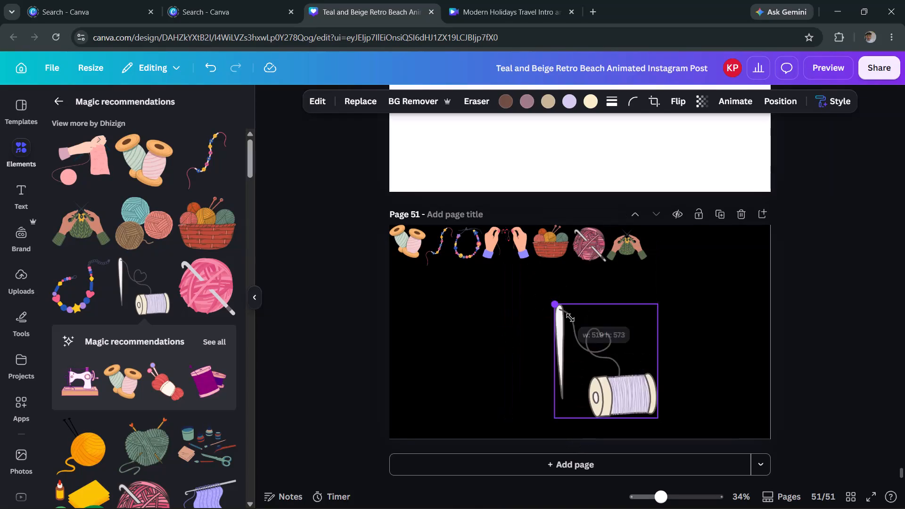
drag(570, 318, 612, 371)
drag(631, 389, 666, 251)
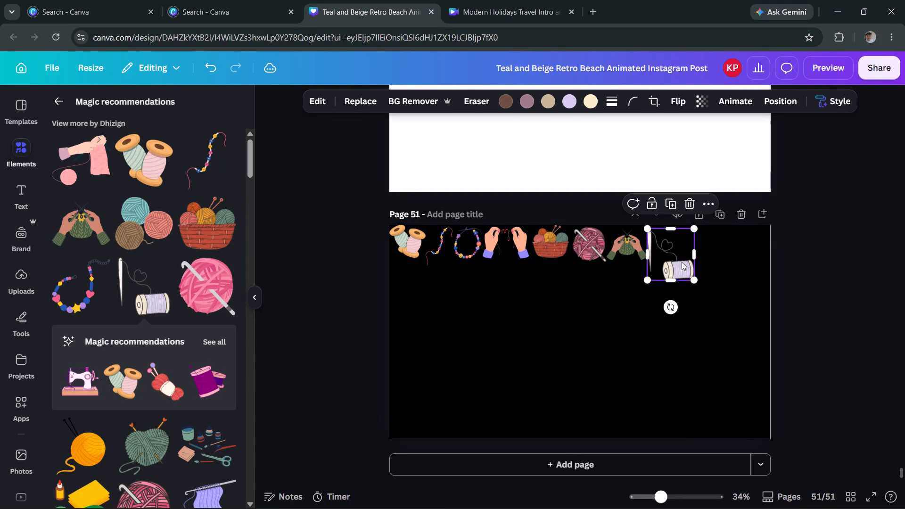
drag(694, 280, 682, 265)
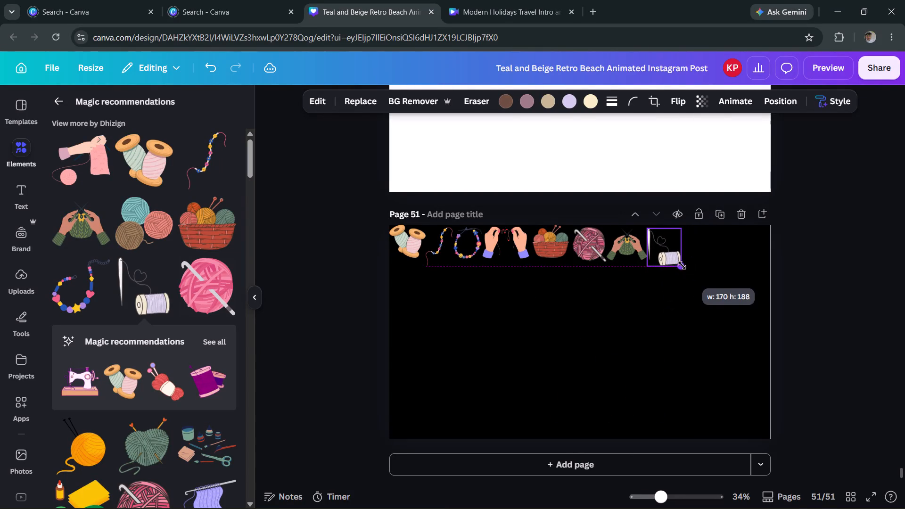
drag(682, 265, 680, 263)
Add the recommended purple thread spools, shrunk and placed in the top row beside the needle and lilac spool.
click(201, 381)
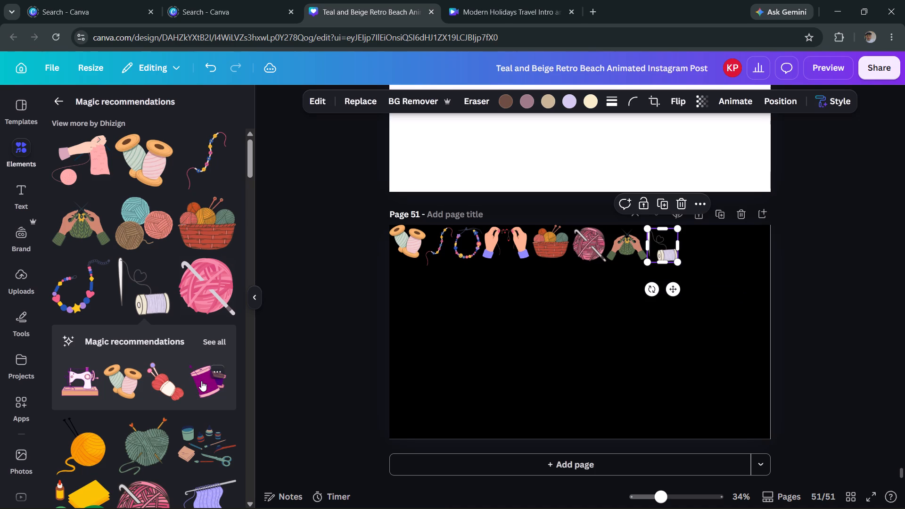
drag(479, 418, 634, 293)
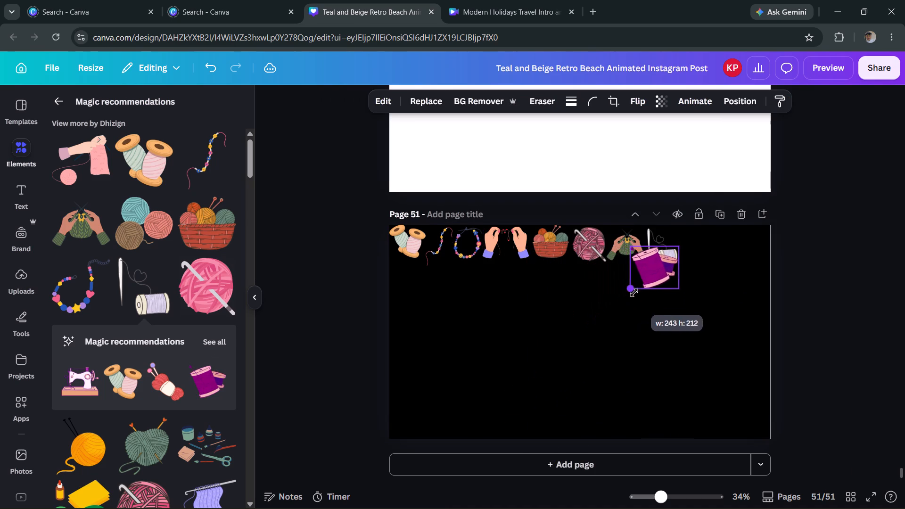
drag(634, 293, 634, 293)
drag(659, 273, 712, 253)
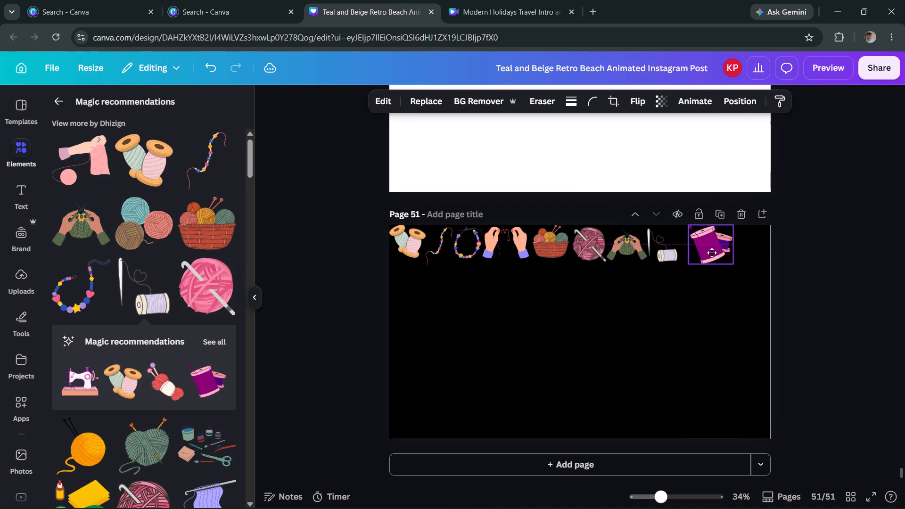
drag(712, 253, 704, 255)
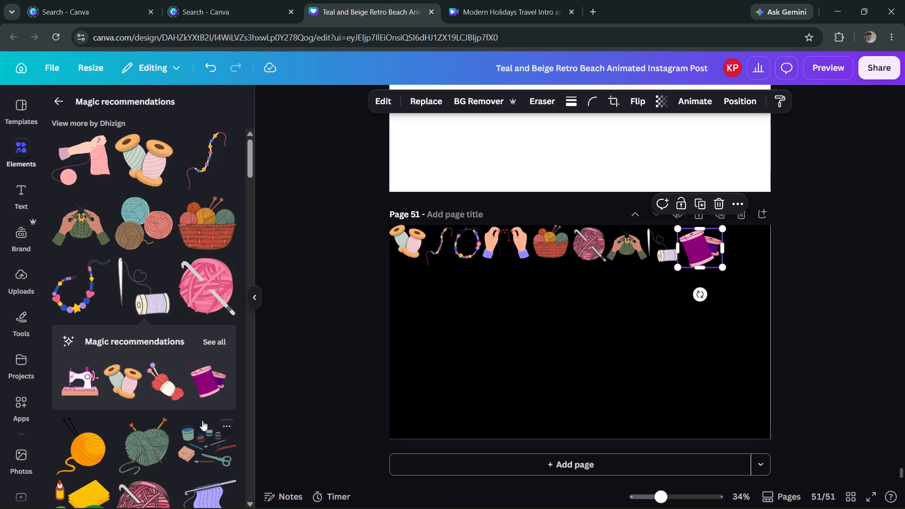
Add the craft supplies set with scissors and paints, sized to fill the remaining space at the end of the top row.
click(202, 442)
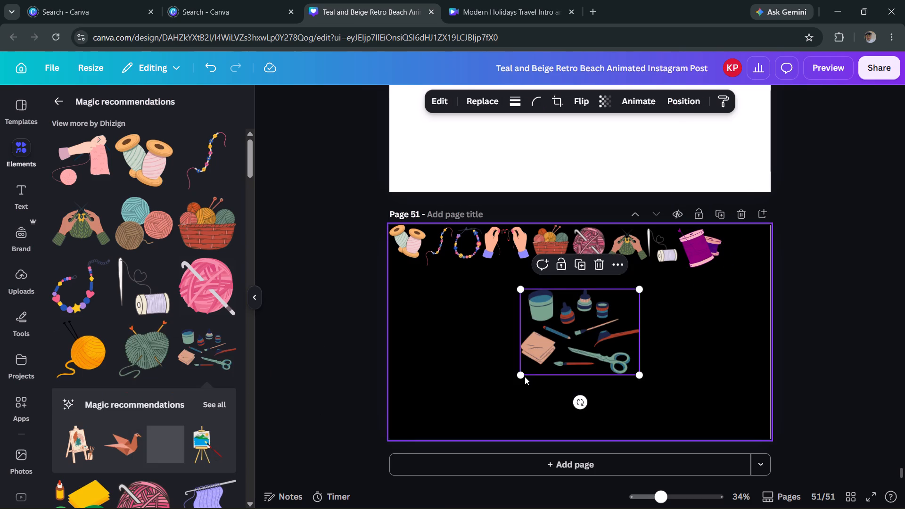
drag(520, 373, 606, 325)
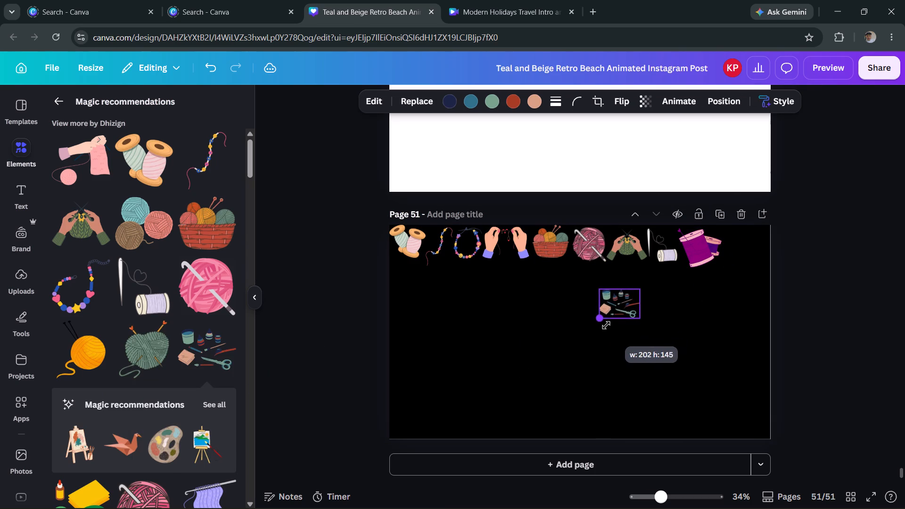
drag(606, 325, 605, 326)
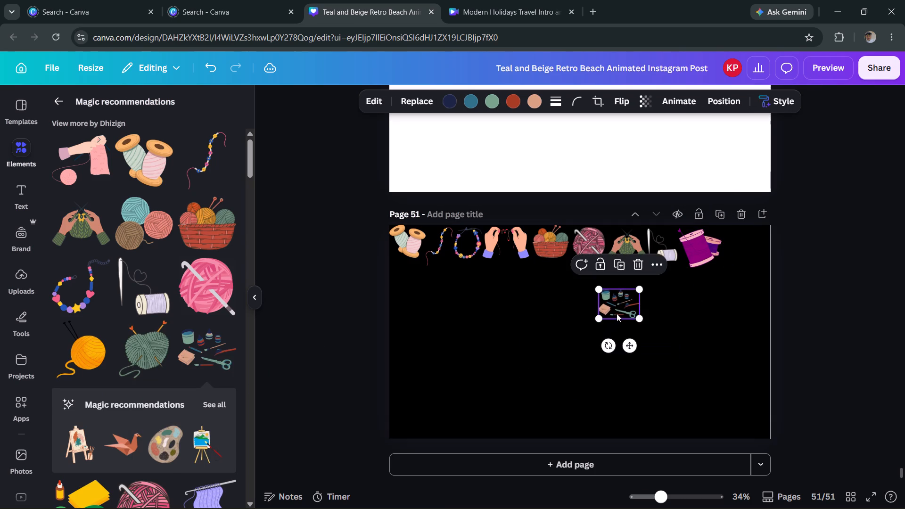
drag(618, 311, 741, 250)
drag(761, 257, 769, 263)
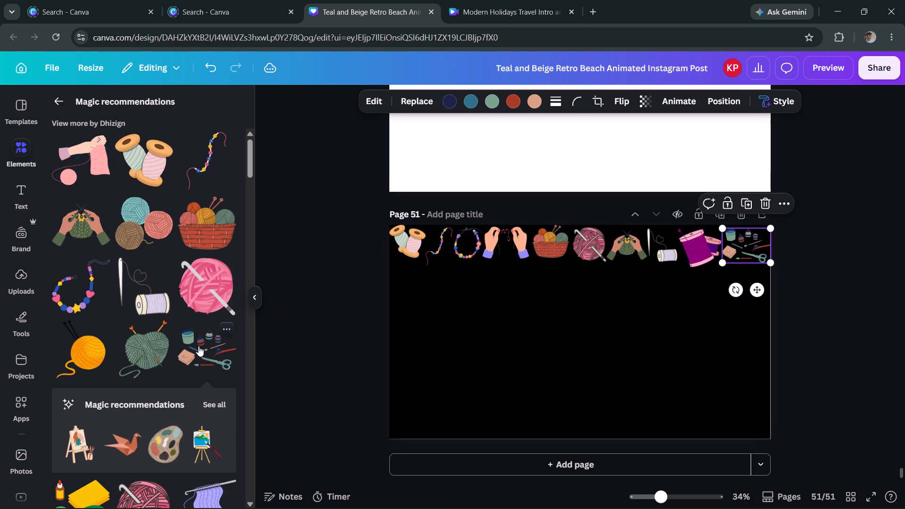
Add the green heart-shaped yarn ball, shrunk to about 179 by 205 and placed at the start of a second row.
click(136, 346)
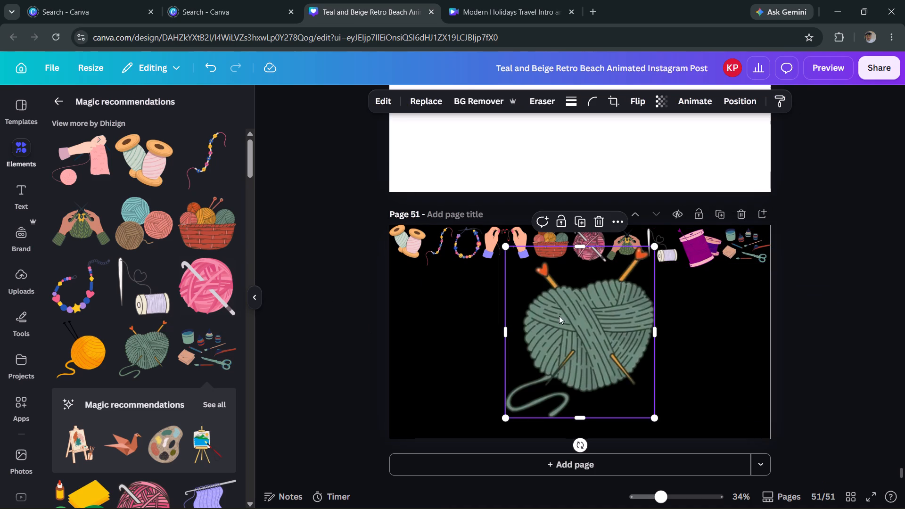
drag(656, 244, 580, 342)
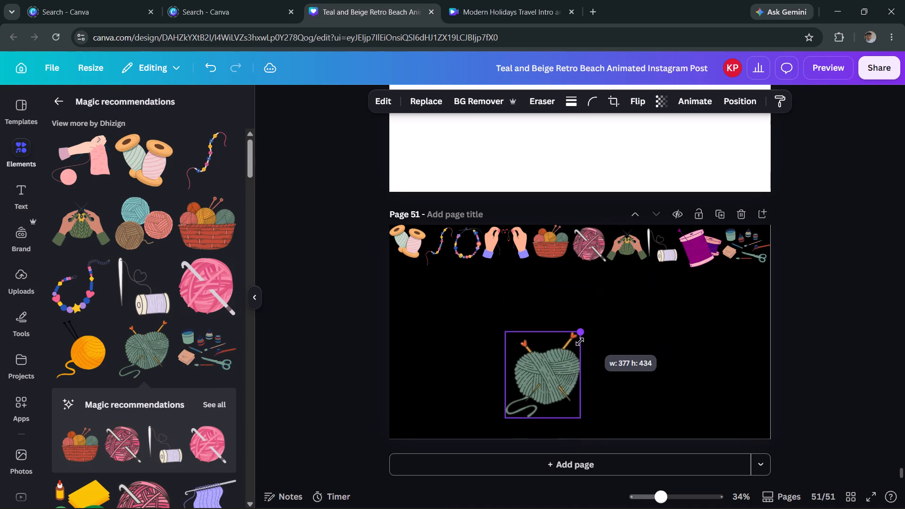
drag(580, 342, 554, 374)
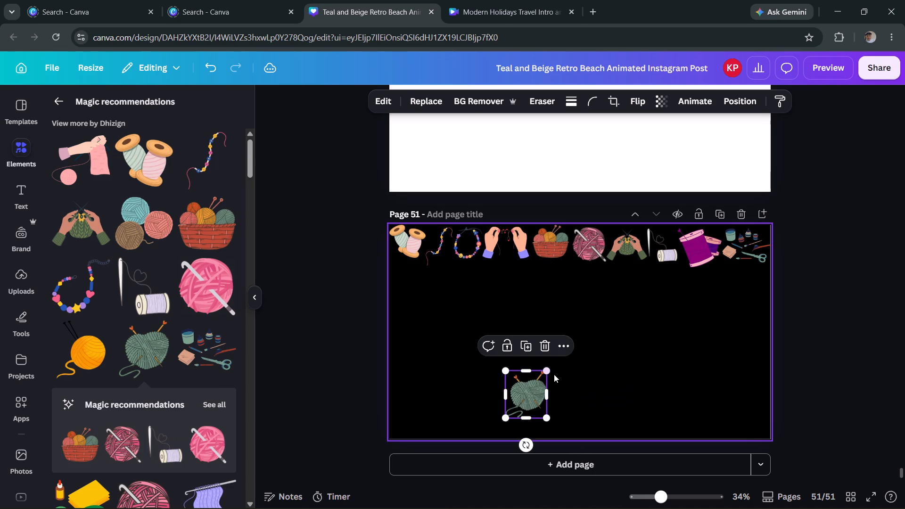
drag(514, 396, 405, 293)
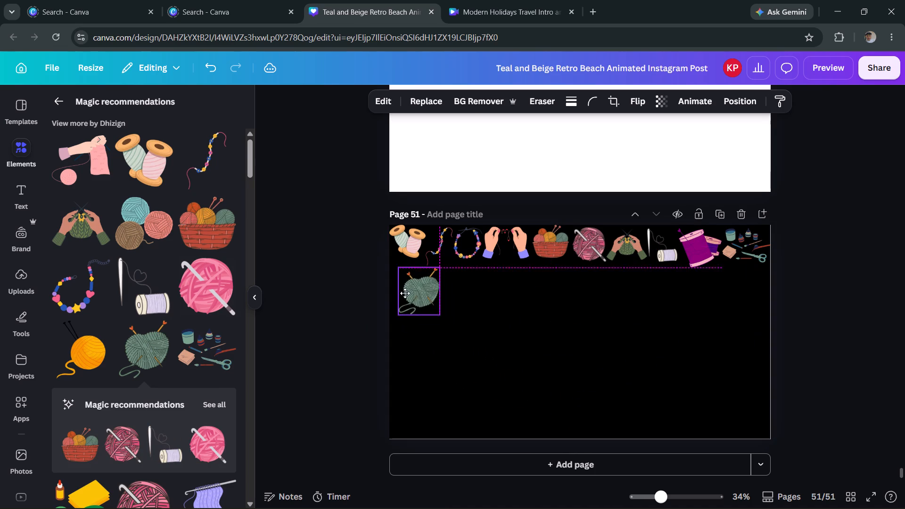
drag(405, 293, 400, 287)
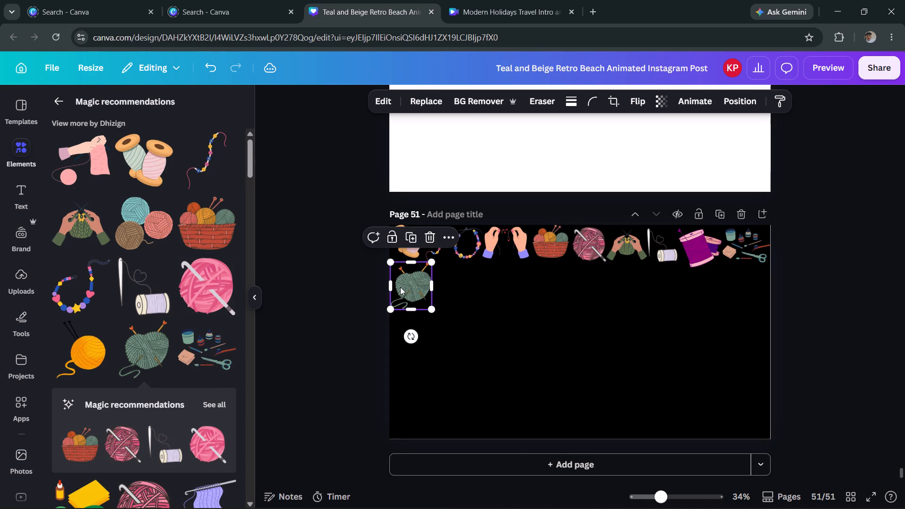
drag(430, 313, 425, 306)
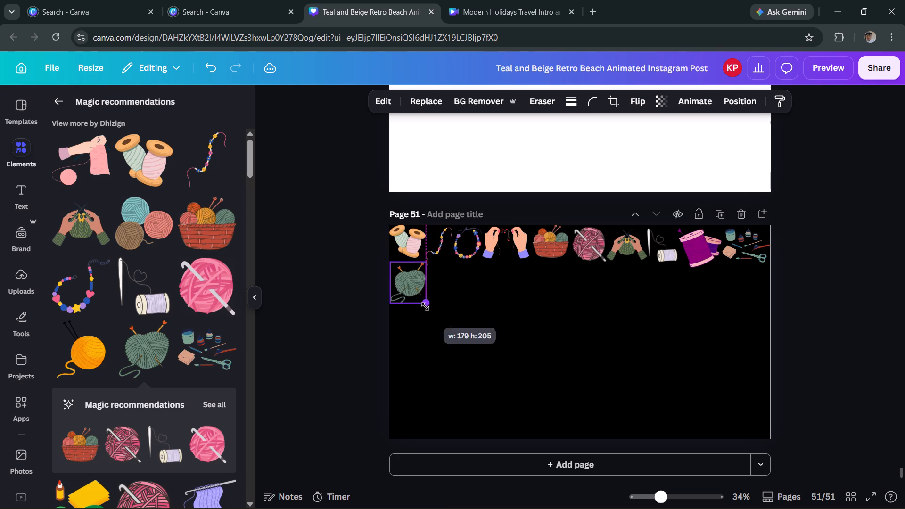
Add the recommended needle with lilac thread spool and place it in the second row beside the green yarn ball.
click(146, 450)
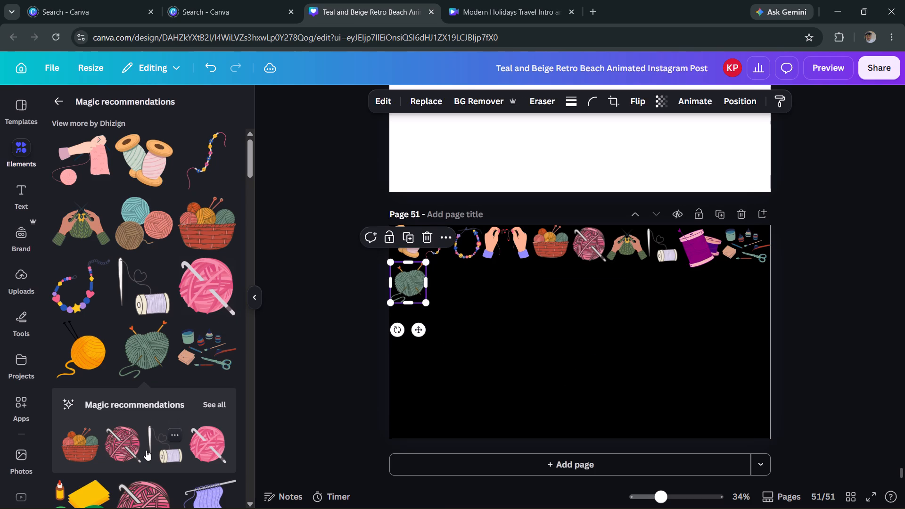
drag(578, 330, 554, 318)
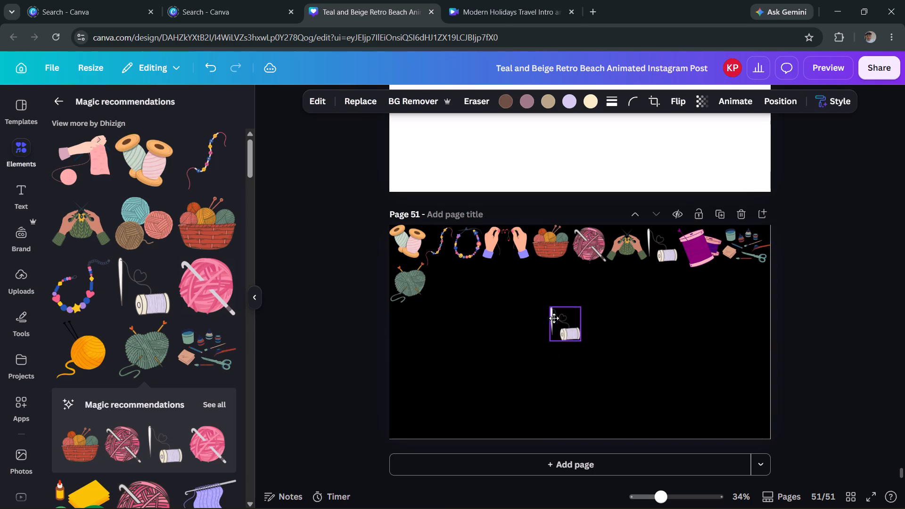
drag(554, 318, 444, 284)
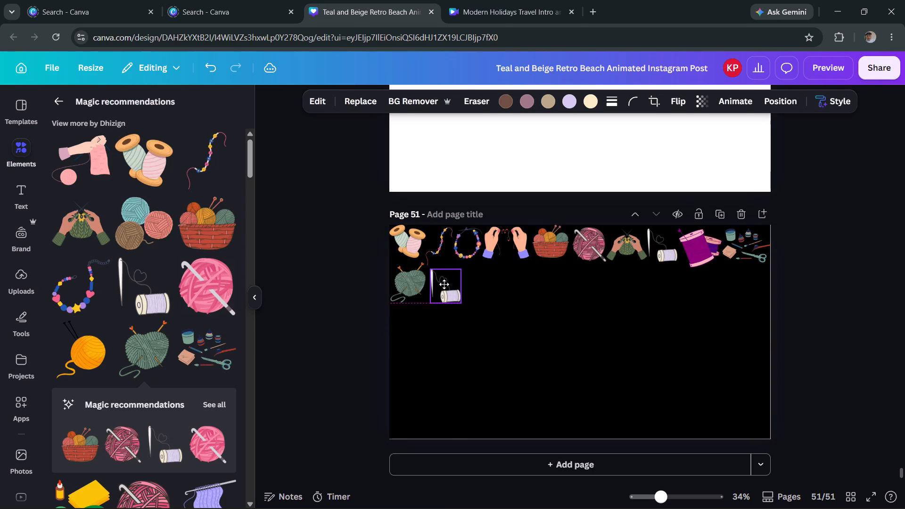
drag(444, 284, 444, 281)
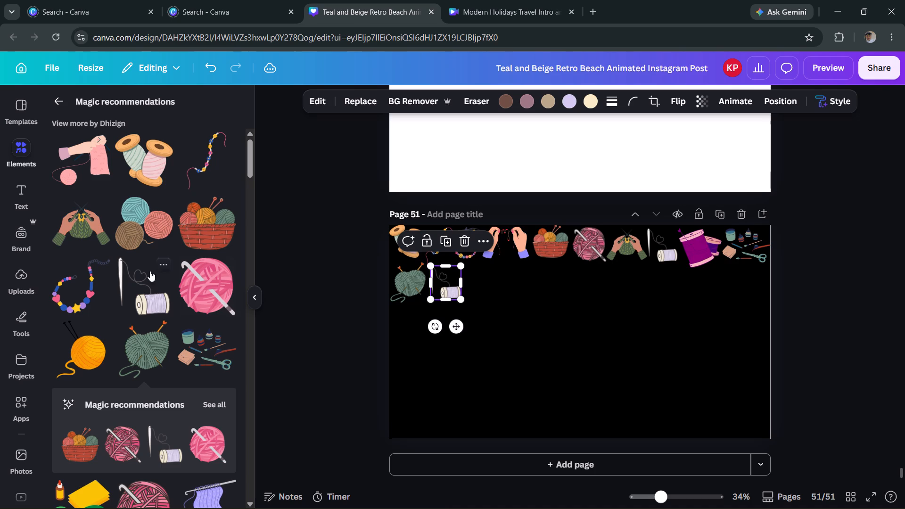
Add the hands knitting pink fabric, shrunk to match the second row and placed beside the needle and lilac spool.
click(95, 167)
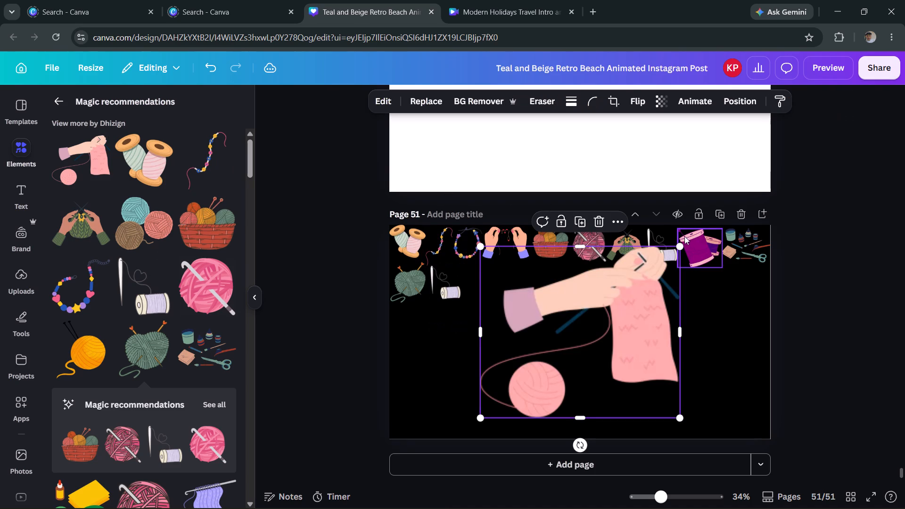
drag(677, 245, 530, 364)
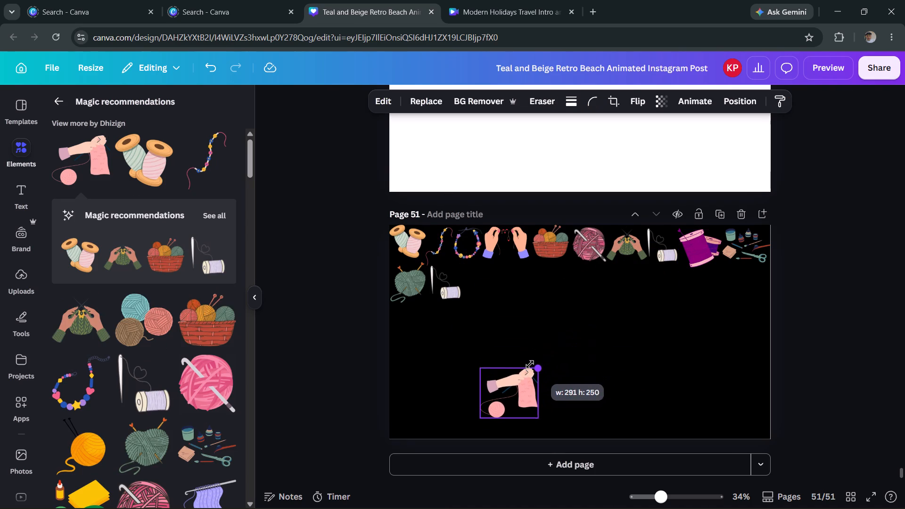
drag(530, 364, 522, 370)
drag(498, 390, 498, 383)
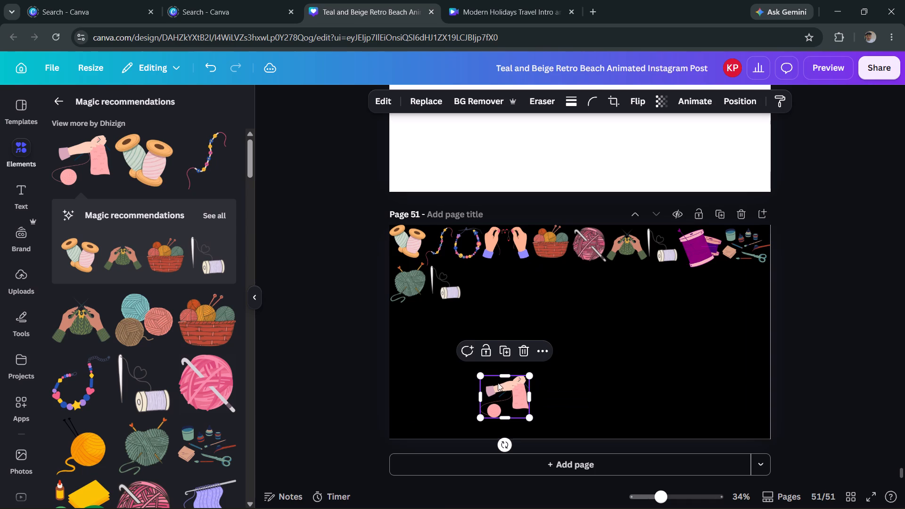
drag(498, 383, 484, 279)
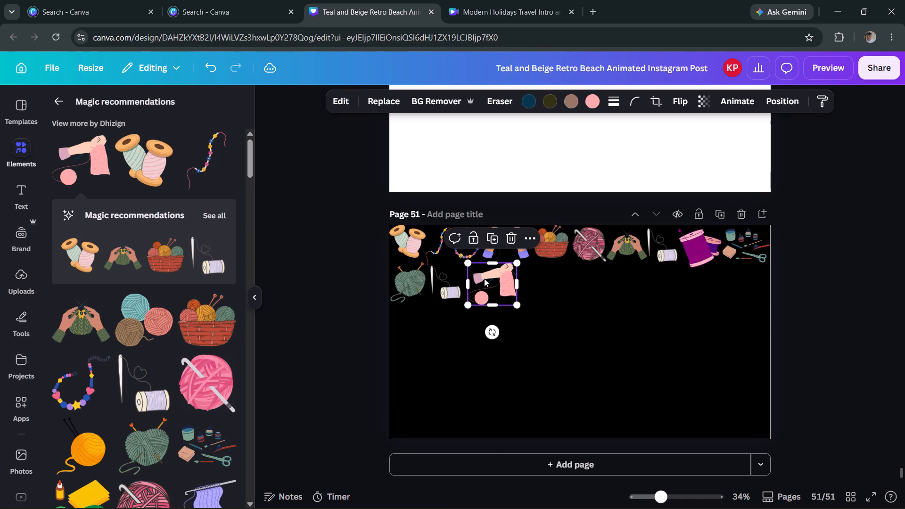
drag(514, 307, 504, 301)
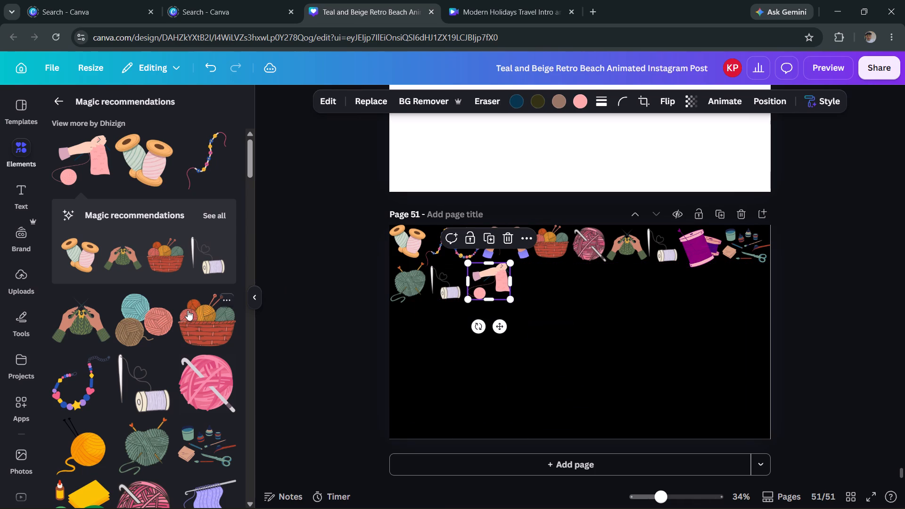
Add another needle with lilac thread spool beside the pink knitting in the second row, sized about 175 by 194.
click(129, 392)
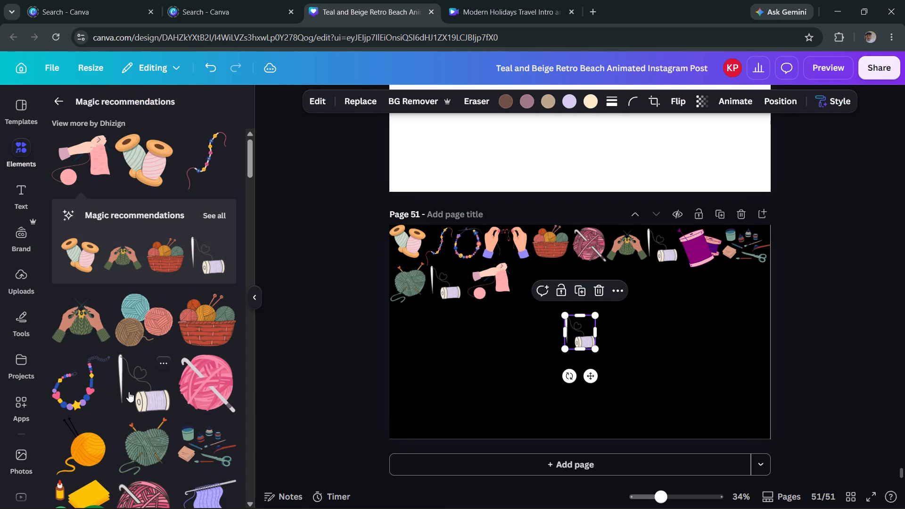
drag(583, 325, 531, 274)
drag(542, 300, 549, 300)
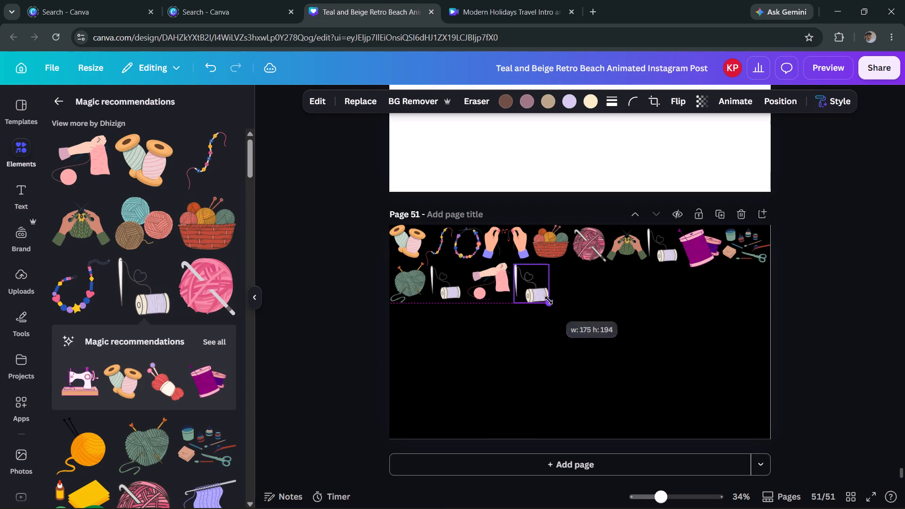
drag(549, 300, 549, 301)
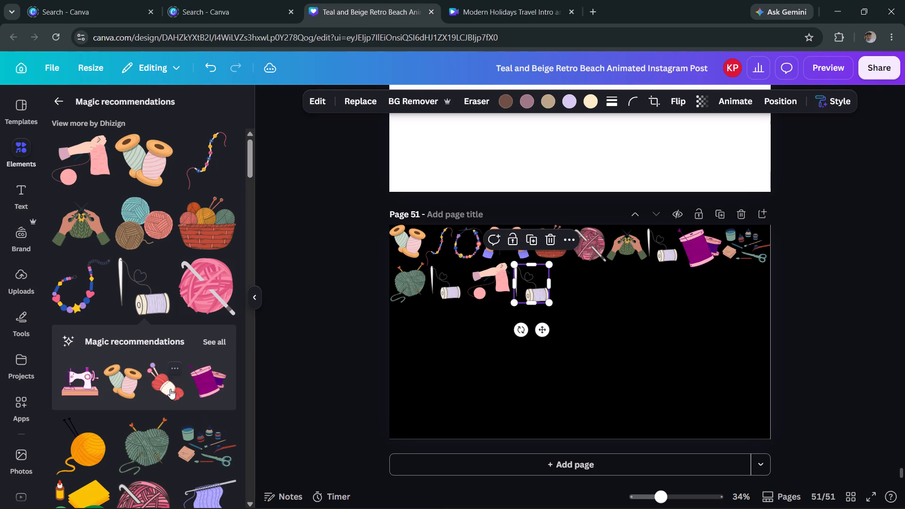
Add the glue, yellow paper, tape and scissors graphic, shrunk to row height and placed beside the second lilac thread spool in the second row.
scroll(170, 389, down, 5)
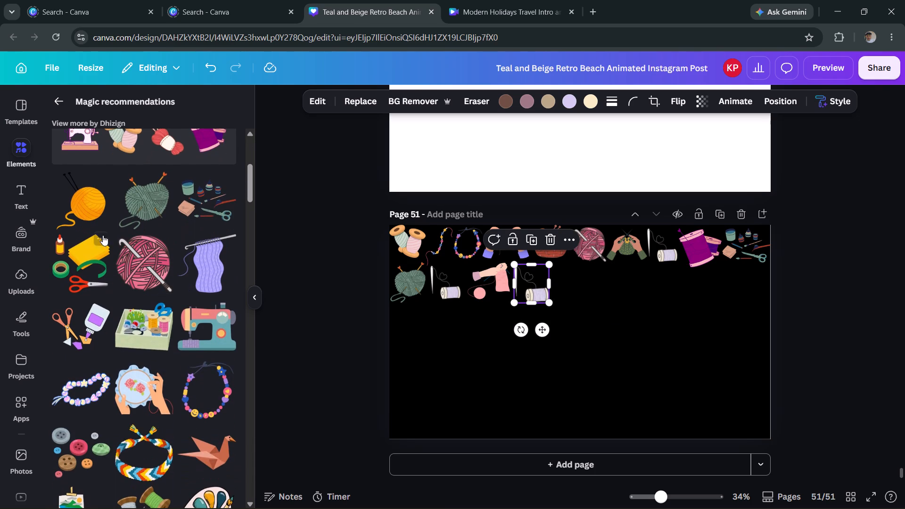
click(80, 251)
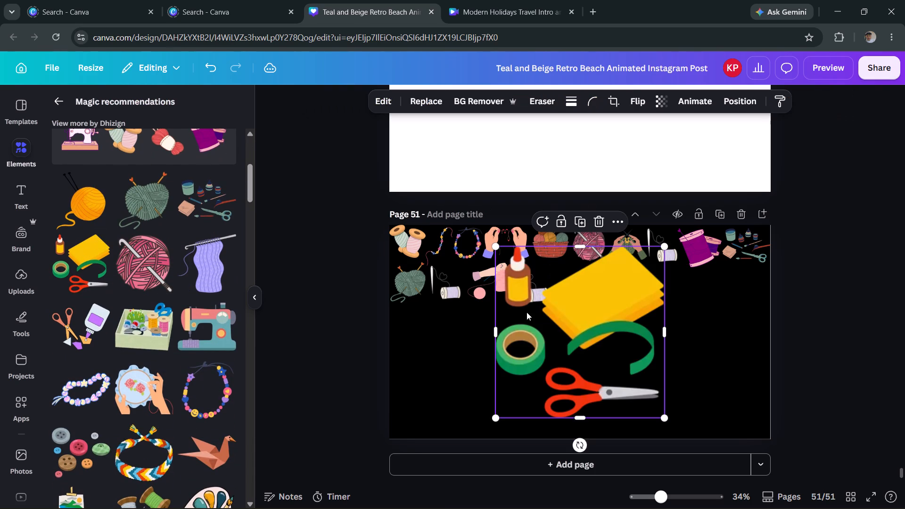
drag(497, 418, 614, 344)
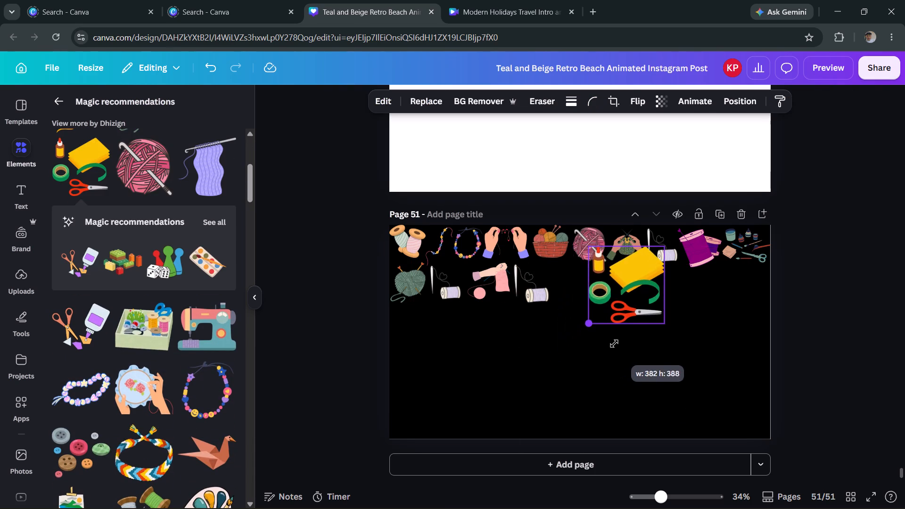
drag(614, 344, 641, 297)
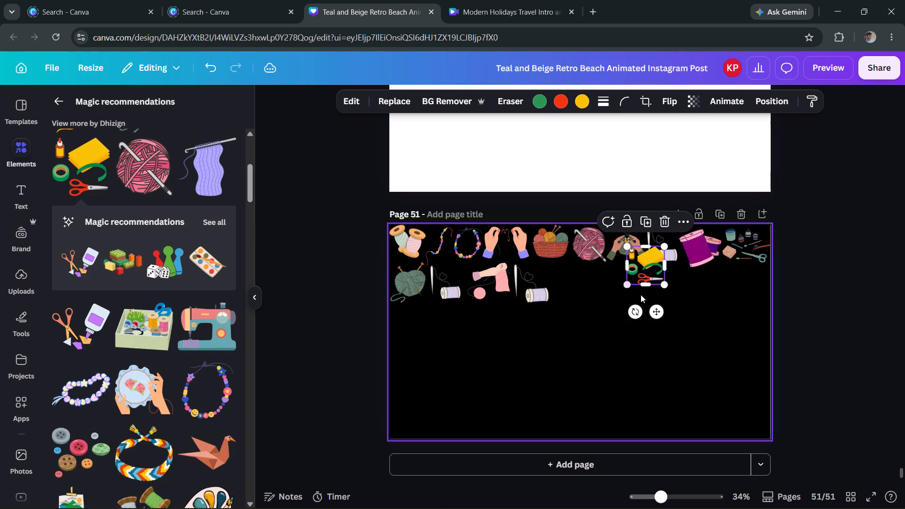
drag(642, 264, 571, 281)
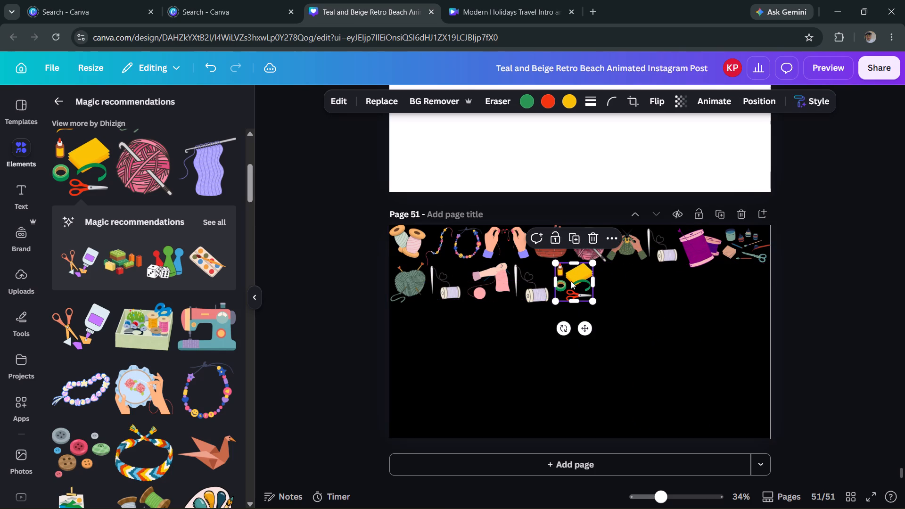
Add the pink and teal sewing machine, shrunk to row height and placed beside the yellow paper craft supplies in the second row.
click(215, 328)
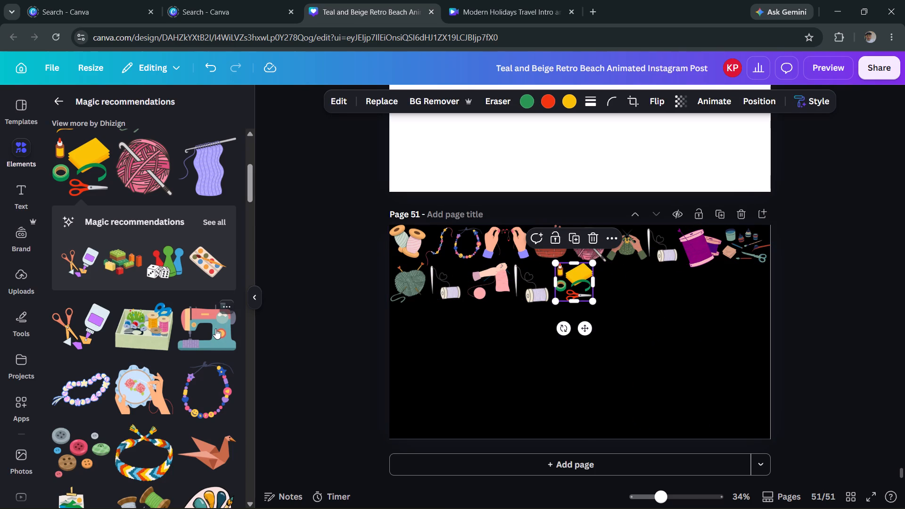
drag(475, 246, 642, 378)
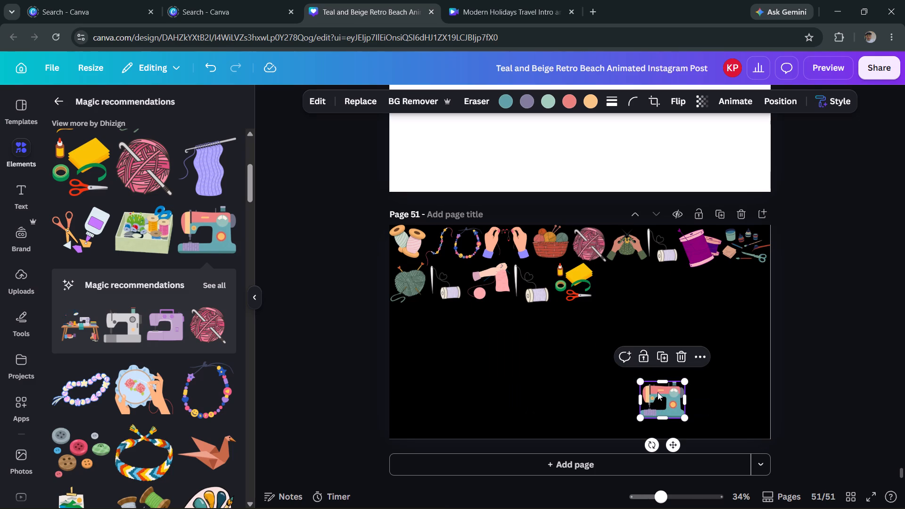
drag(658, 392, 618, 278)
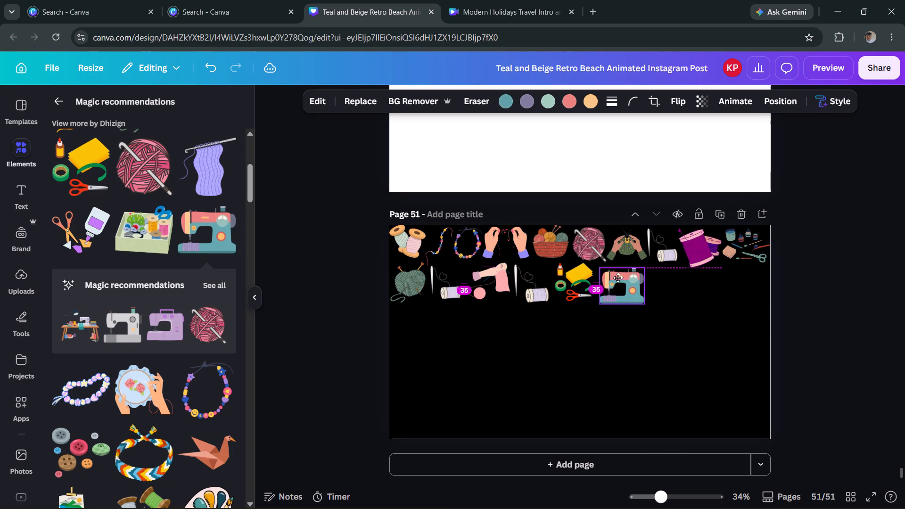
drag(618, 278, 618, 275)
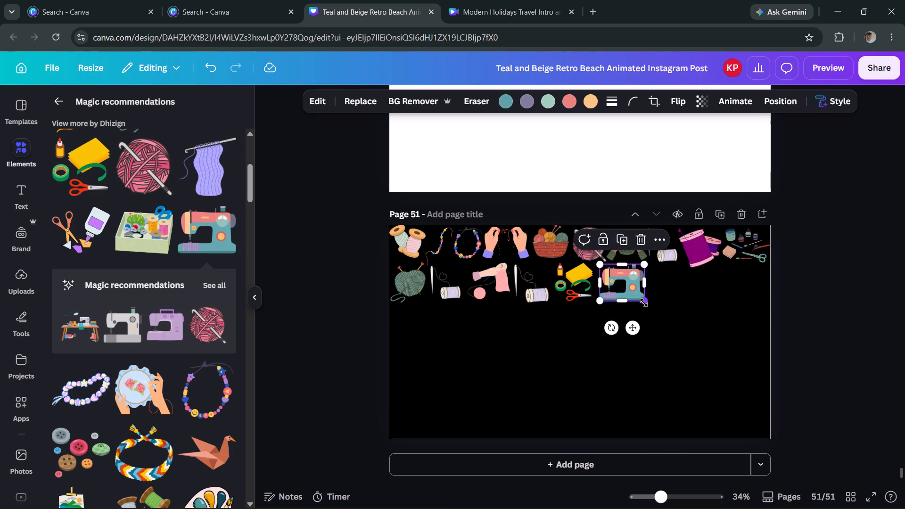
drag(644, 303, 638, 300)
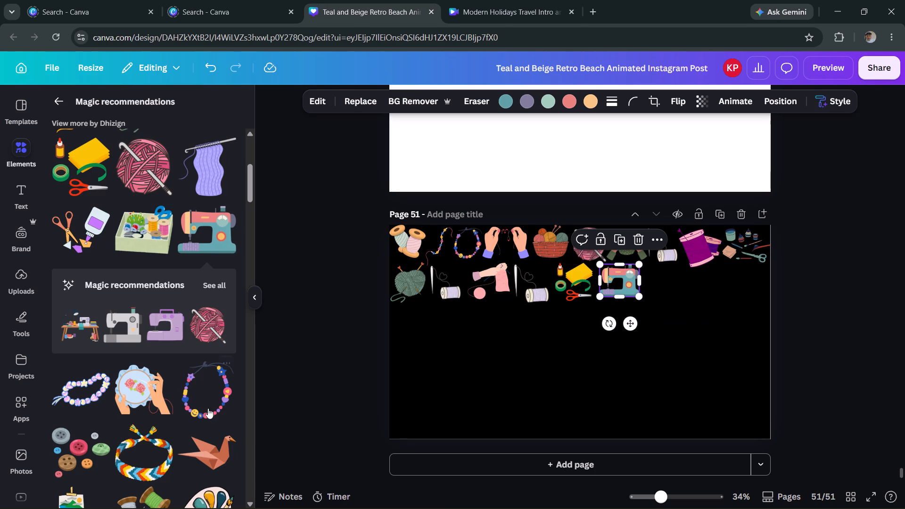
Add the orange origami bird, shrunk to row height and placed beside the sewing machine in the second row.
click(202, 446)
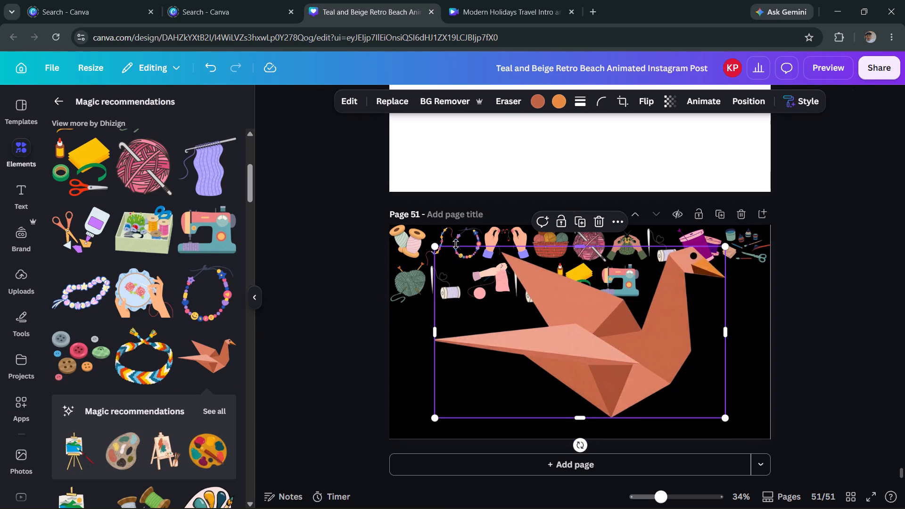
drag(436, 247, 633, 299)
scroll(521, 283, right, 1)
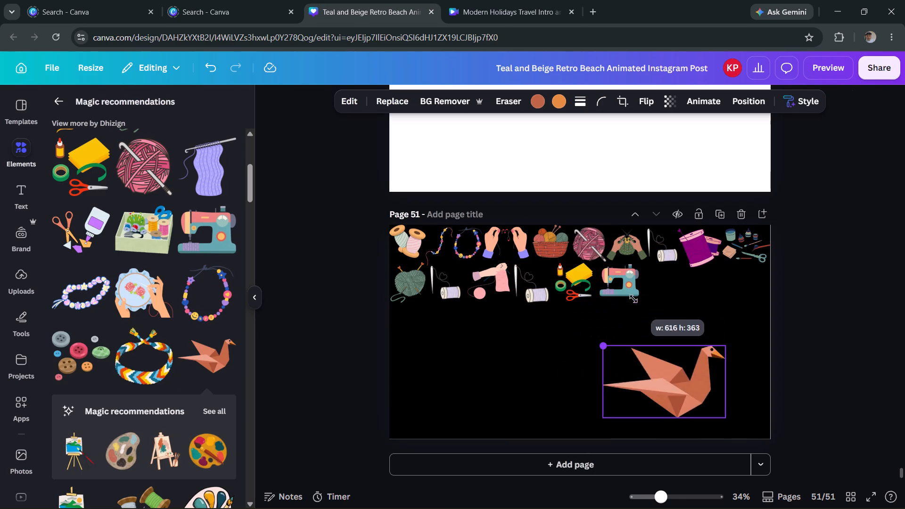
scroll(633, 299, right, 1)
drag(633, 299, 682, 355)
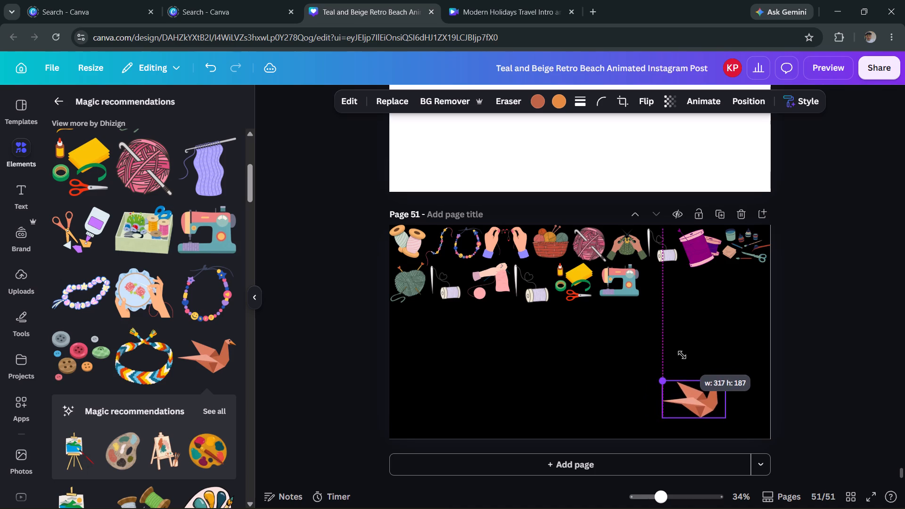
drag(682, 355, 689, 361)
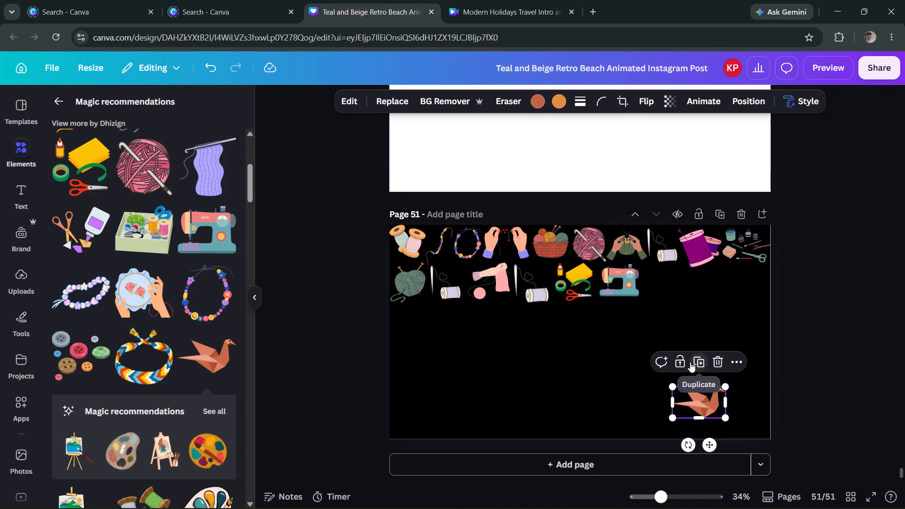
drag(708, 396, 708, 333)
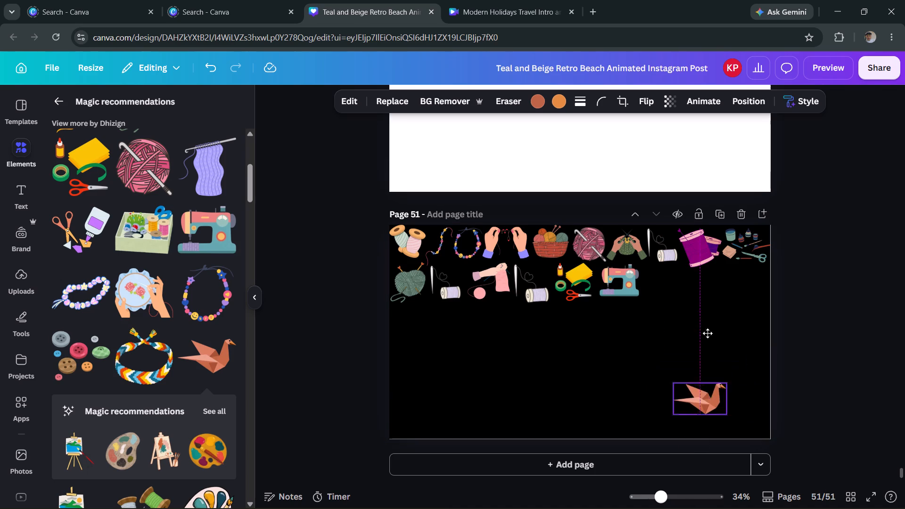
drag(708, 333, 676, 278)
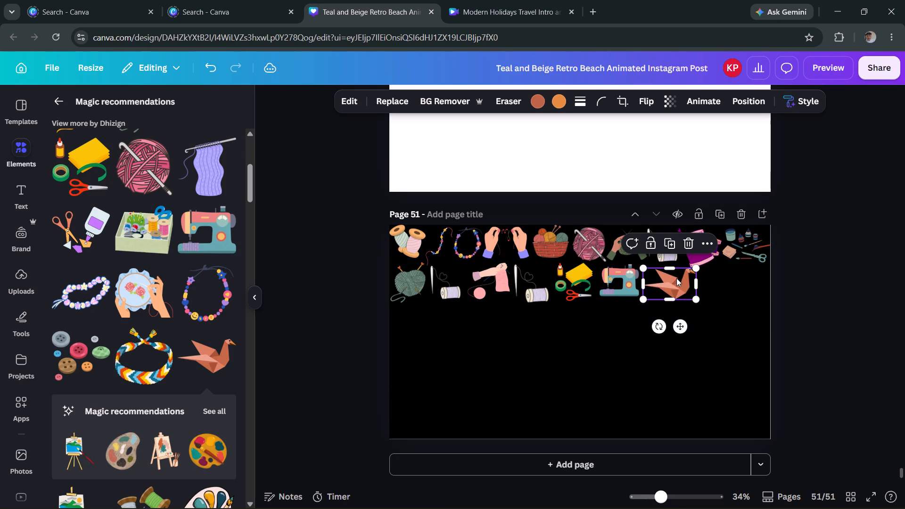
Add the recommended orange paint palette with brush, shrunk to row height and placed beside the origami bird.
click(191, 445)
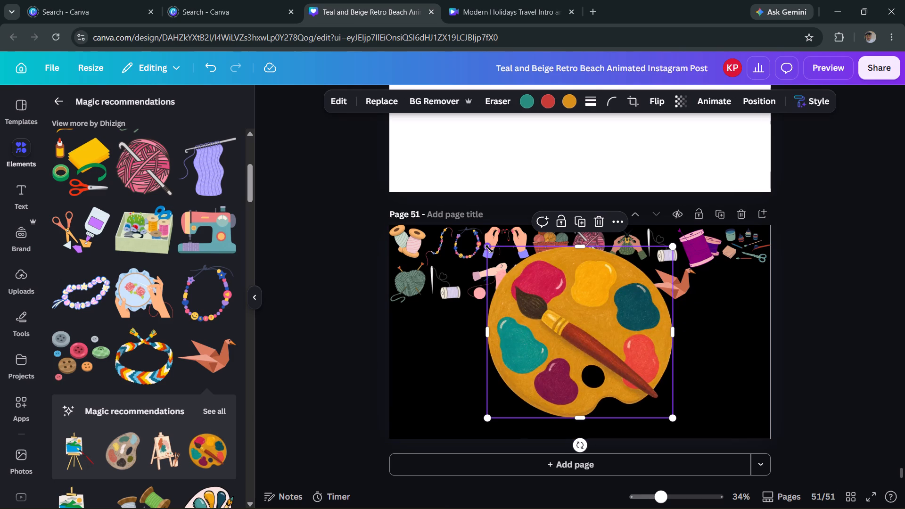
drag(489, 249, 635, 399)
drag(650, 397, 703, 287)
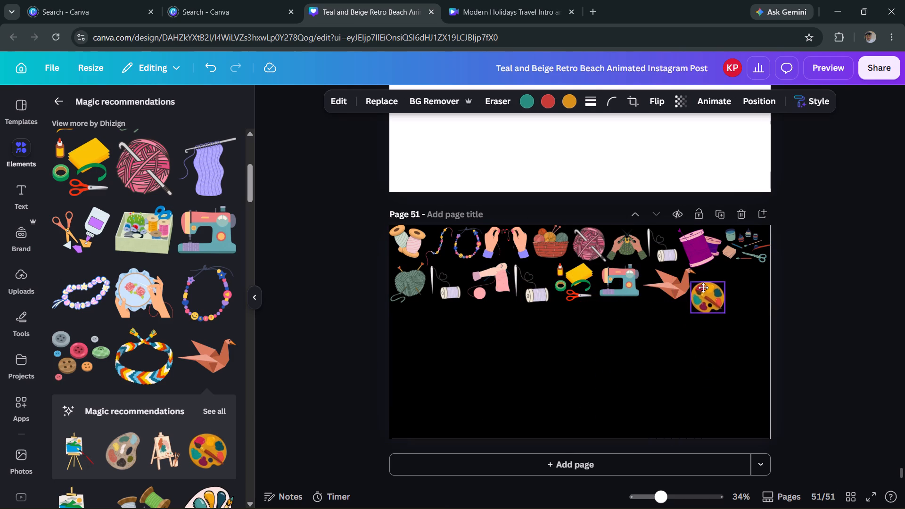
drag(703, 287, 706, 279)
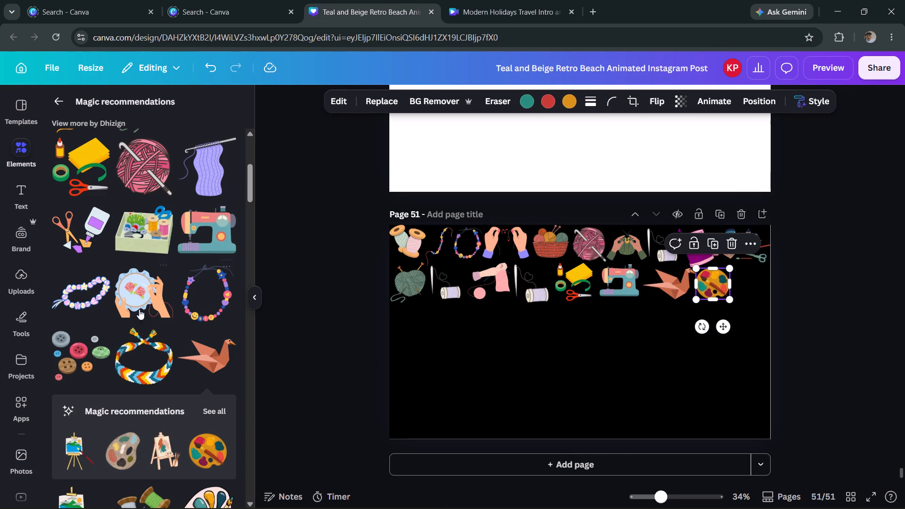
Add the lilac bead bracelet, shrunk to fit the end of the second row beside the paint palette.
click(107, 300)
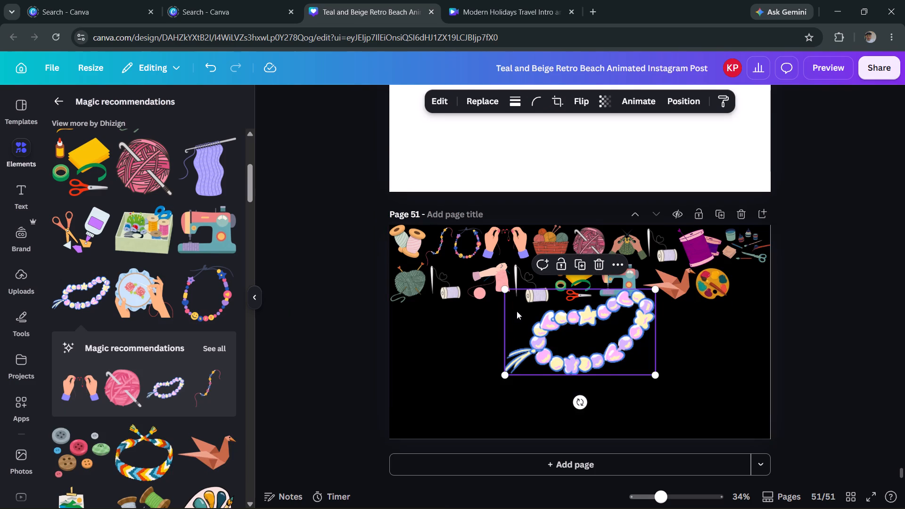
drag(507, 289, 594, 337)
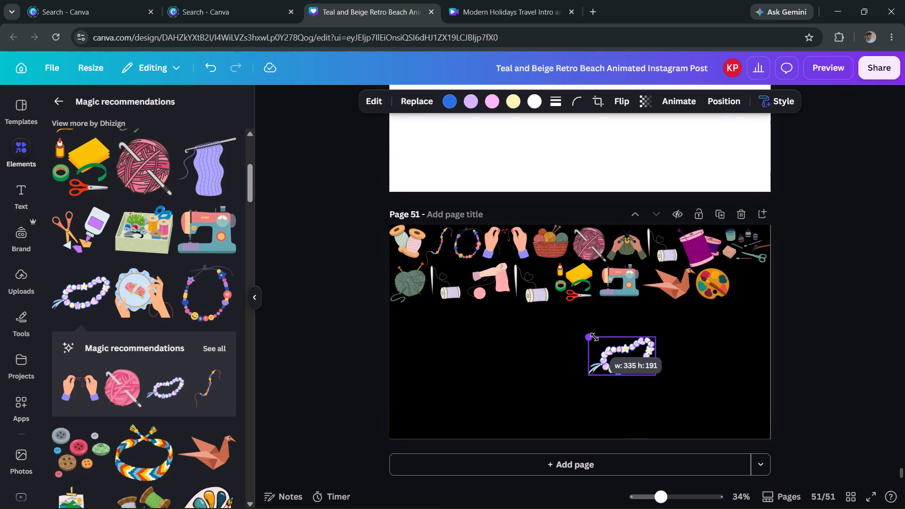
drag(594, 337, 612, 345)
drag(623, 358, 688, 319)
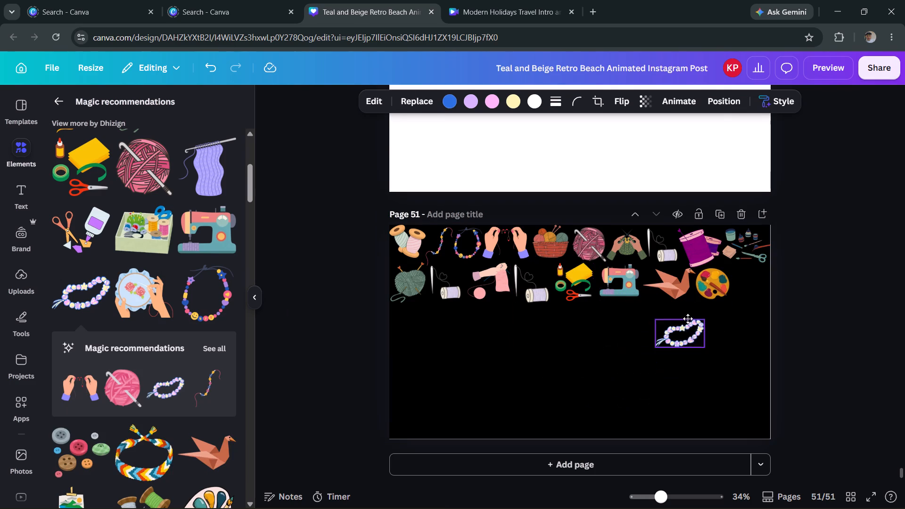
drag(688, 319, 735, 282)
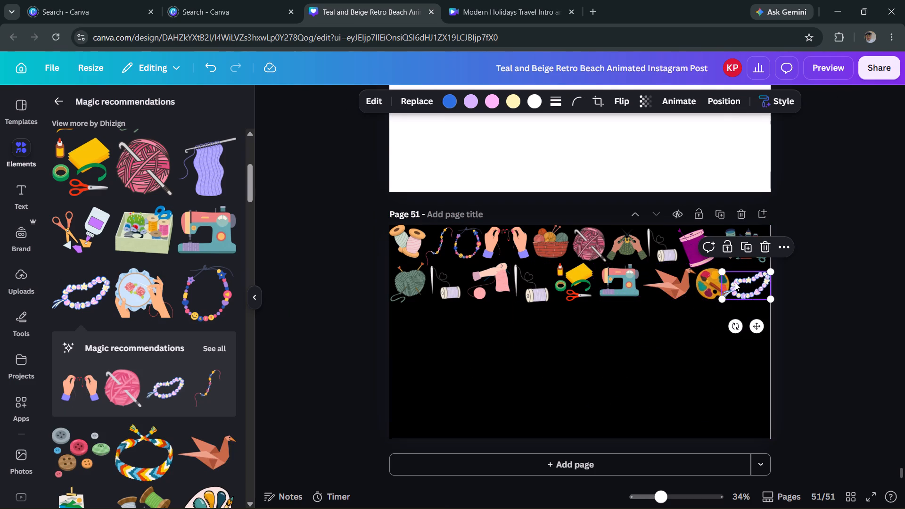
click(441, 356)
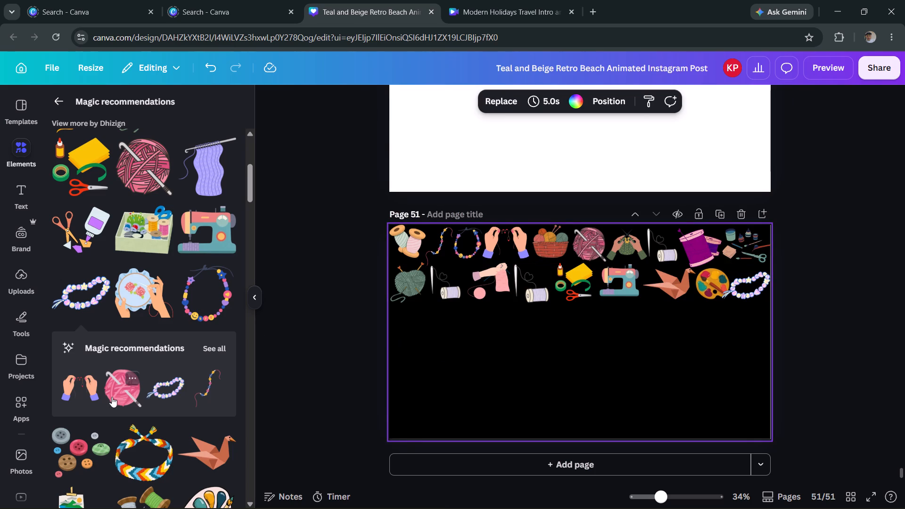
Add the scissors with purple glue bottle, shrunk and placed at the start of a third row below the green yarn ball.
click(79, 230)
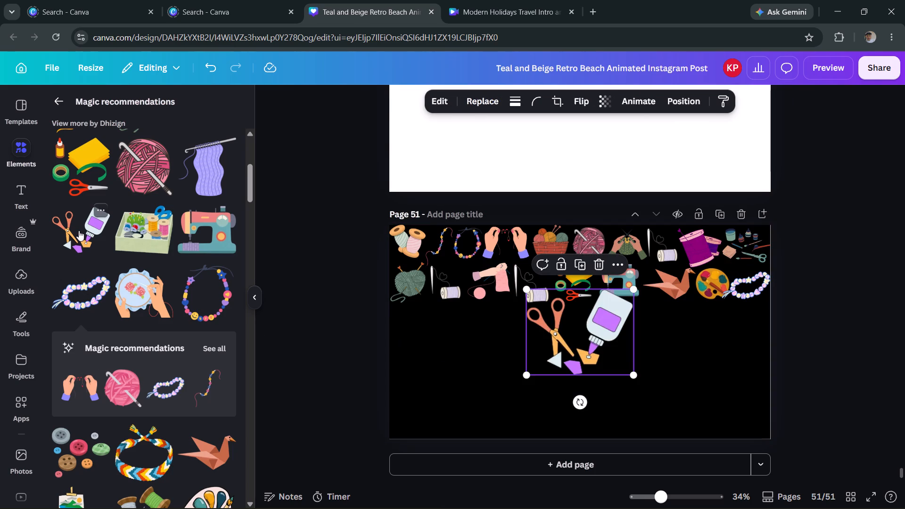
drag(633, 290, 572, 351)
drag(553, 354, 516, 339)
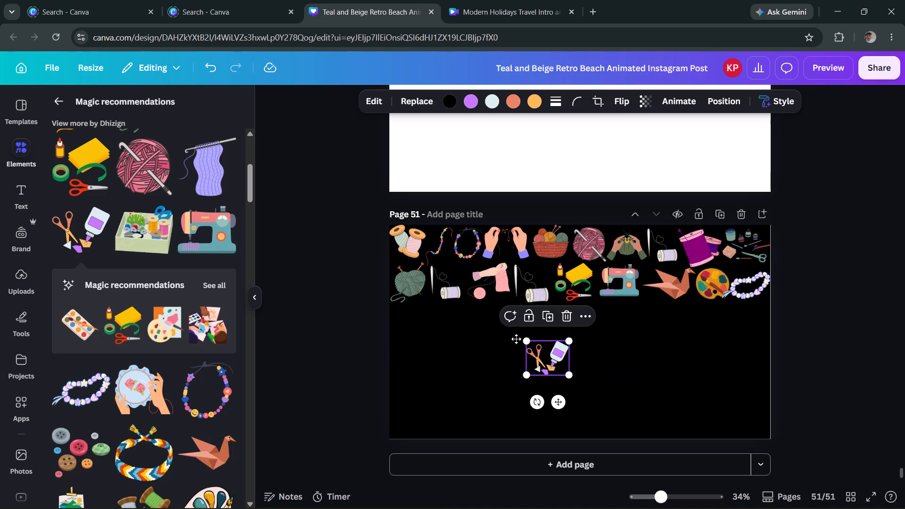
drag(516, 339, 418, 319)
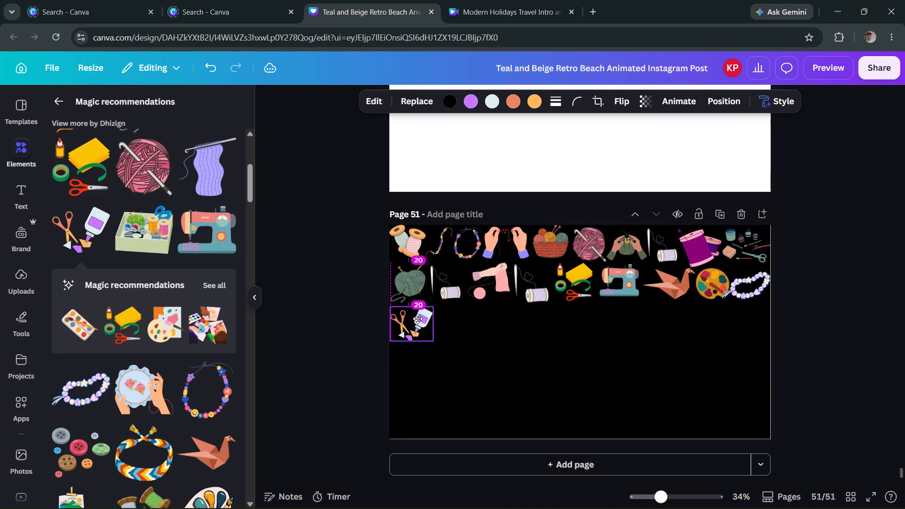
drag(418, 319, 418, 317)
click(418, 317)
Add the recommended graphic of children's hands painting, shrunk to row height and placed beside the scissors and glue bottle in the third row.
click(185, 323)
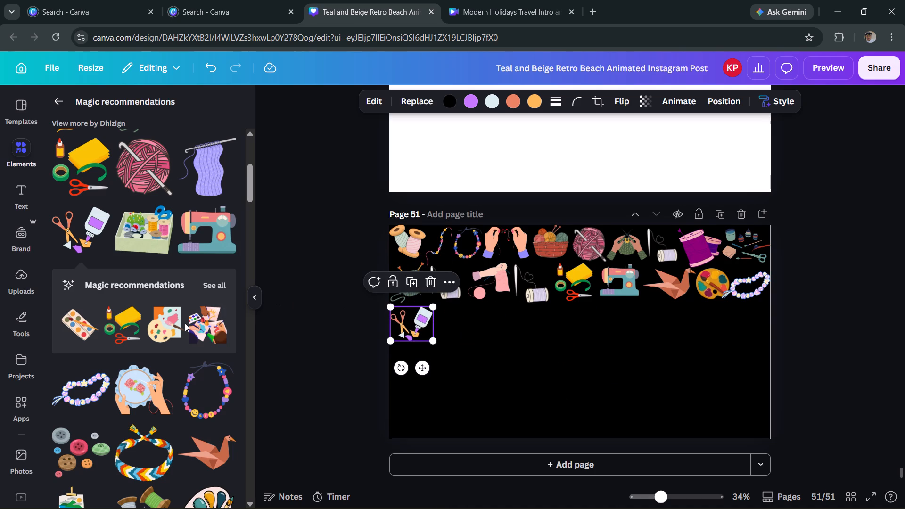
click(192, 327)
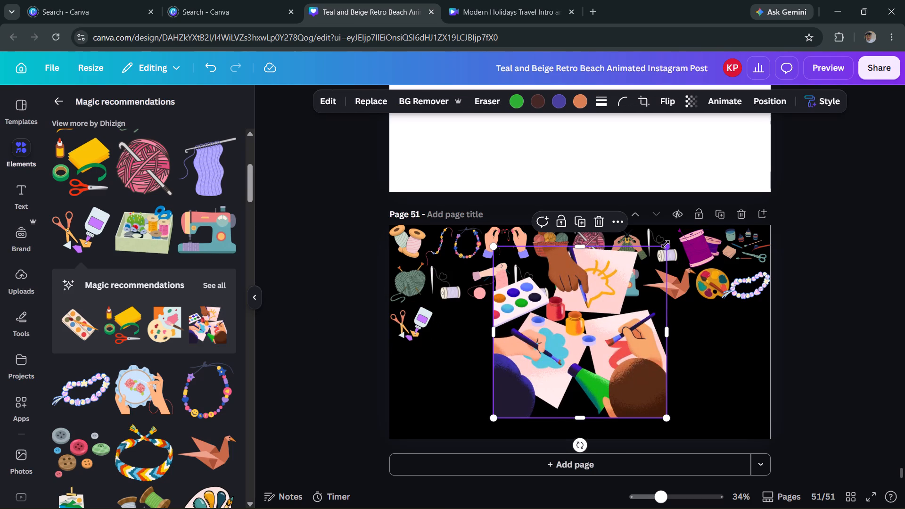
drag(666, 244, 531, 358)
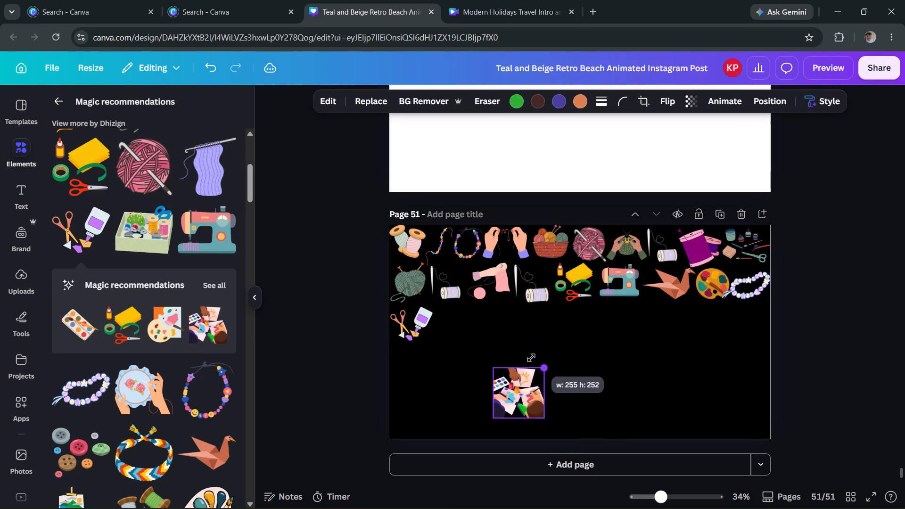
drag(531, 358, 522, 369)
drag(518, 401, 475, 340)
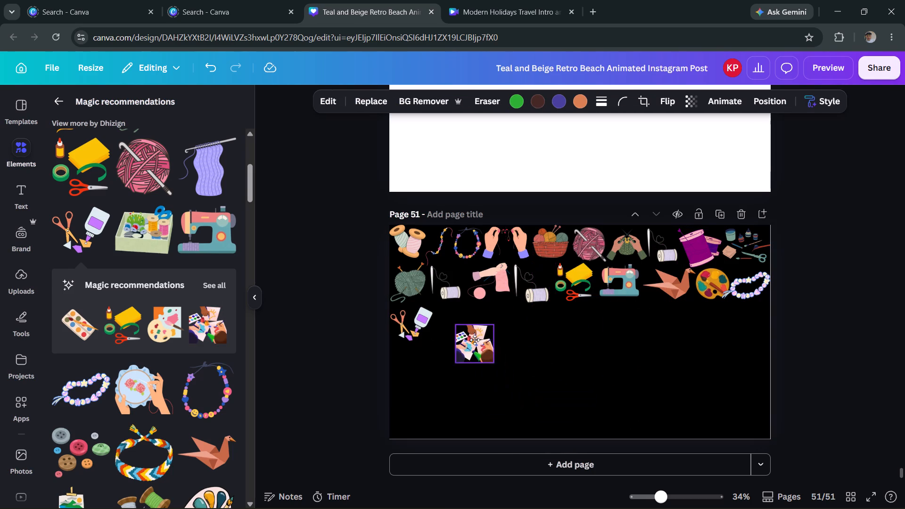
drag(475, 340, 464, 329)
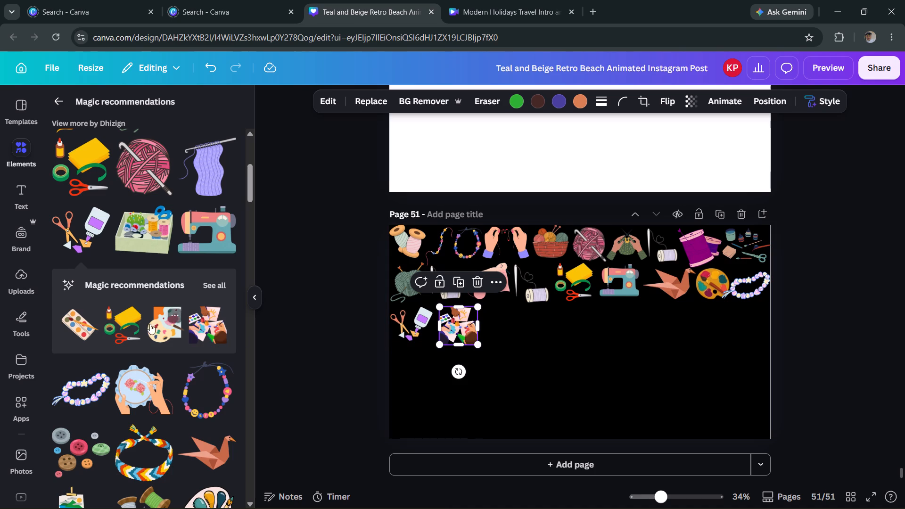
click(131, 313)
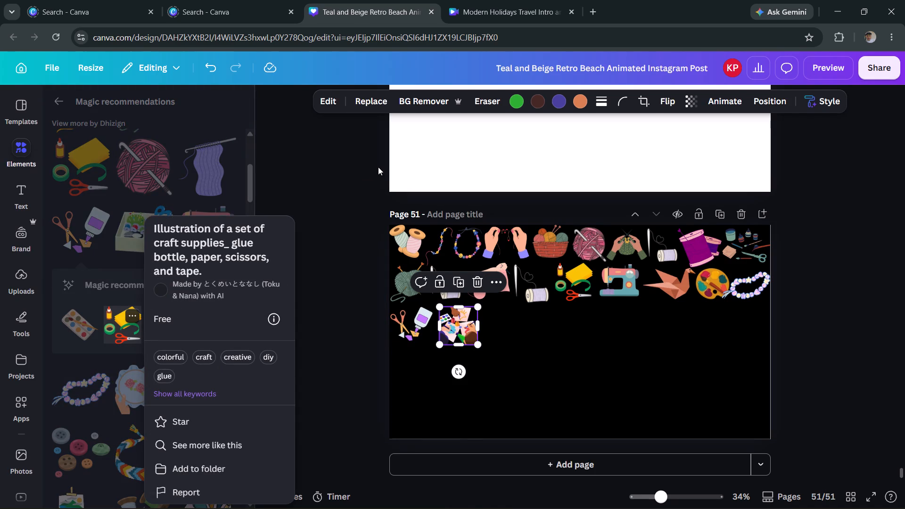
click(378, 167)
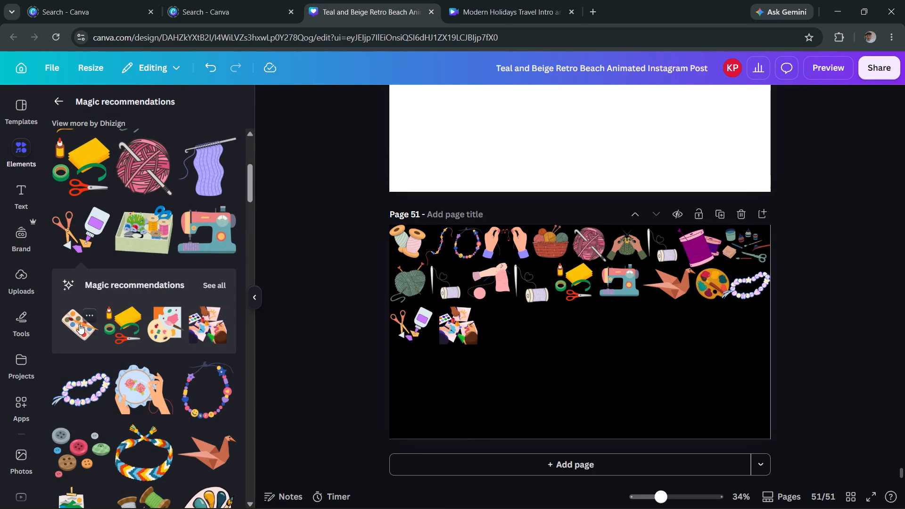
Add the recommended watercolor paint set with brush, shrunk to row height and placed beside the children's hands painting graphic in the third row.
click(79, 324)
click(133, 320)
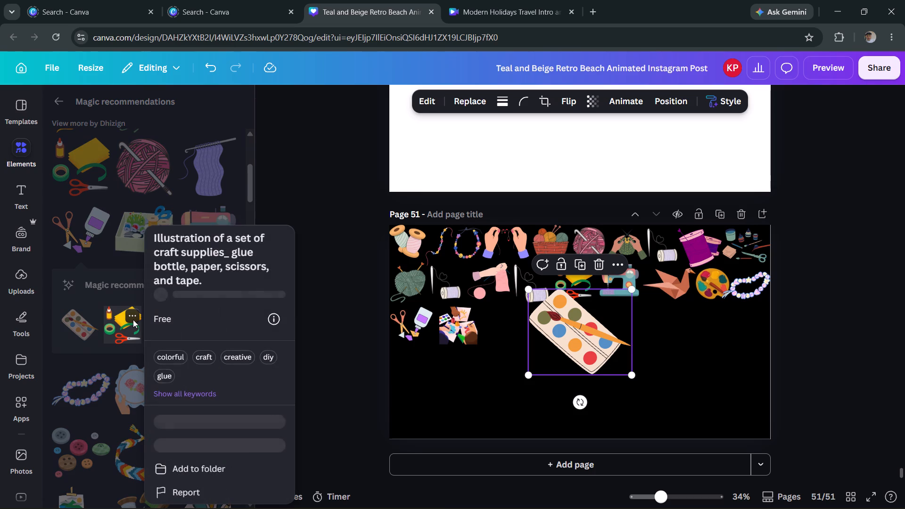
click(64, 373)
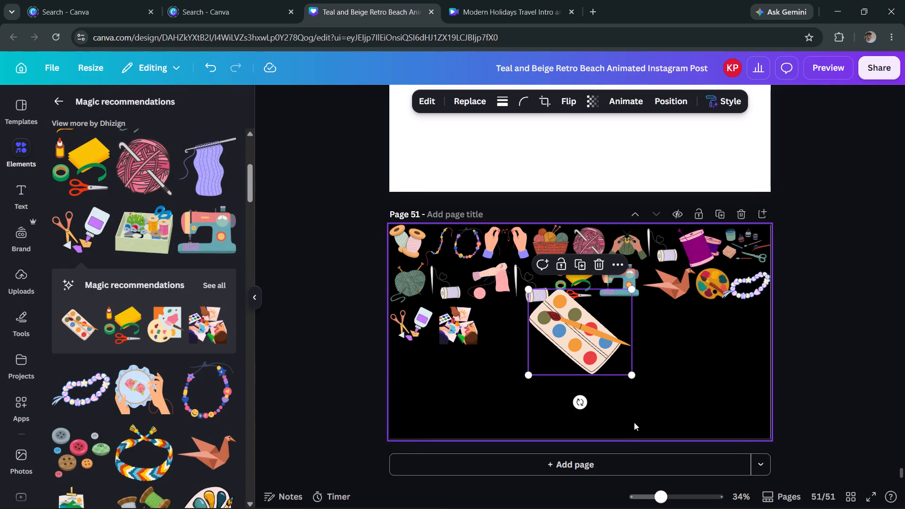
drag(633, 372, 567, 320)
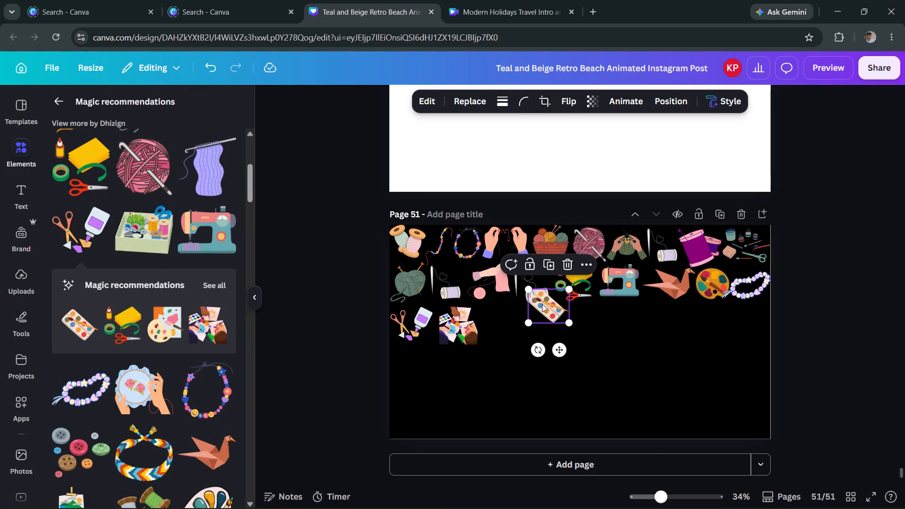
drag(540, 305, 510, 336)
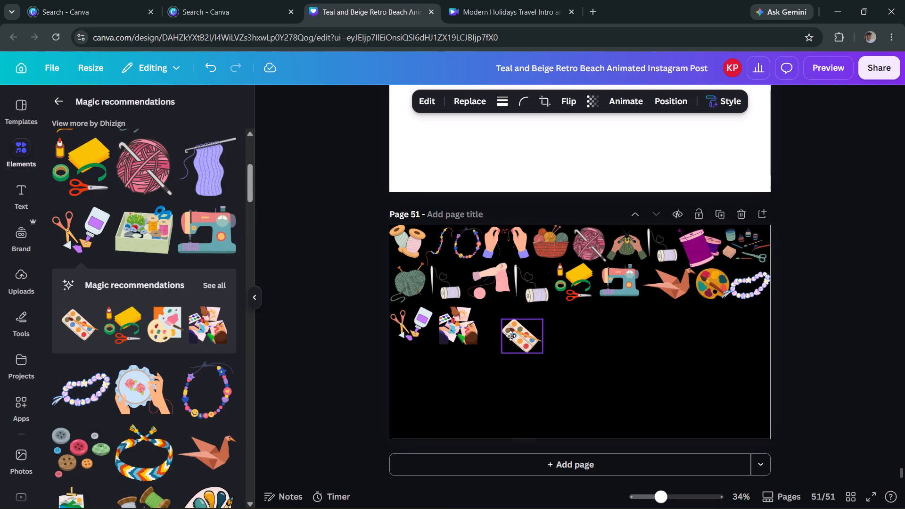
drag(510, 336, 493, 323)
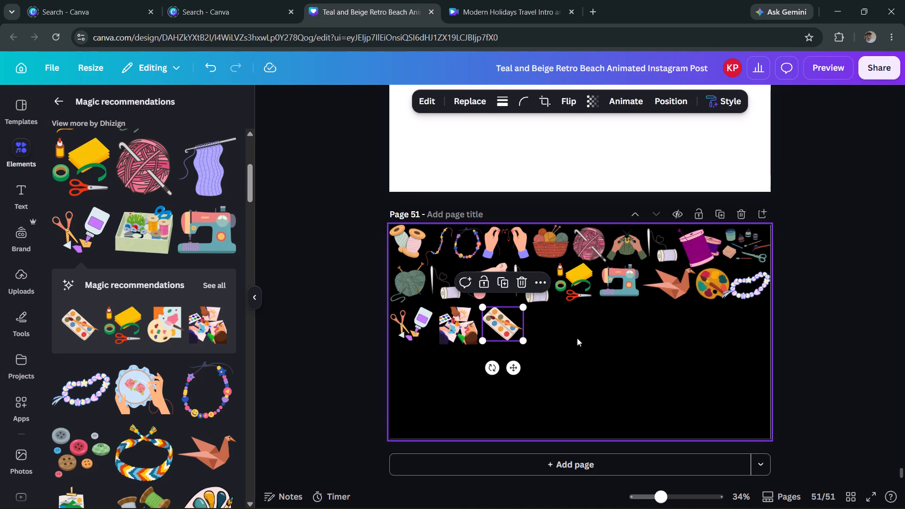
click(577, 338)
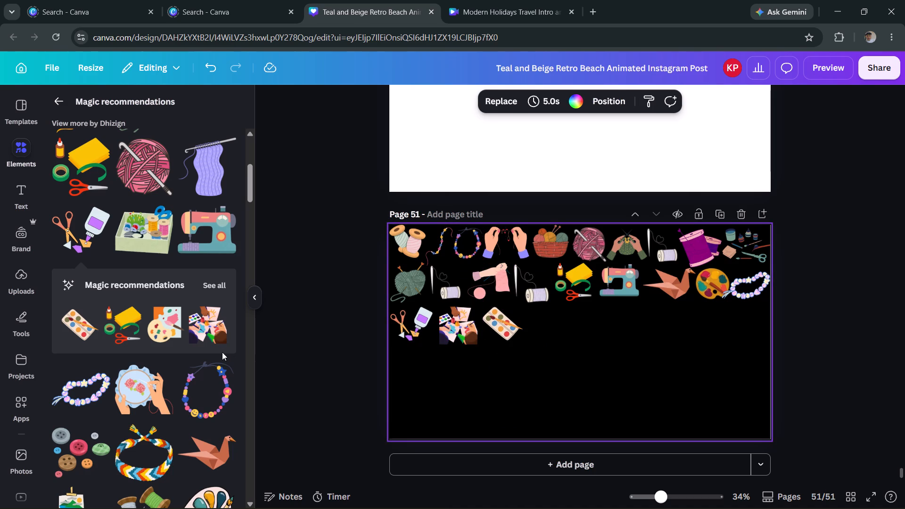
Add a second copy of the children's hands painting graphic, shrunk slightly and placed beside the watercolor paint set.
click(207, 330)
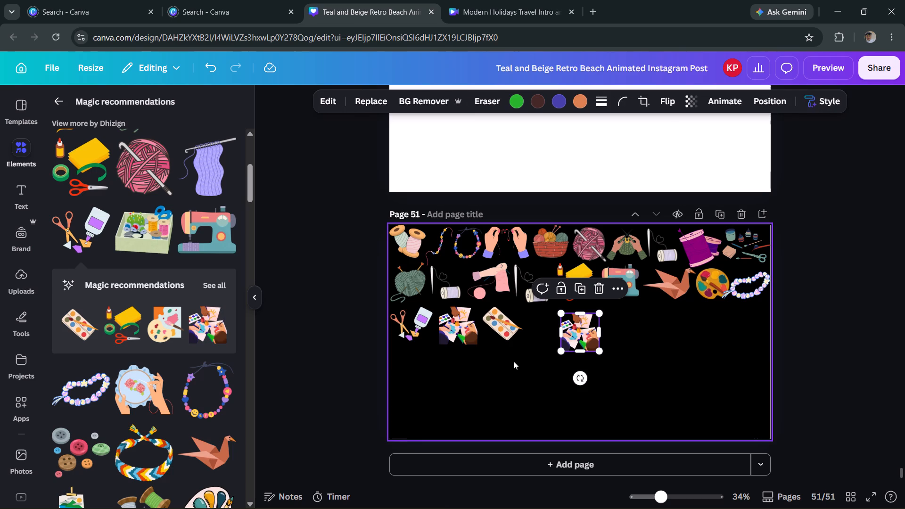
drag(573, 336, 538, 334)
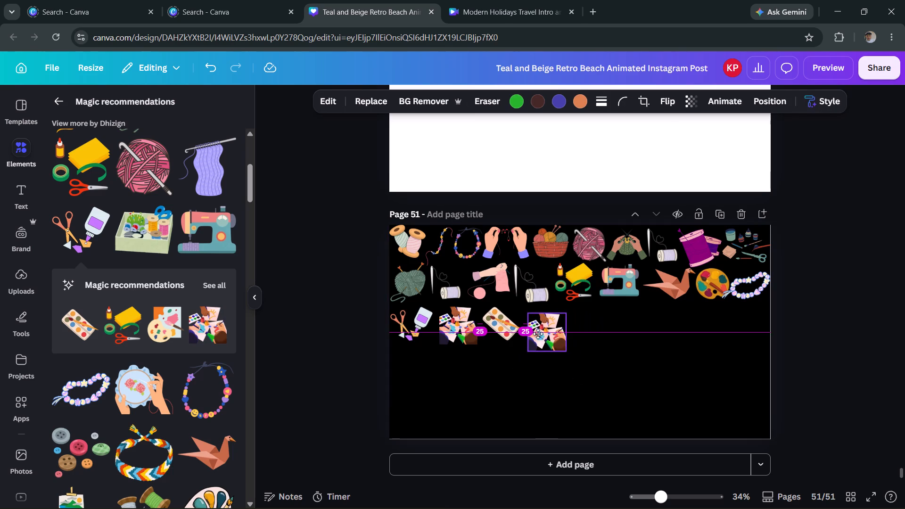
drag(538, 334, 534, 330)
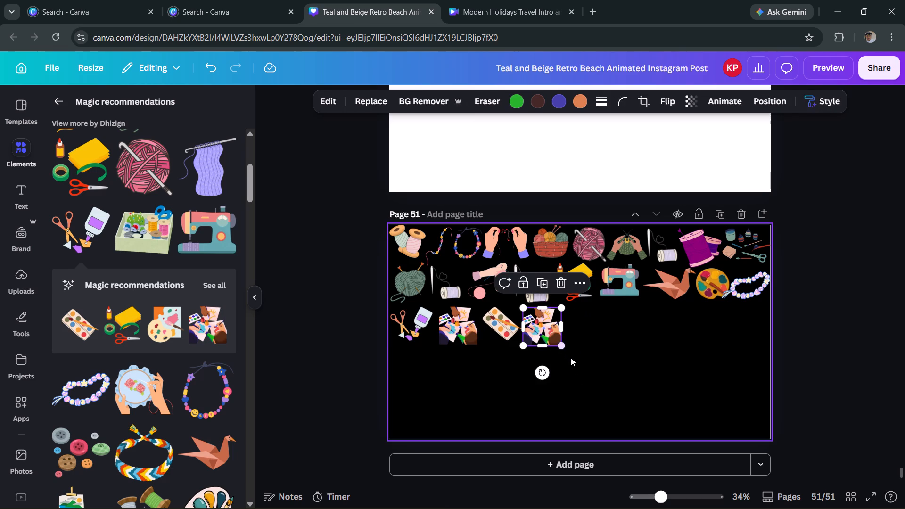
drag(561, 345, 555, 340)
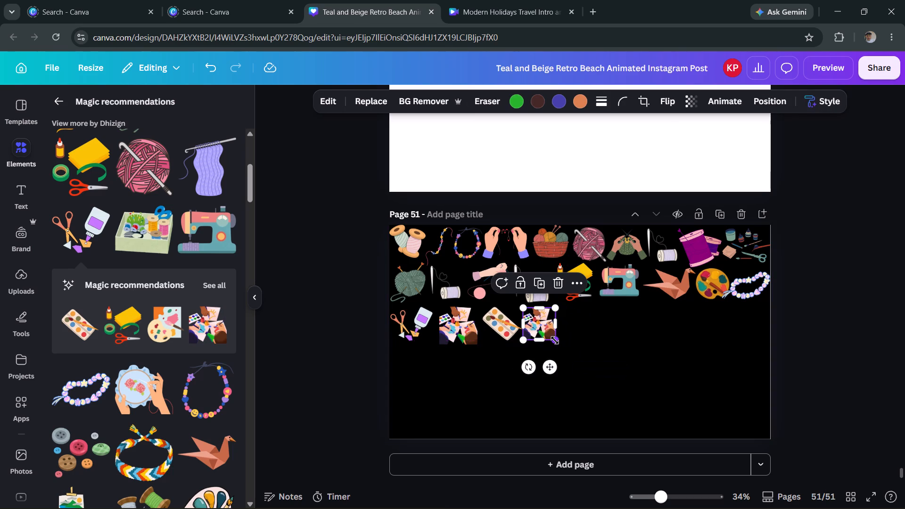
Add the white paint palette with teardrop color wells and brush, shrunk and placed beside the second hands painting graphic.
scroll(206, 420, down, 3)
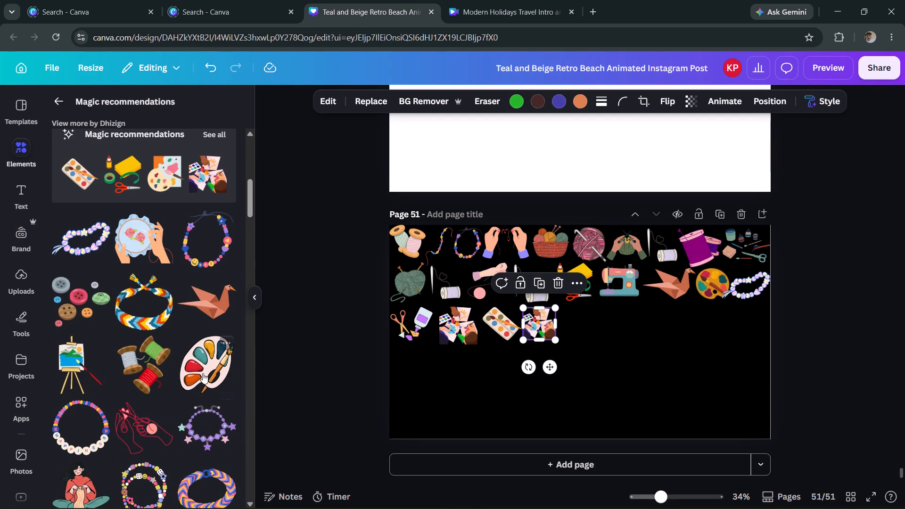
click(203, 371)
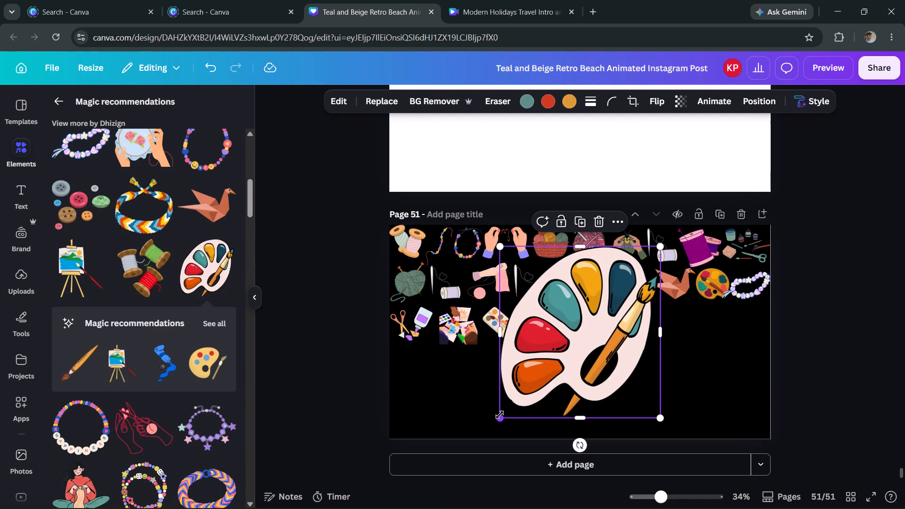
drag(500, 415, 621, 308)
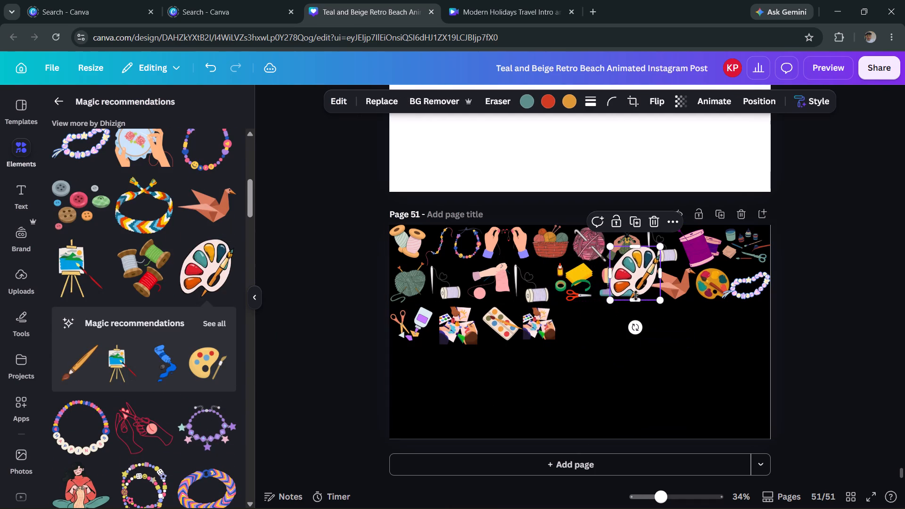
drag(635, 276, 583, 334)
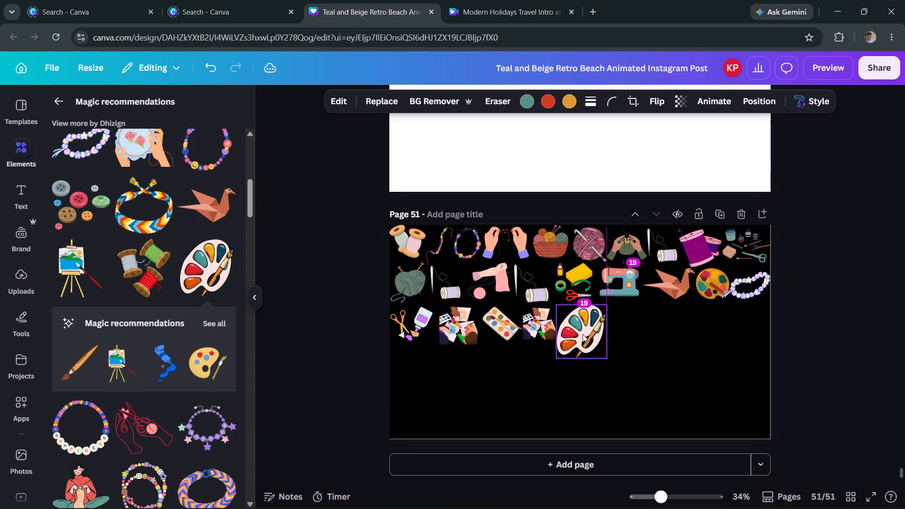
Shrink the white paint palette further to match the third row's height, keeping it beside the second hands painting graphic.
drag(605, 358, 595, 345)
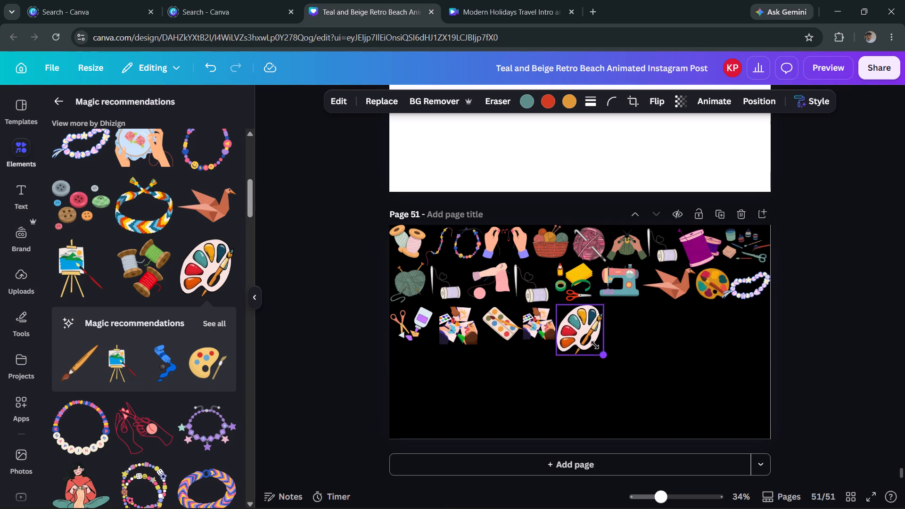
drag(595, 345, 591, 339)
click(569, 330)
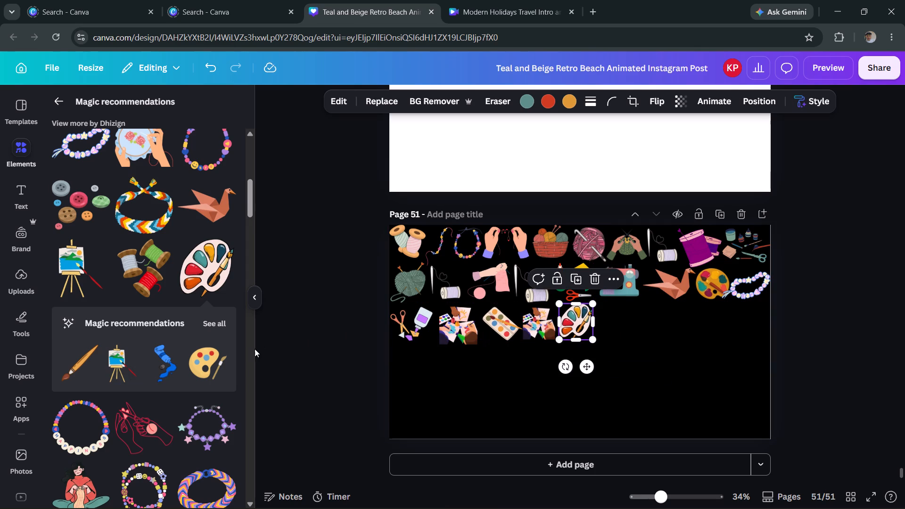
Add the recommended beige paint palette with brush, shrunk to row height and placed beside the white palette in the third row.
click(196, 357)
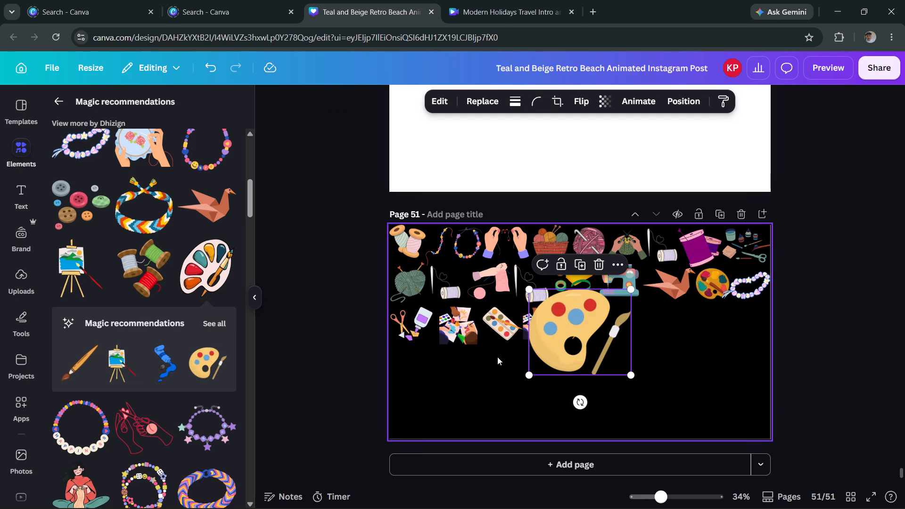
drag(530, 290, 535, 293)
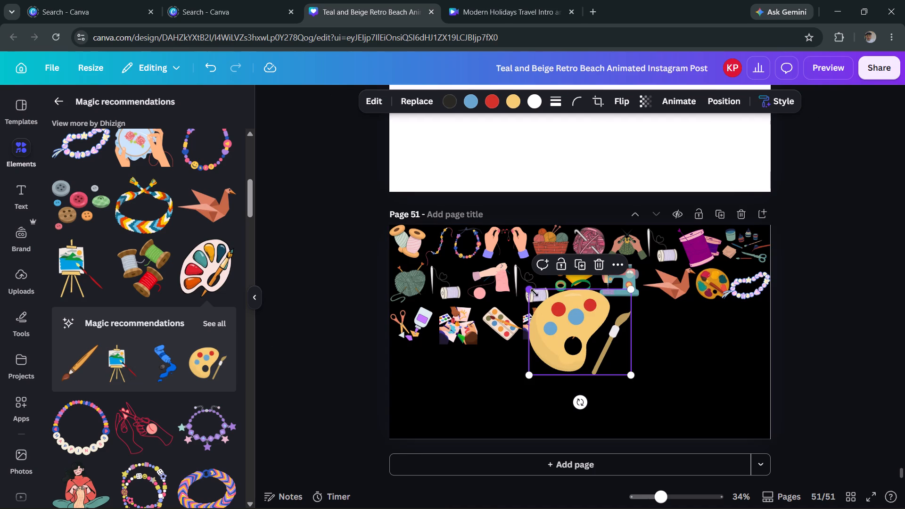
drag(535, 293, 597, 339)
scroll(590, 323, right, 1)
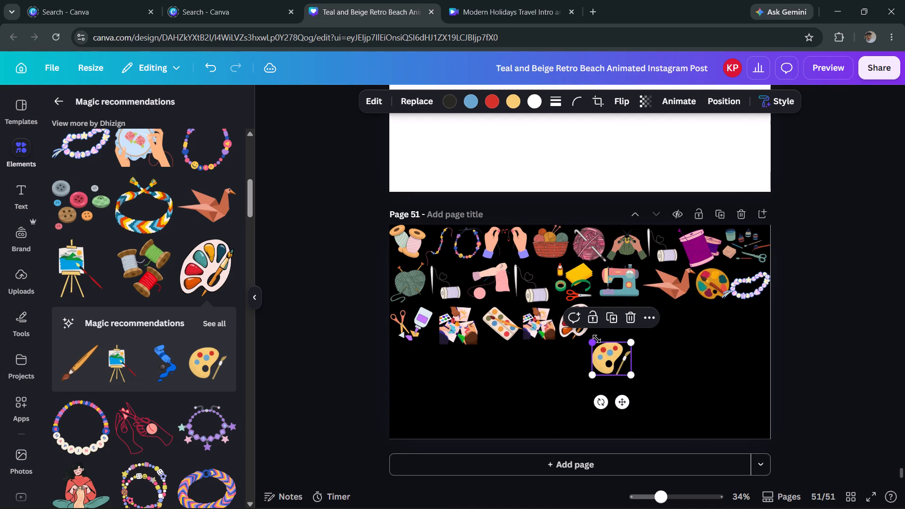
drag(602, 355, 608, 314)
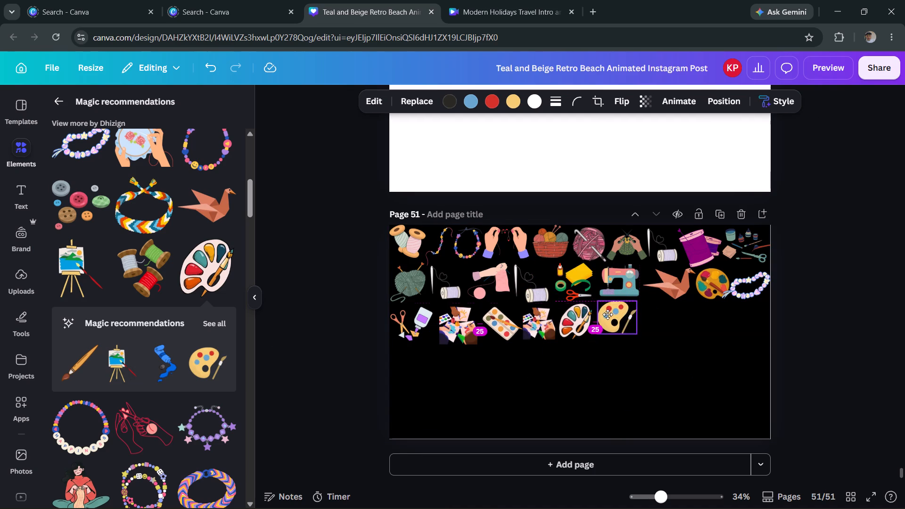
drag(608, 314, 608, 316)
click(520, 352)
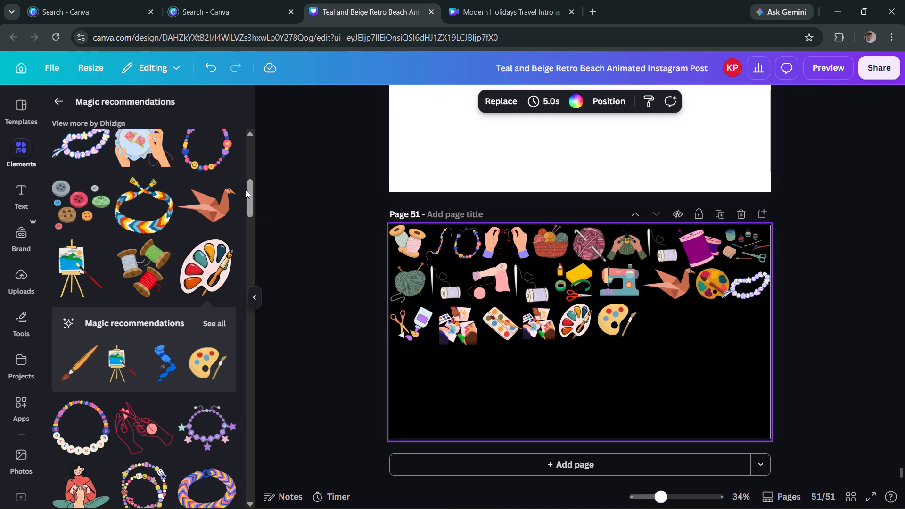
Add the graphic of a landscape painting on an easel with a red paintbrush to page 51.
click(72, 266)
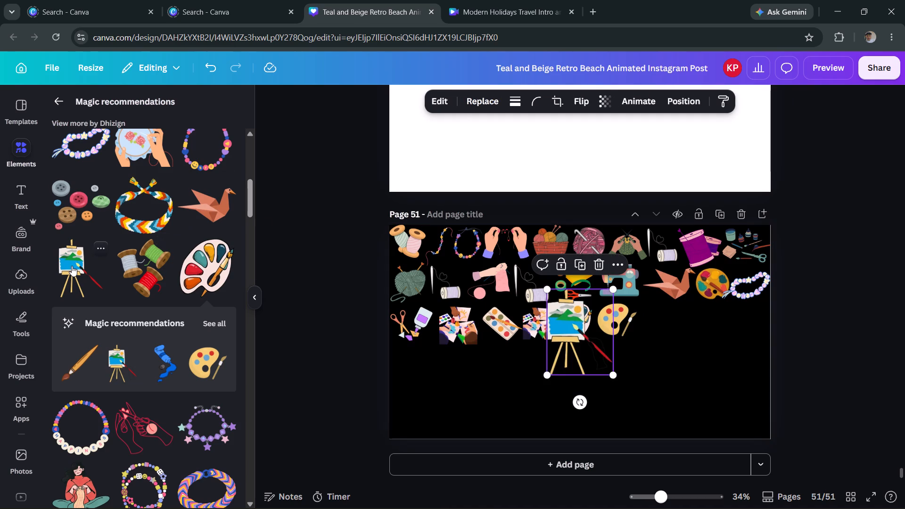
Add the colorful sewing buttons graphic, shrunk to about 163 by 140 and placed beside the beige palette in the third row.
click(55, 203)
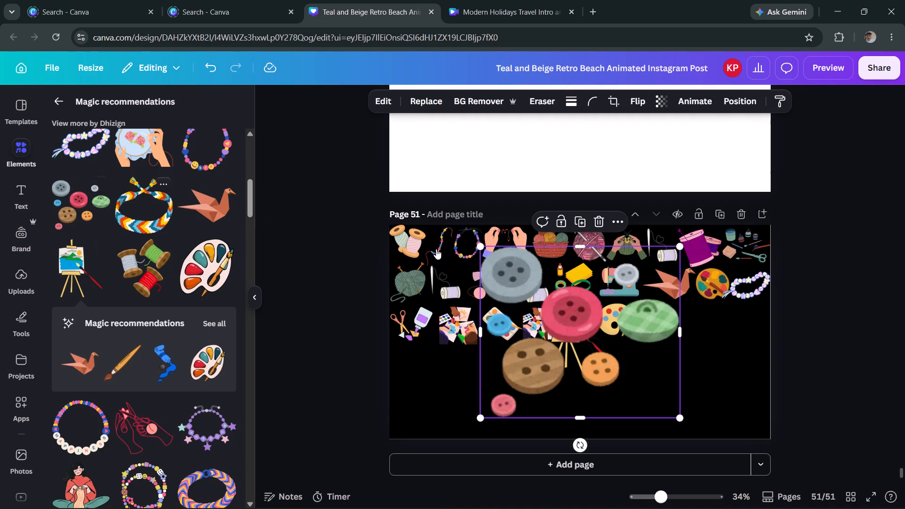
drag(480, 243, 589, 359)
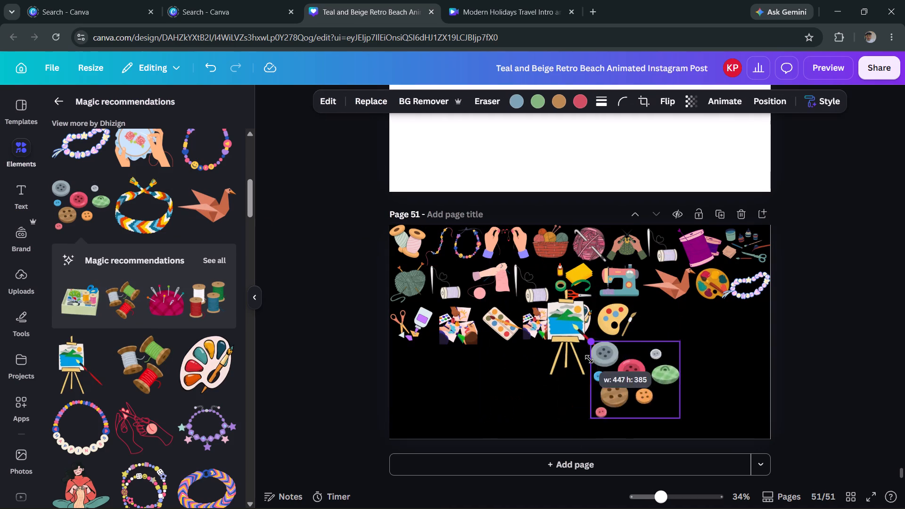
drag(589, 359, 635, 399)
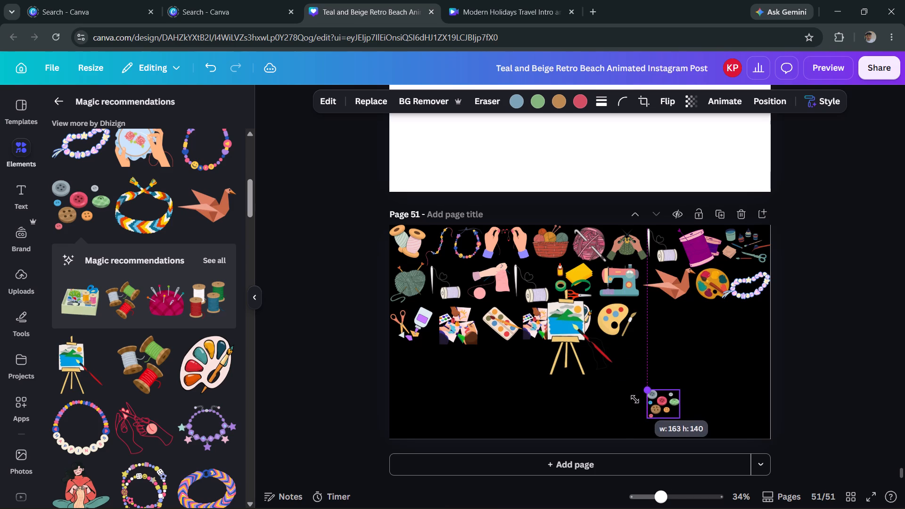
drag(635, 399, 634, 399)
drag(662, 400, 656, 310)
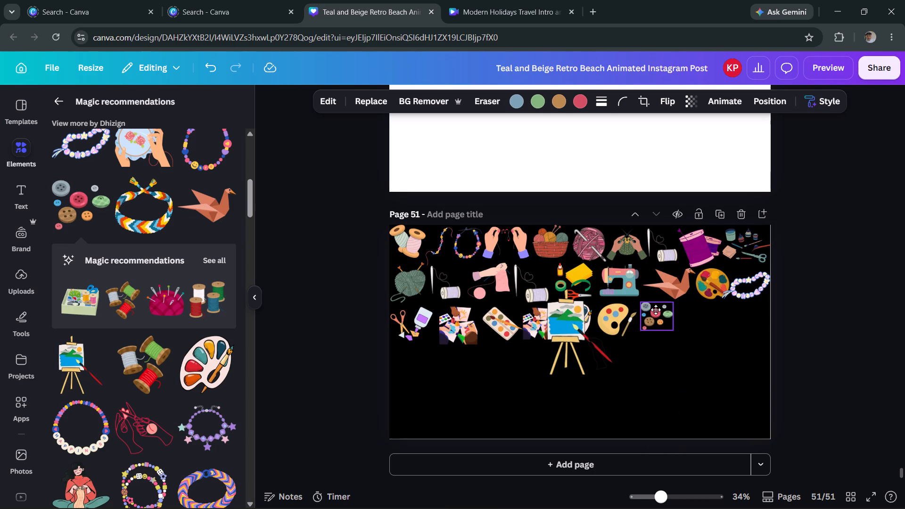
drag(656, 310, 658, 312)
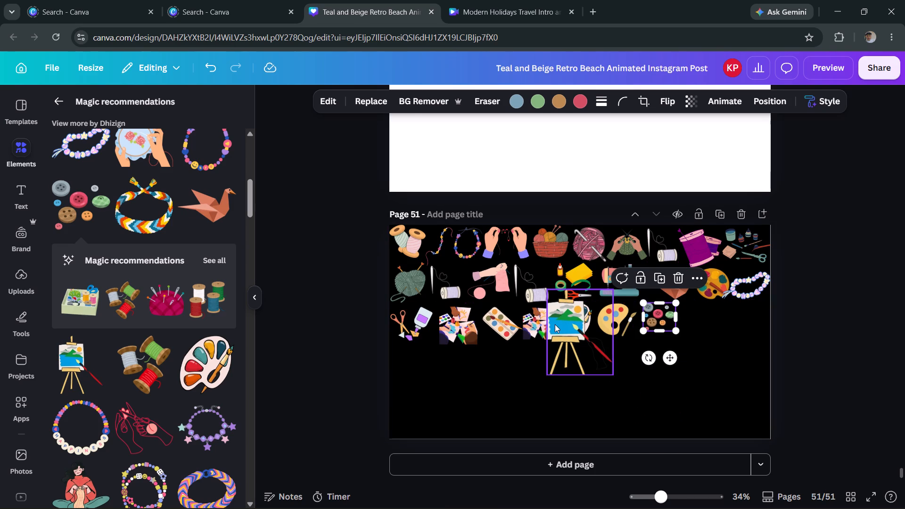
Shrink the easel with landscape painting to row height and place it beside the colored buttons in the third row.
drag(555, 324, 581, 354)
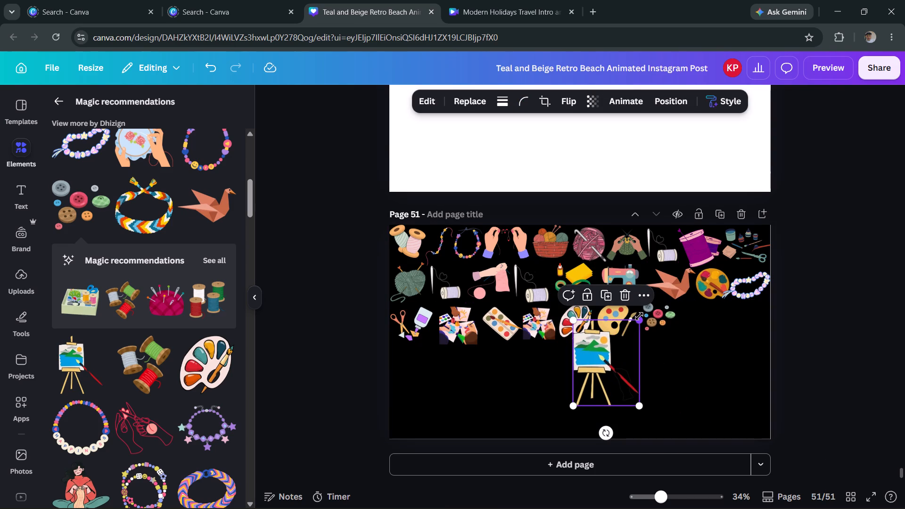
drag(639, 316, 594, 370)
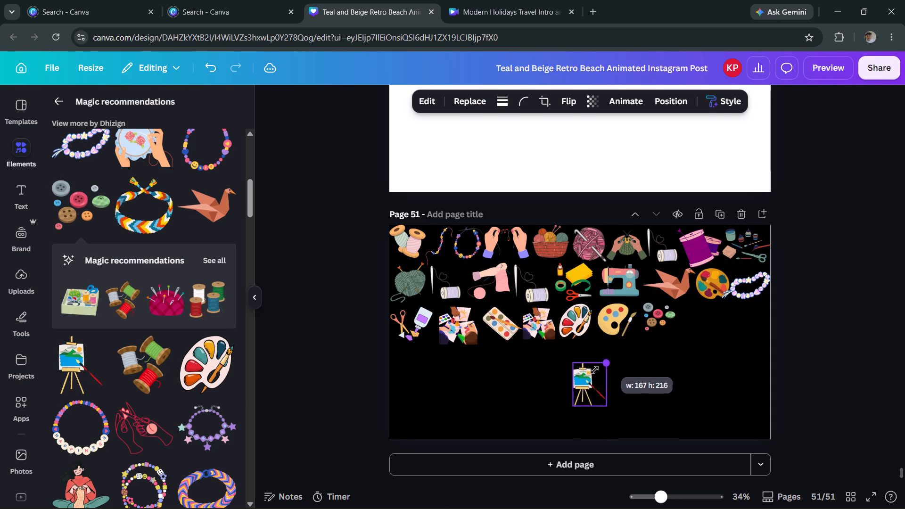
drag(594, 370, 595, 370)
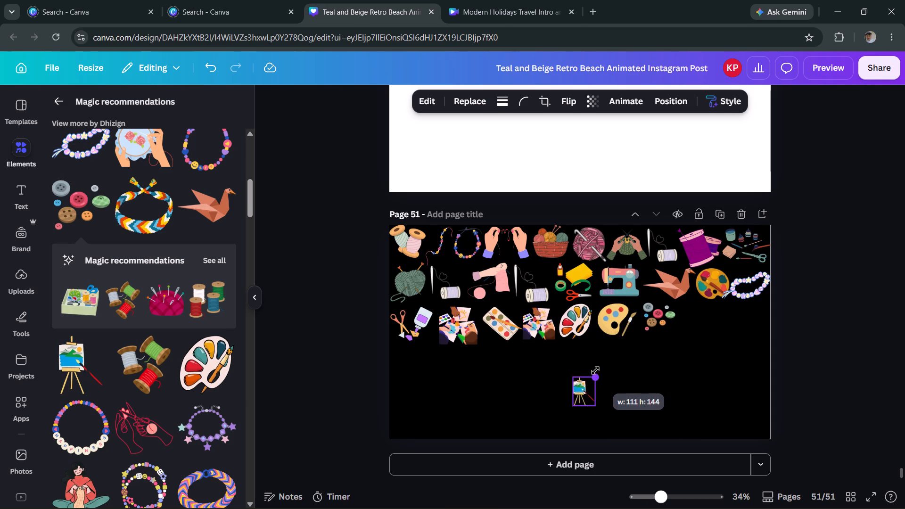
drag(595, 370, 601, 367)
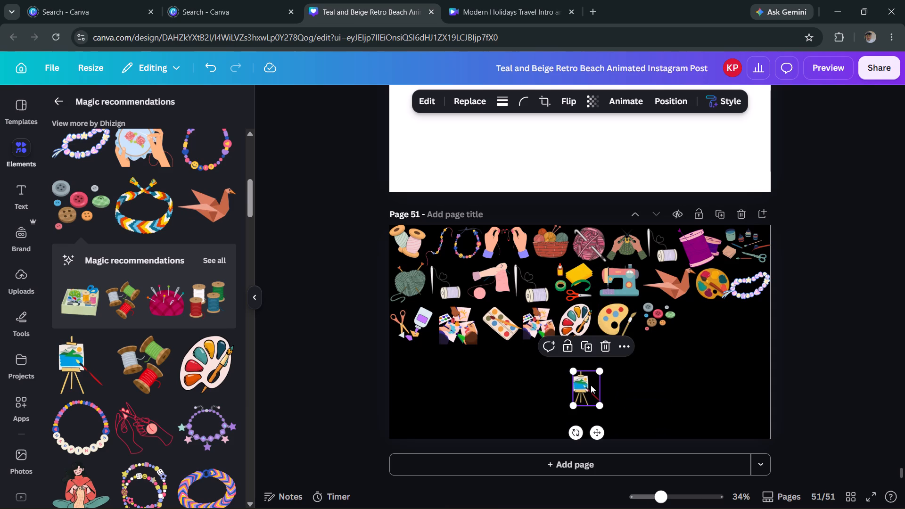
drag(591, 385, 702, 318)
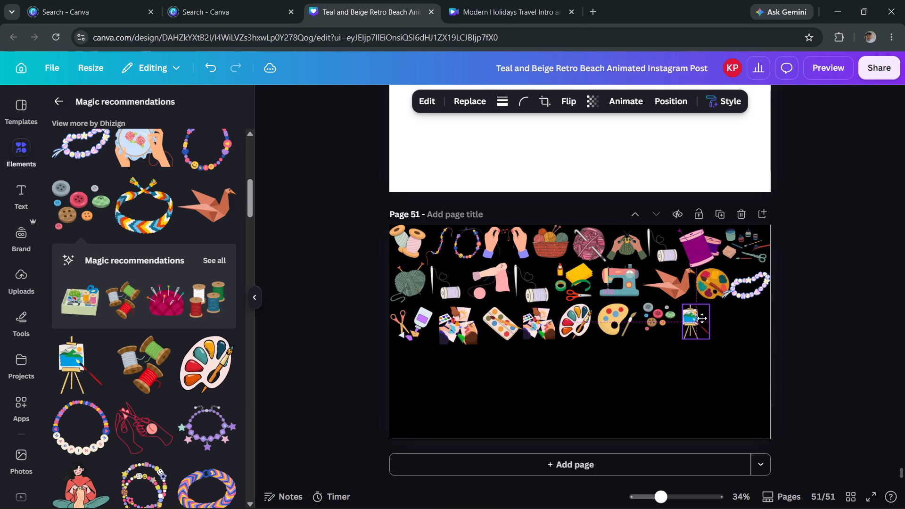
drag(702, 318, 699, 317)
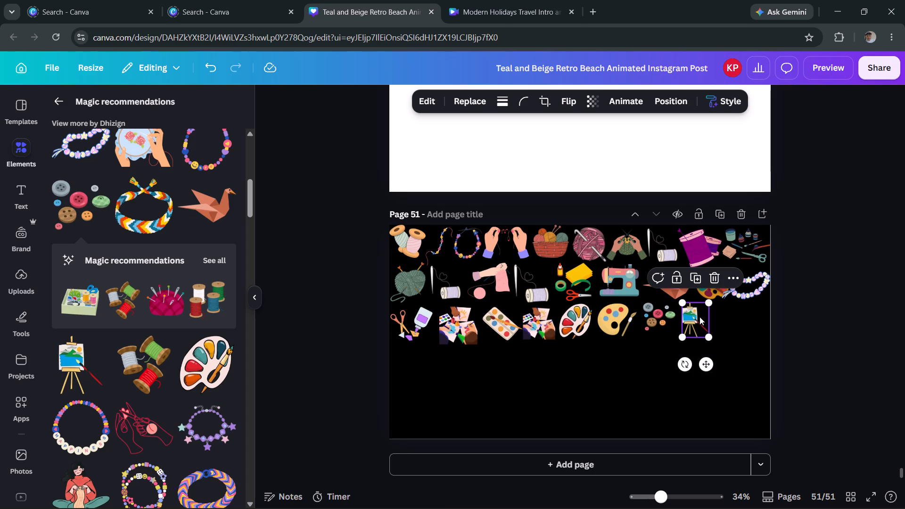
click(579, 363)
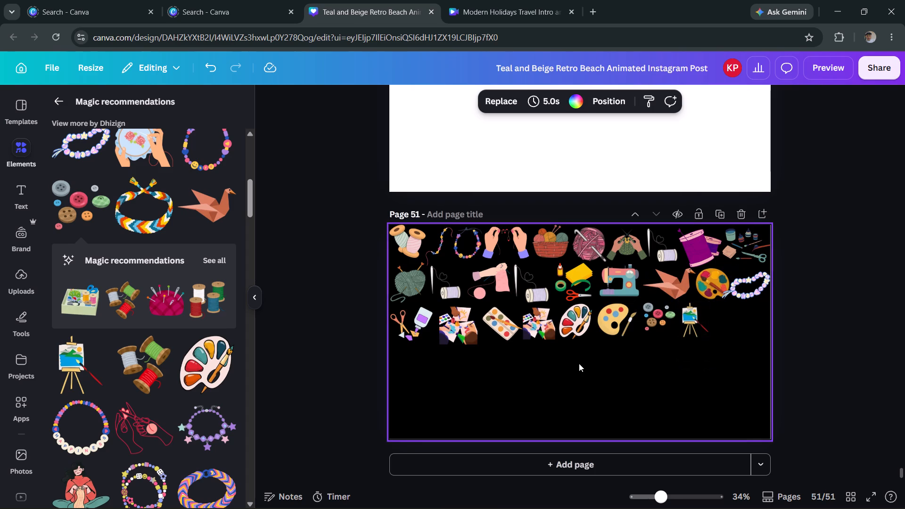
Add the purple bracelet with star charms, shrunk to row height and placed beside the easel in the third row.
click(220, 428)
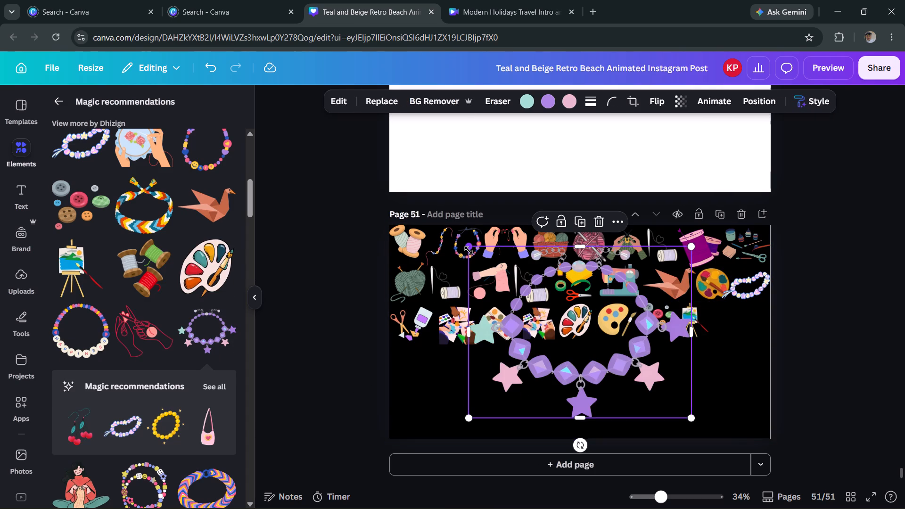
drag(469, 250, 643, 397)
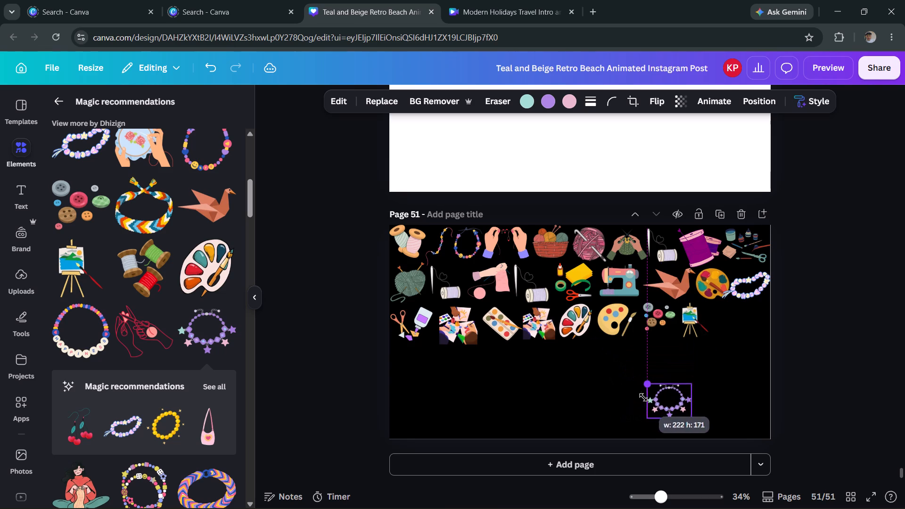
drag(643, 397, 646, 399)
drag(665, 399, 725, 312)
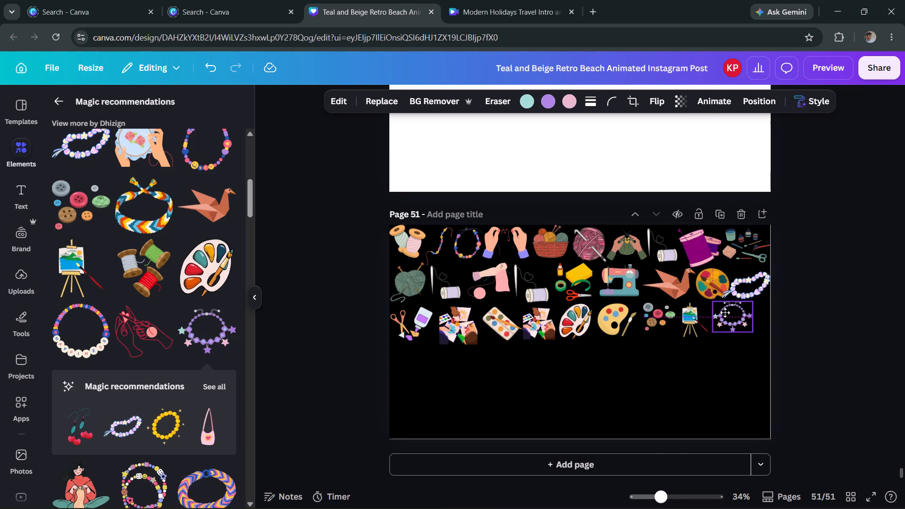
drag(725, 312, 714, 314)
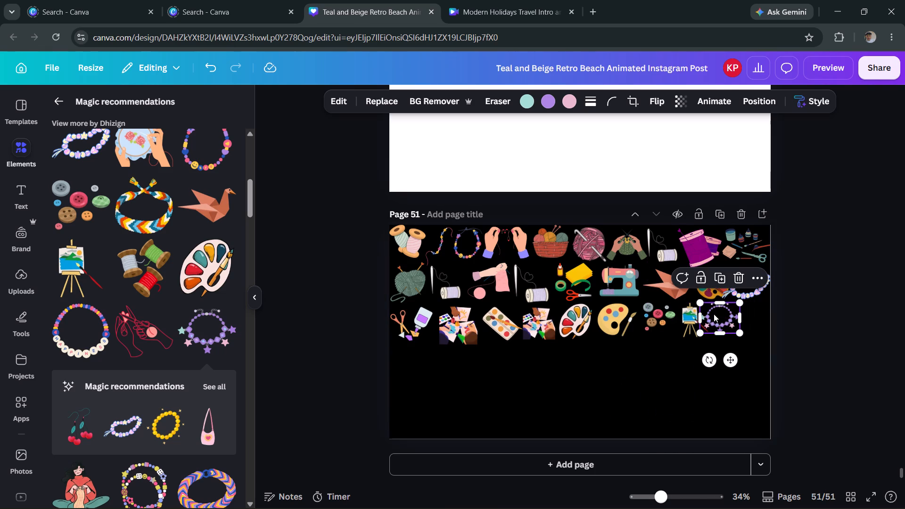
Add the red line-art hands graphic, shrunk to fit the end of the third row beside the star charm bracelet.
click(129, 321)
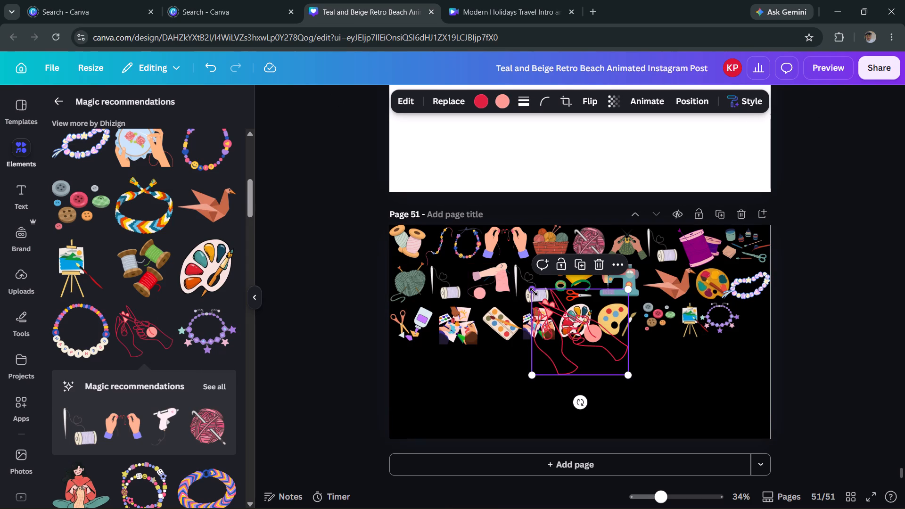
drag(534, 292, 596, 351)
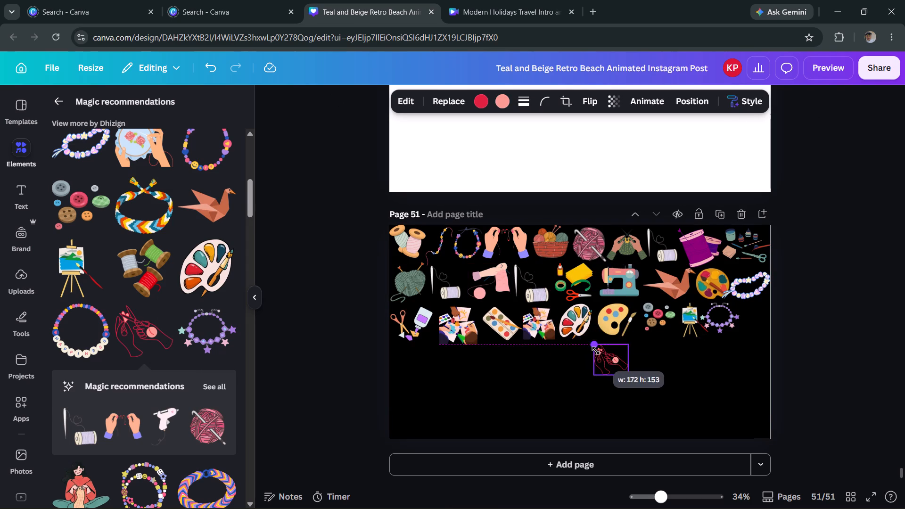
drag(596, 351, 601, 356)
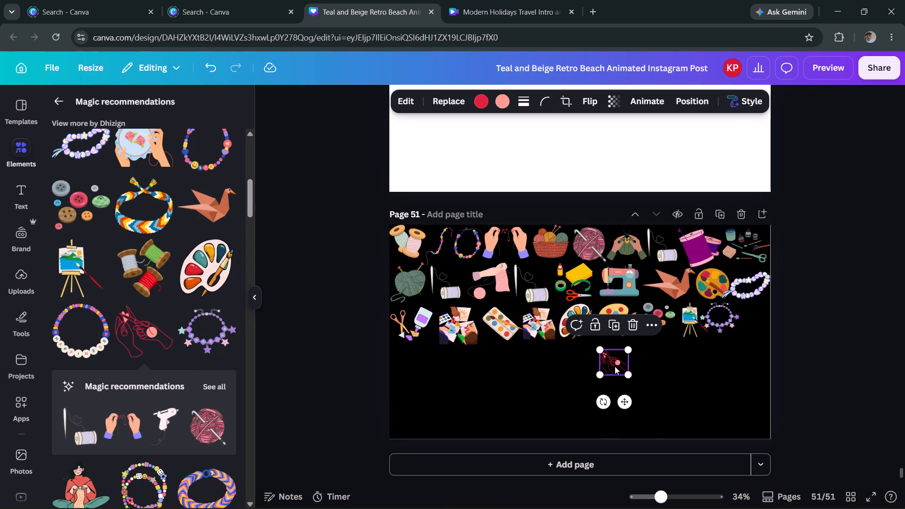
drag(611, 362, 745, 317)
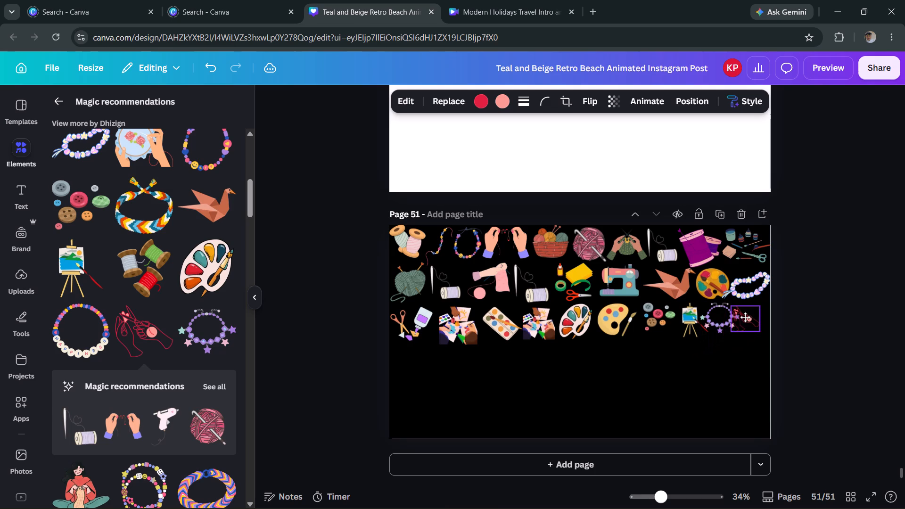
drag(745, 317, 755, 316)
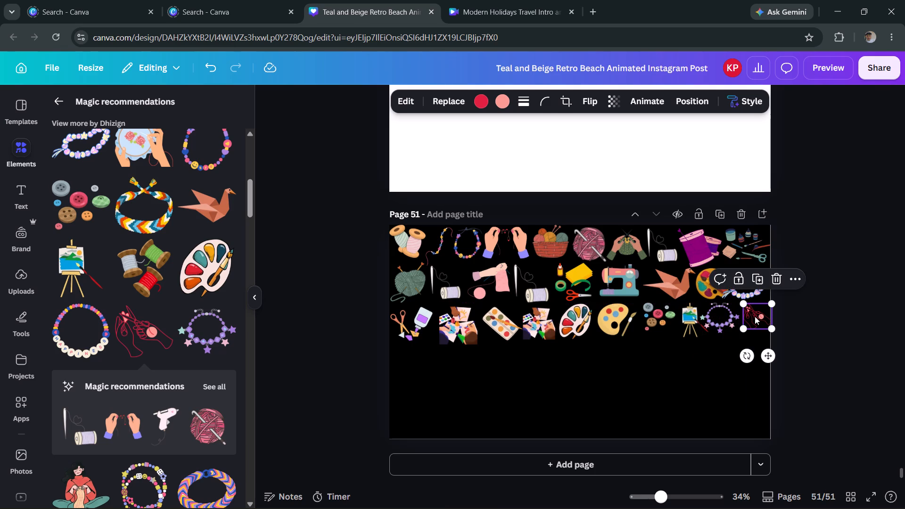
click(451, 366)
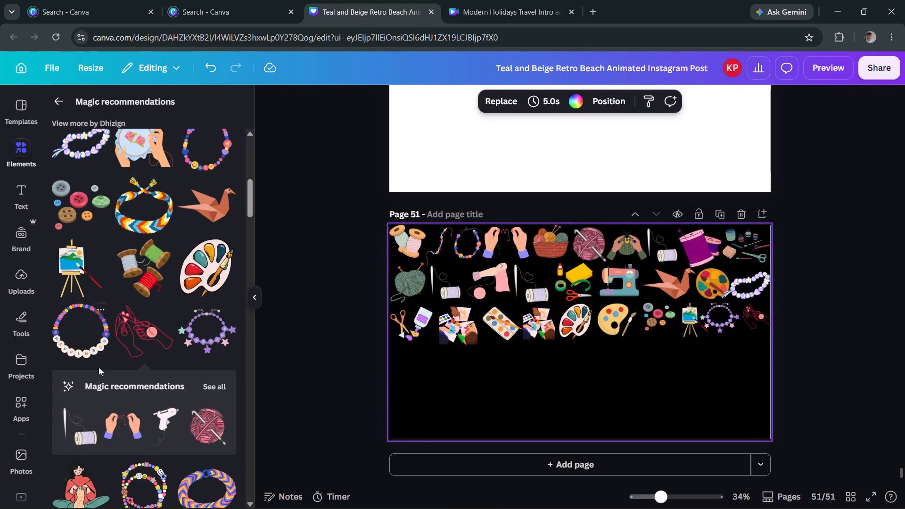
Add the recommended needle and thread spool at the start of a fourth row, below the scissors and glue bottle.
scroll(98, 371, down, 2)
click(74, 287)
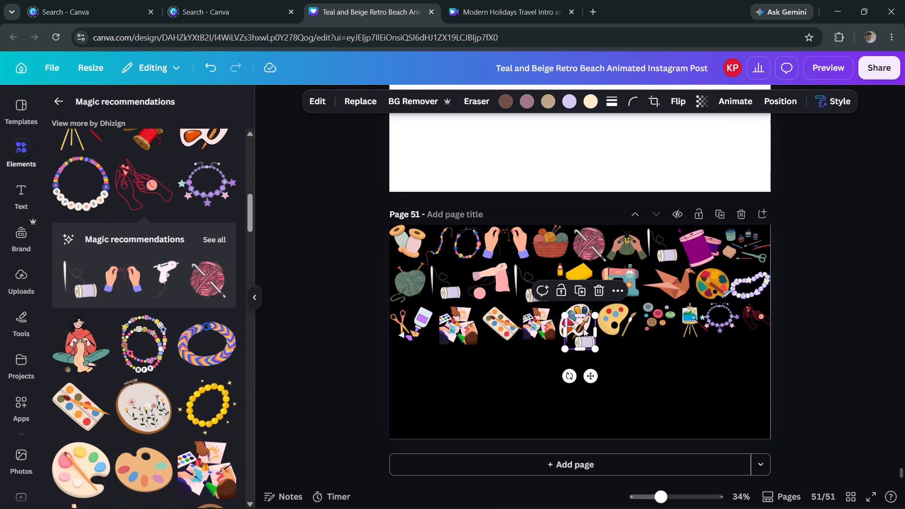
drag(584, 328, 418, 356)
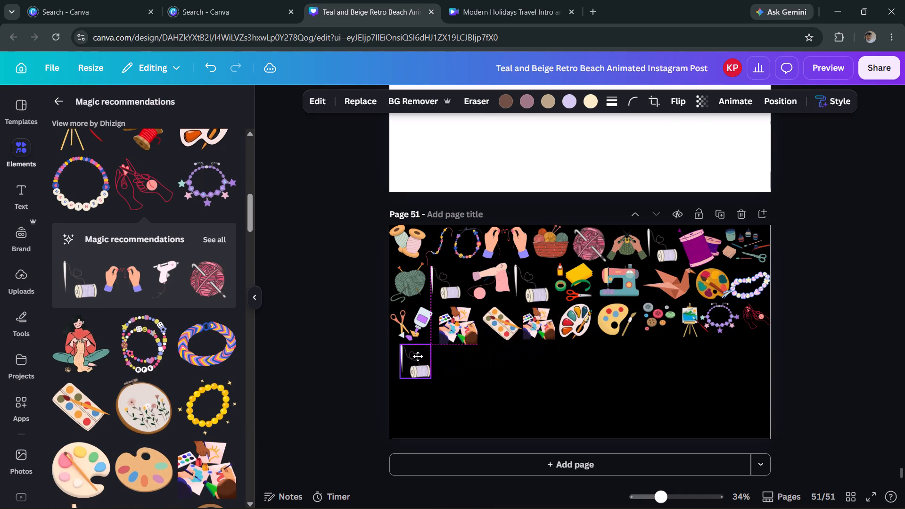
drag(418, 356, 412, 356)
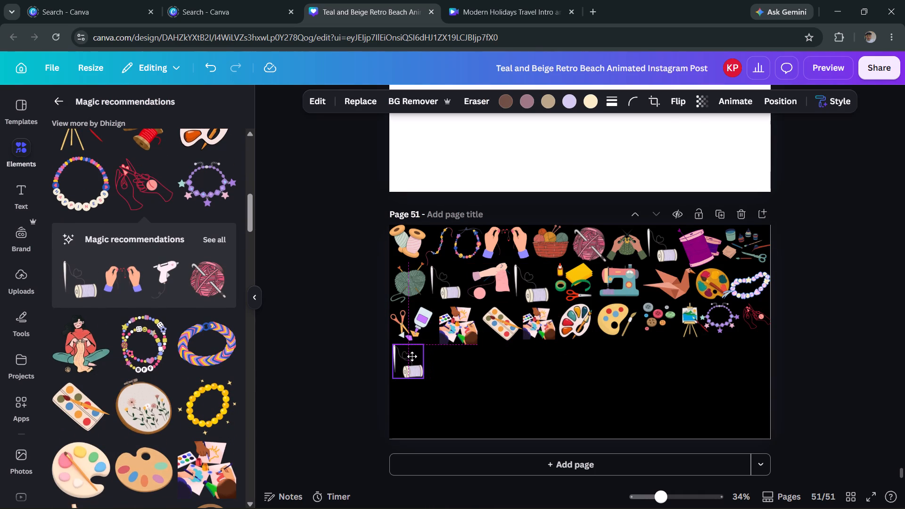
drag(412, 356, 413, 355)
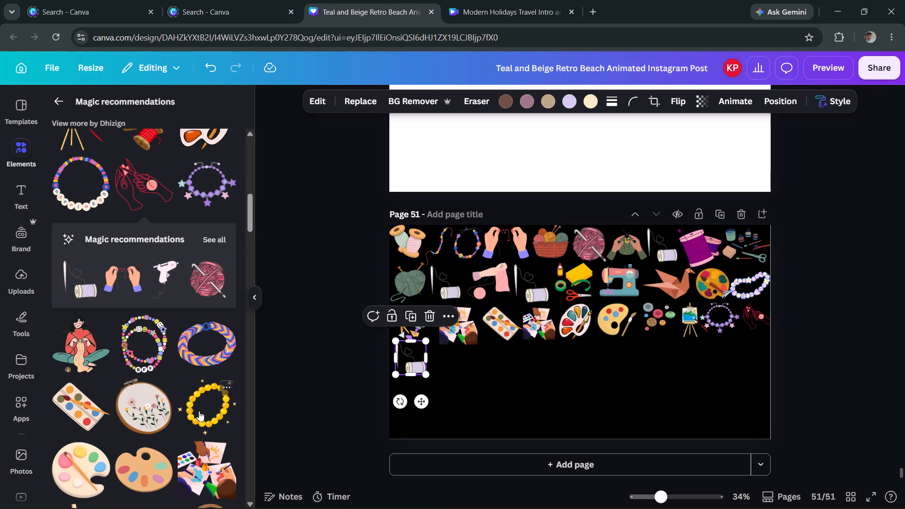
Add the yellow bead bracelet, shrunk to row height and placed beside the needle and thread spool in the fourth row.
click(197, 411)
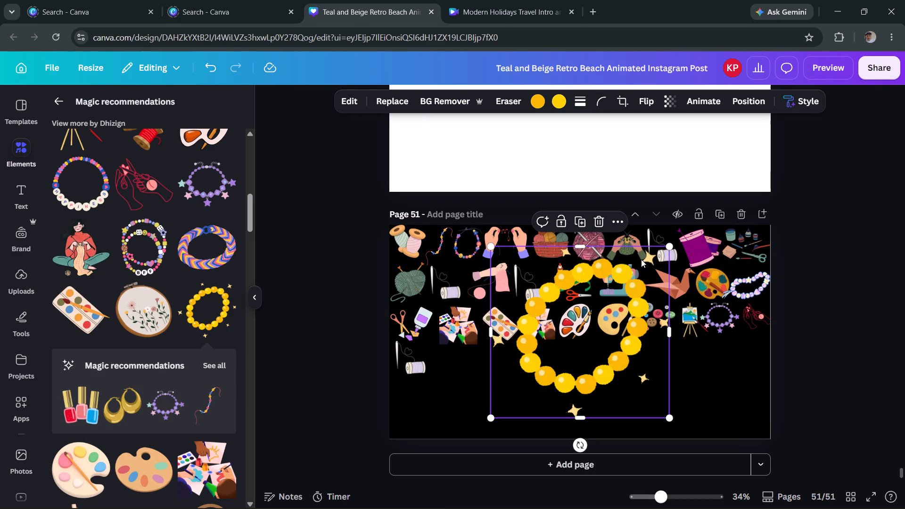
drag(669, 245, 588, 325)
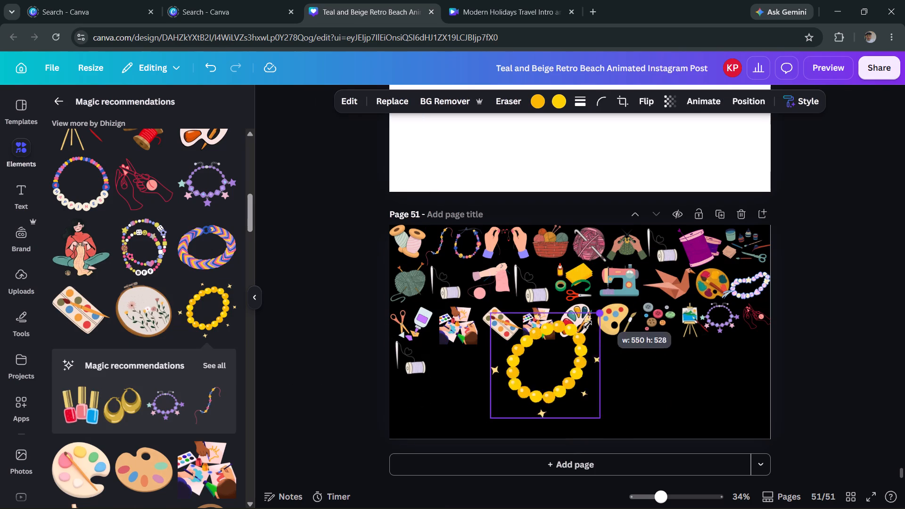
drag(588, 325, 522, 393)
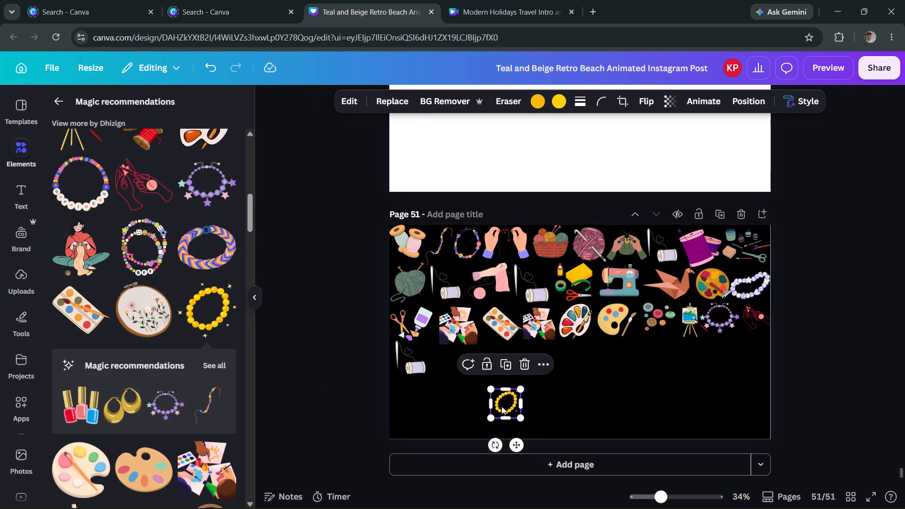
drag(502, 406, 442, 366)
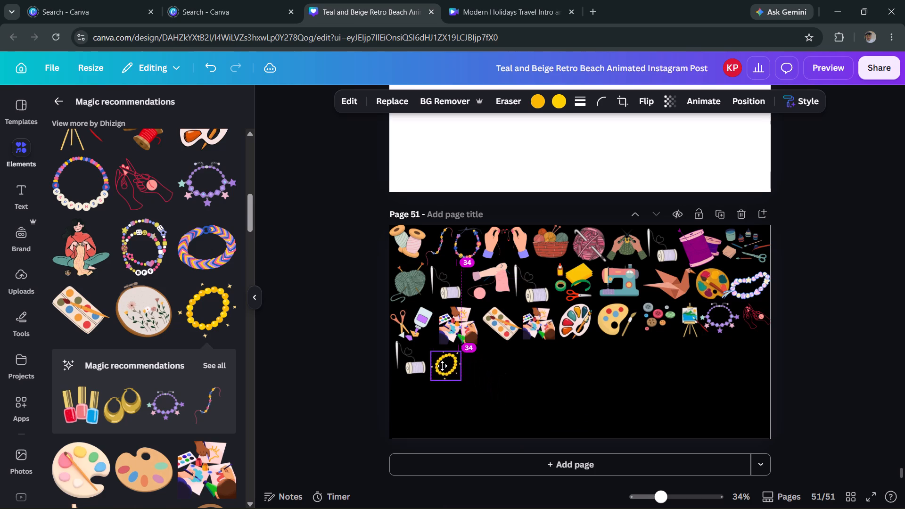
drag(442, 366, 443, 365)
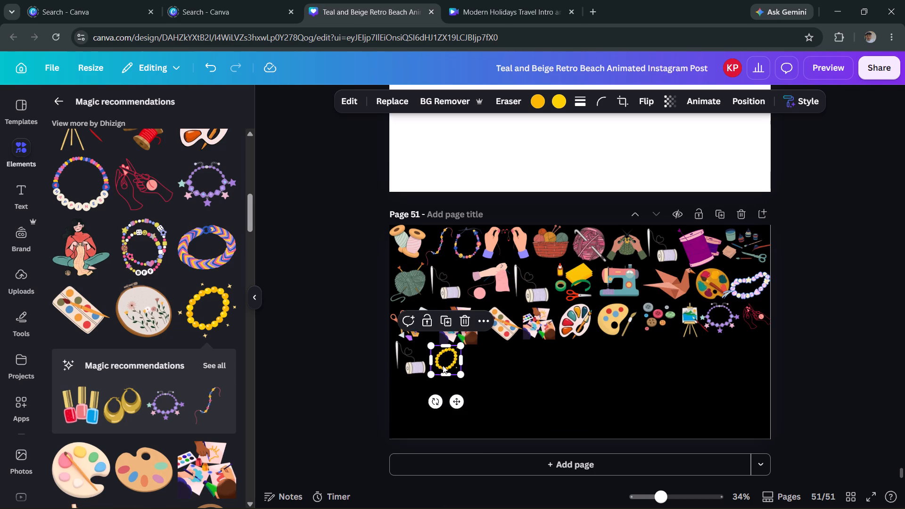
Add the hand with needle and green thread spool, shrunk to row height beside the yellow bracelet in the fourth row.
scroll(216, 419, down, 7)
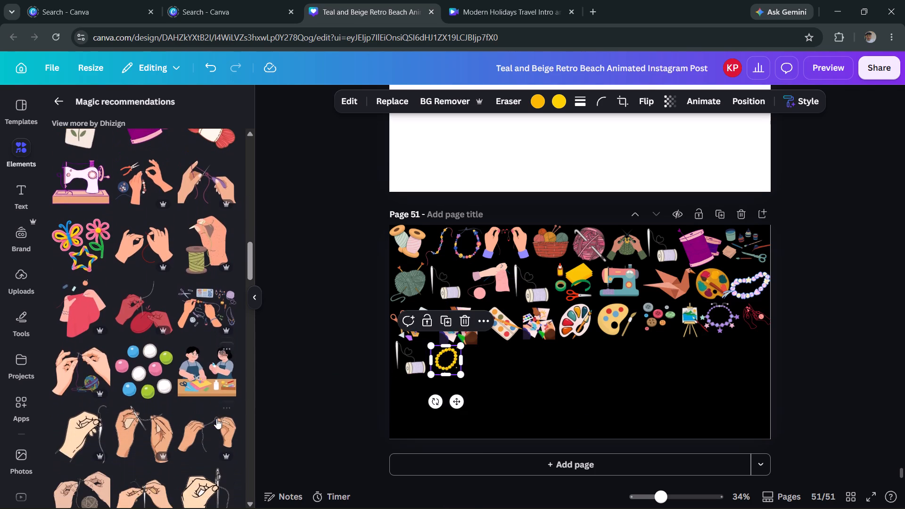
click(197, 254)
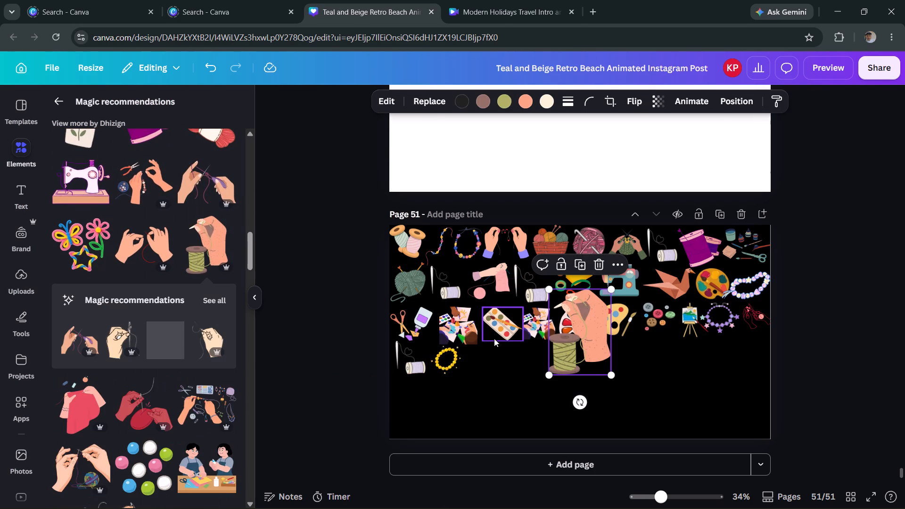
drag(548, 283, 577, 328)
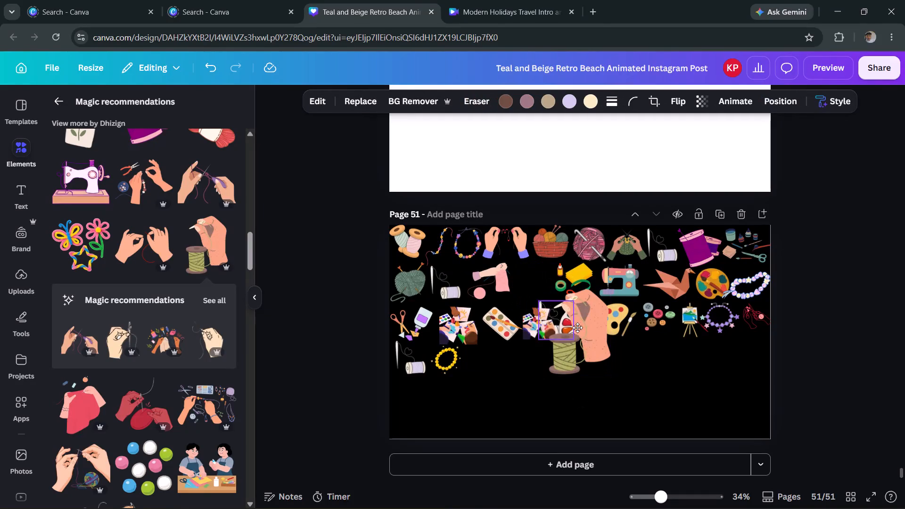
drag(577, 328, 510, 361)
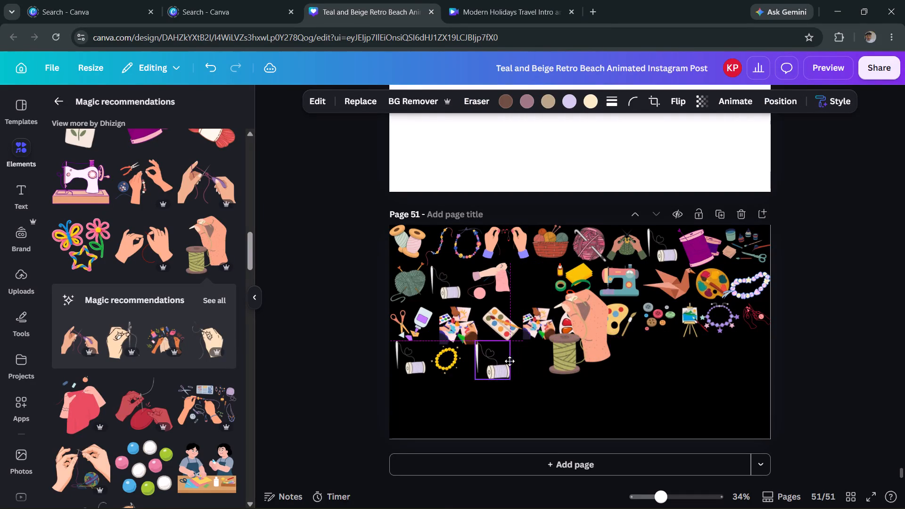
drag(510, 361, 552, 283)
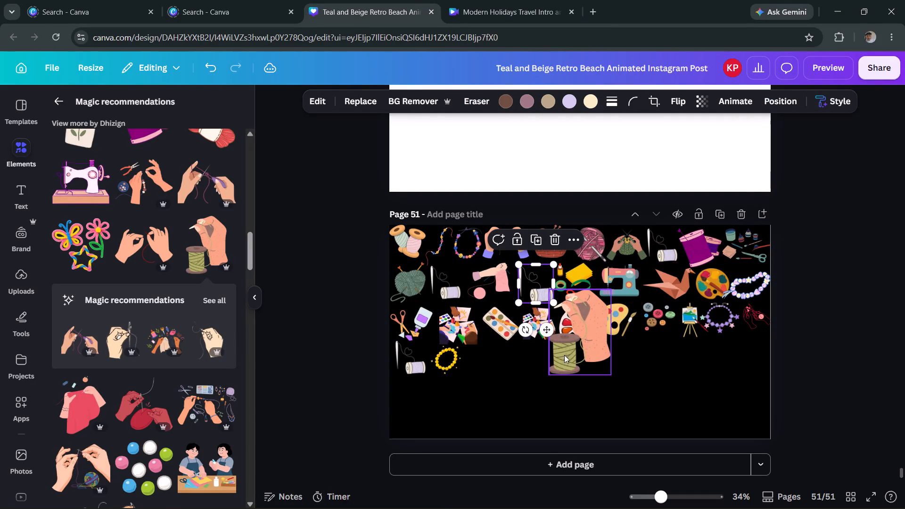
drag(567, 361, 510, 396)
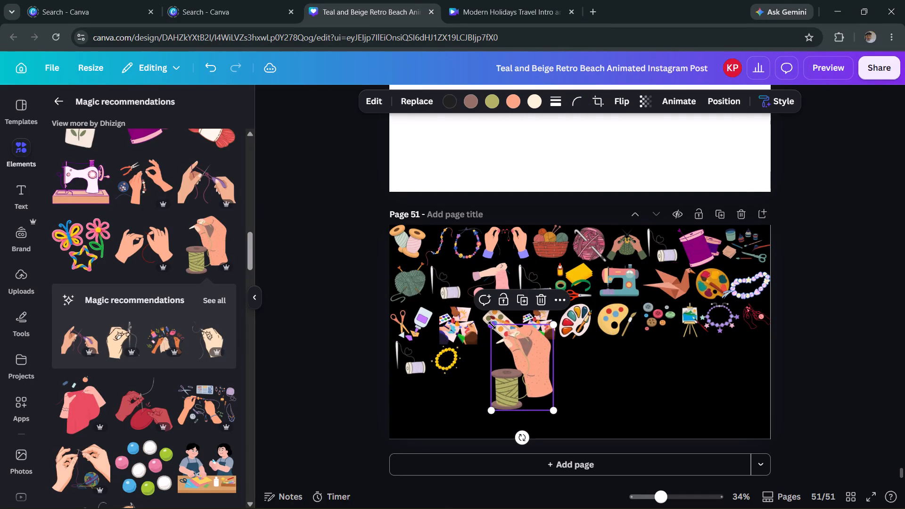
drag(492, 325, 533, 372)
drag(542, 390, 483, 365)
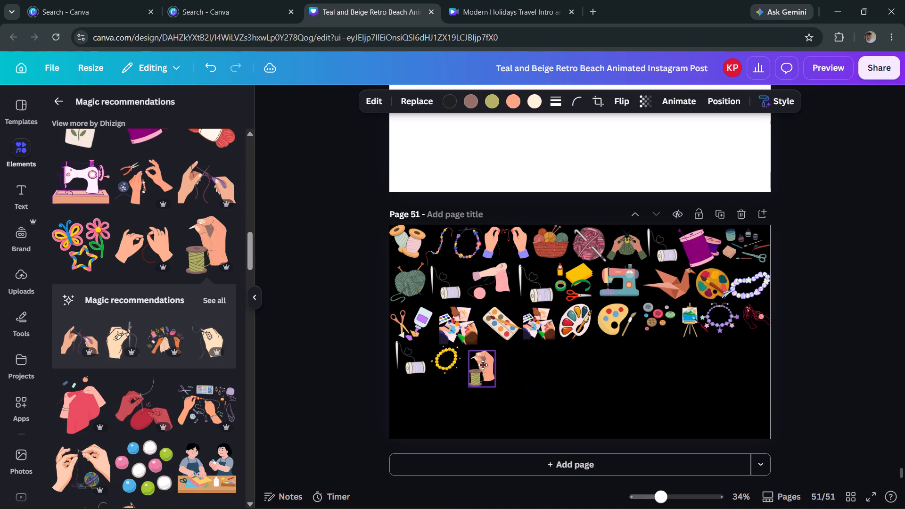
drag(483, 365, 480, 361)
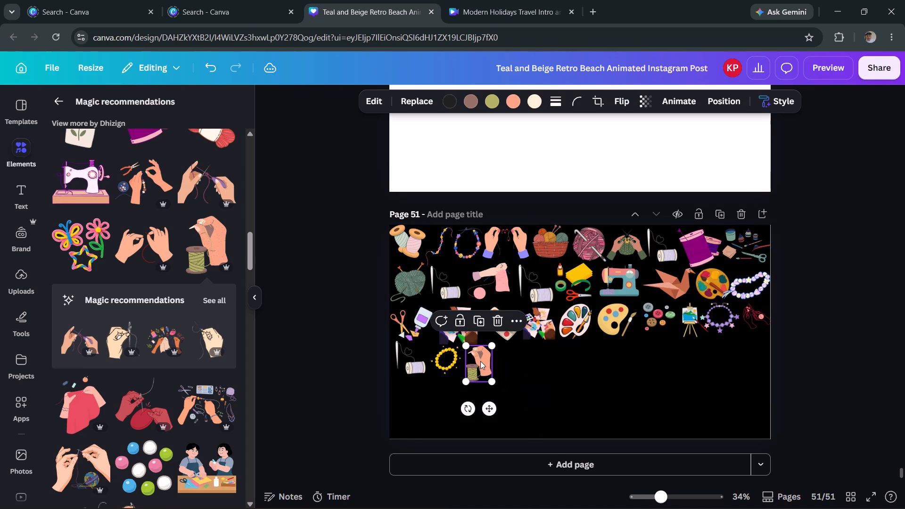
Add the beading hands surrounded by jewelry tools, shrunk to row height beside the hand with the green spool.
click(211, 409)
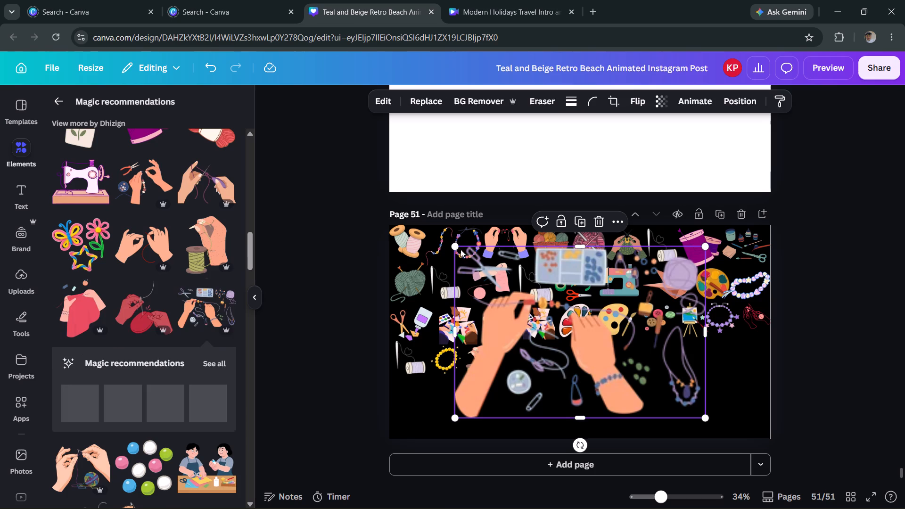
drag(453, 246, 645, 333)
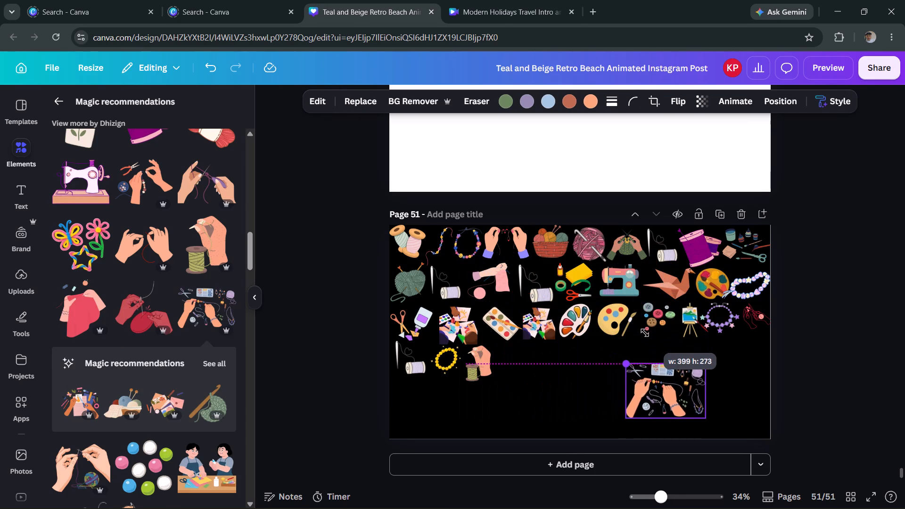
drag(645, 333, 674, 367)
drag(681, 398, 519, 353)
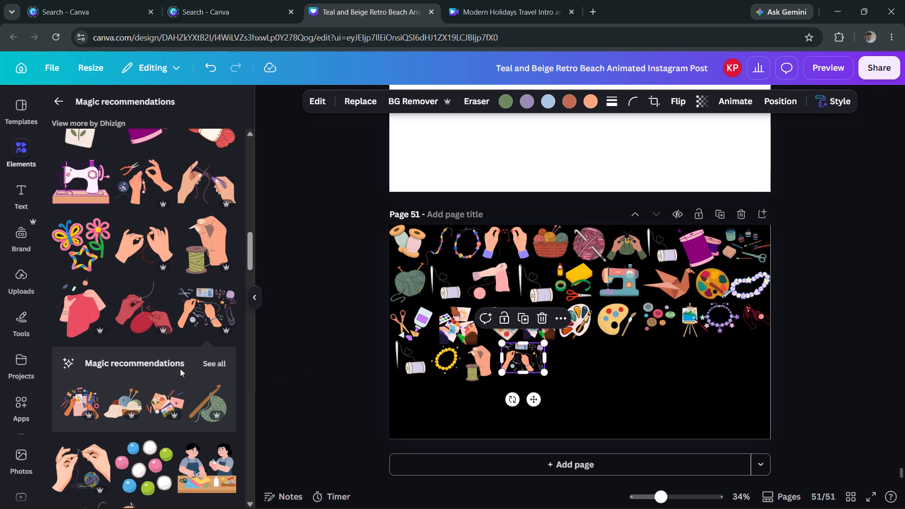
Add the recommended crochet hook with green yarn, shrunk to row height beside the beading hands in the fourth row.
click(202, 397)
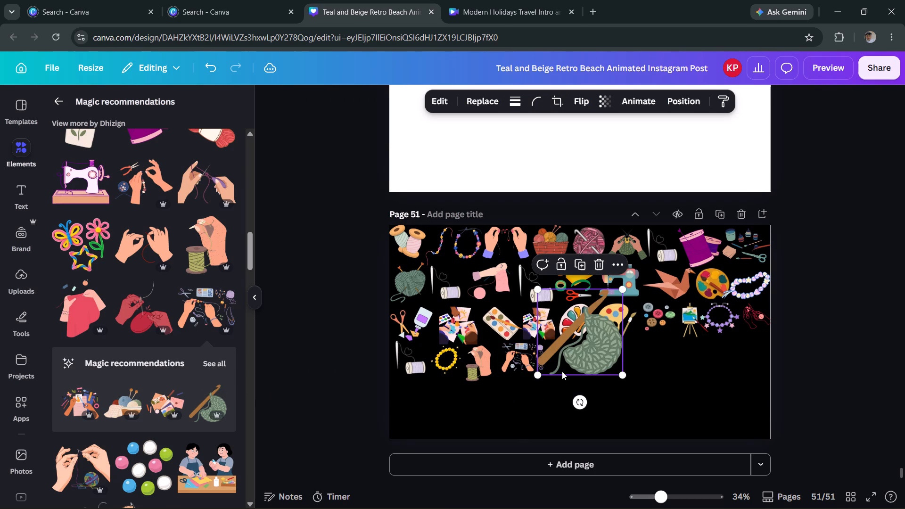
drag(536, 289, 564, 312)
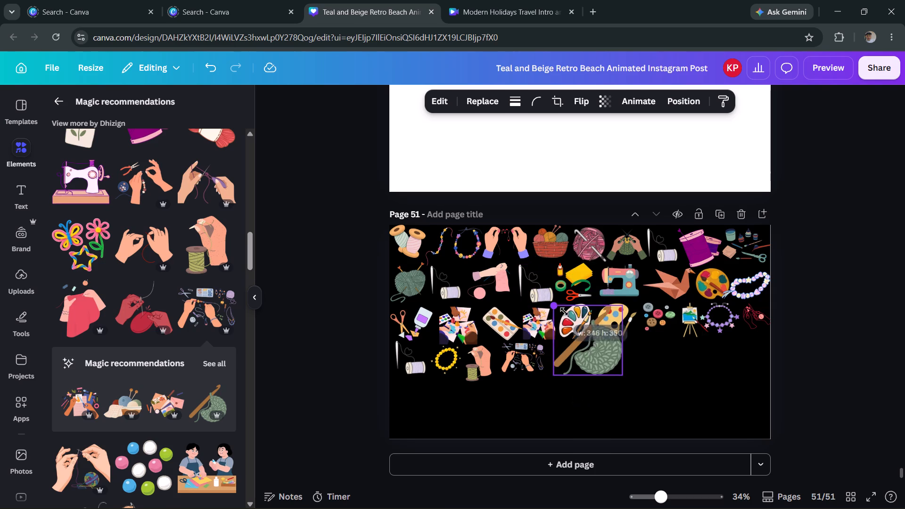
drag(564, 312, 588, 343)
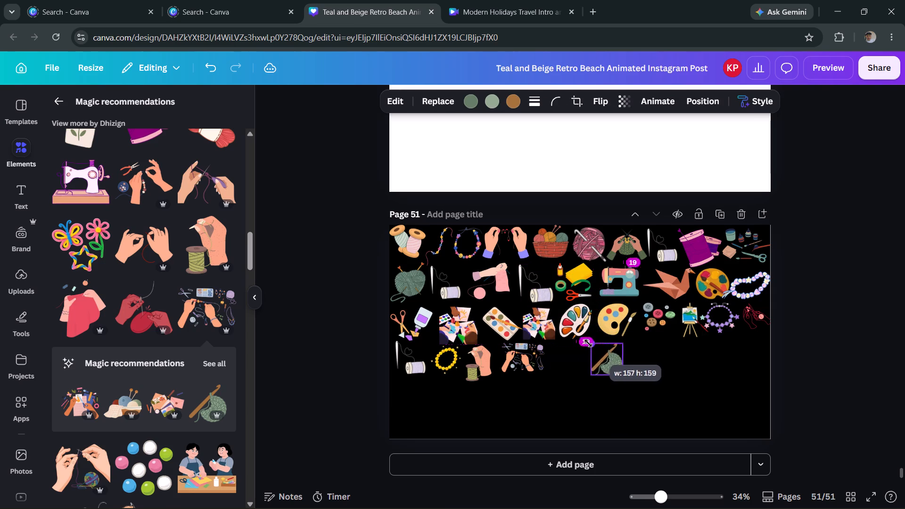
drag(588, 343, 585, 342)
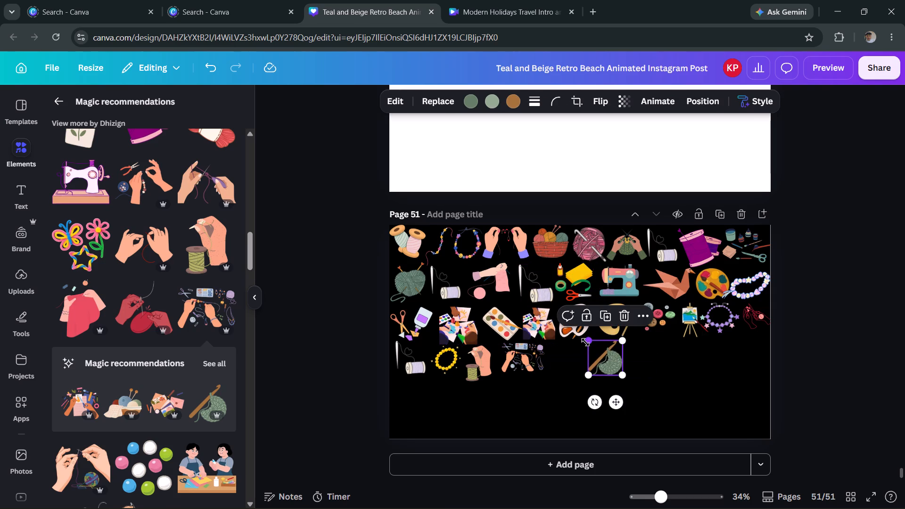
drag(609, 356, 571, 357)
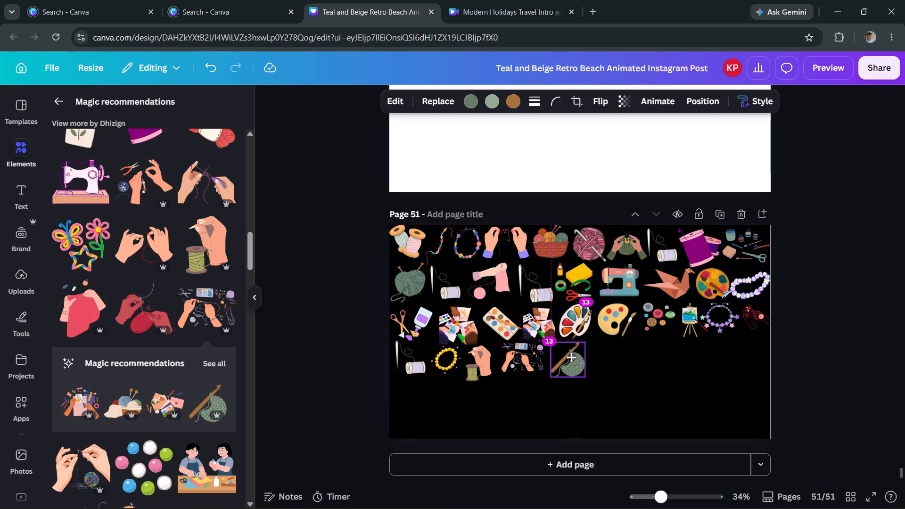
drag(571, 357, 571, 355)
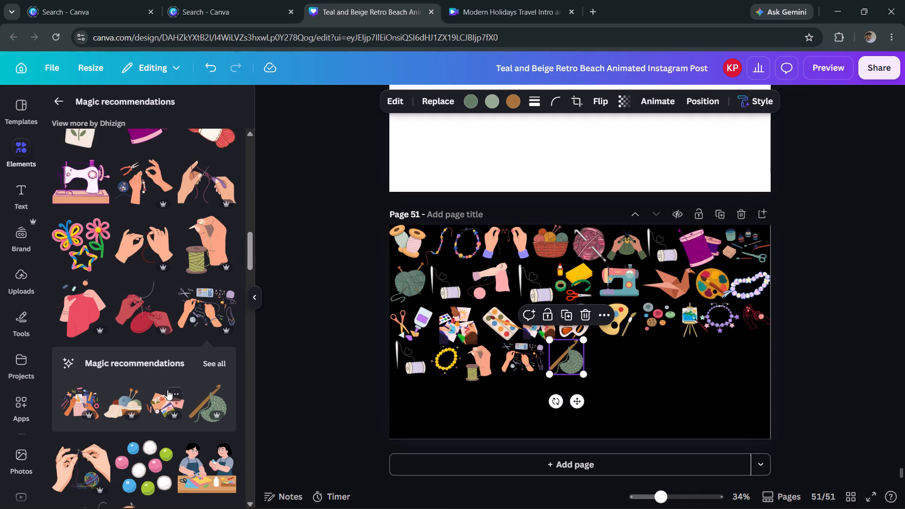
Add the two people crafting at a table, shrunk to thumbnail size and placed in the bottom-right corner of page 51.
click(193, 461)
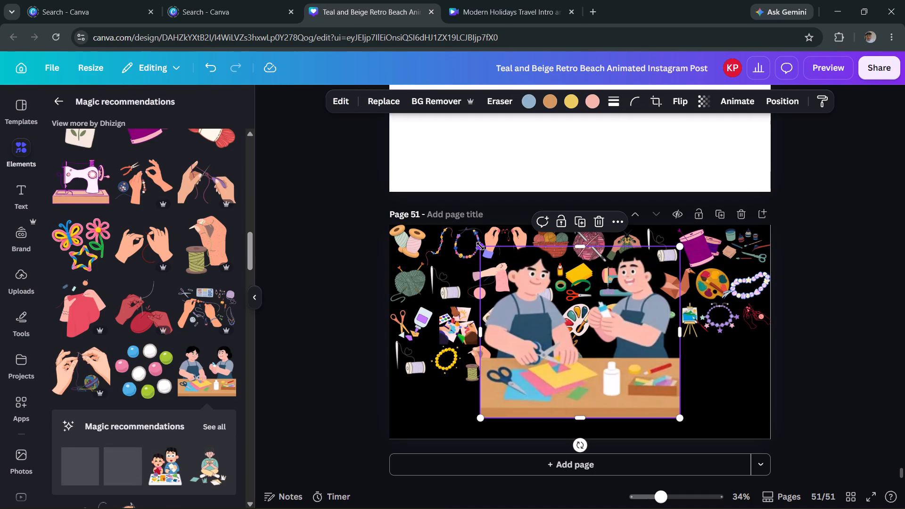
drag(480, 246, 662, 369)
scroll(558, 285, right, 1)
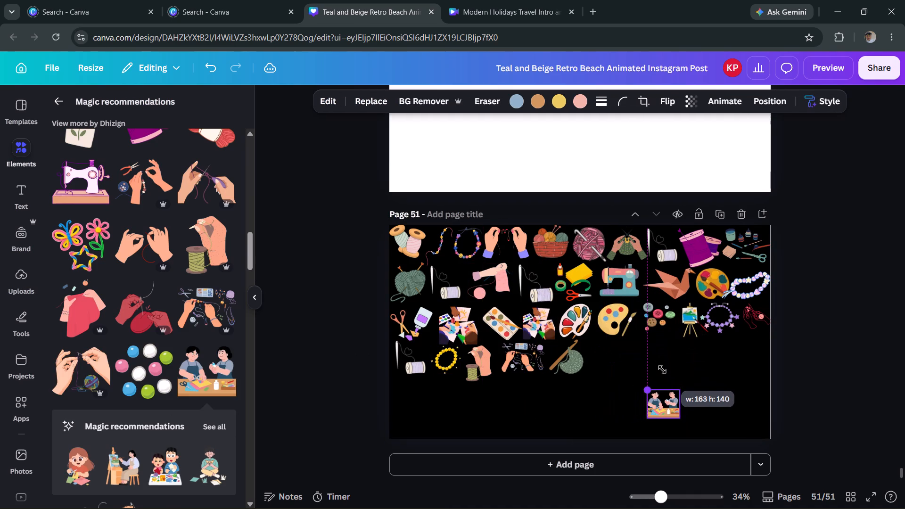
drag(662, 369, 657, 369)
drag(661, 401, 753, 425)
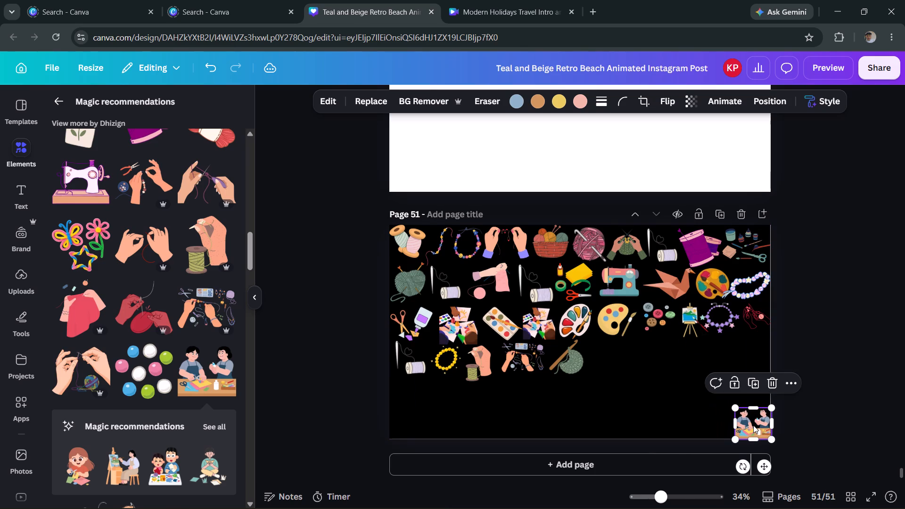
click(753, 425)
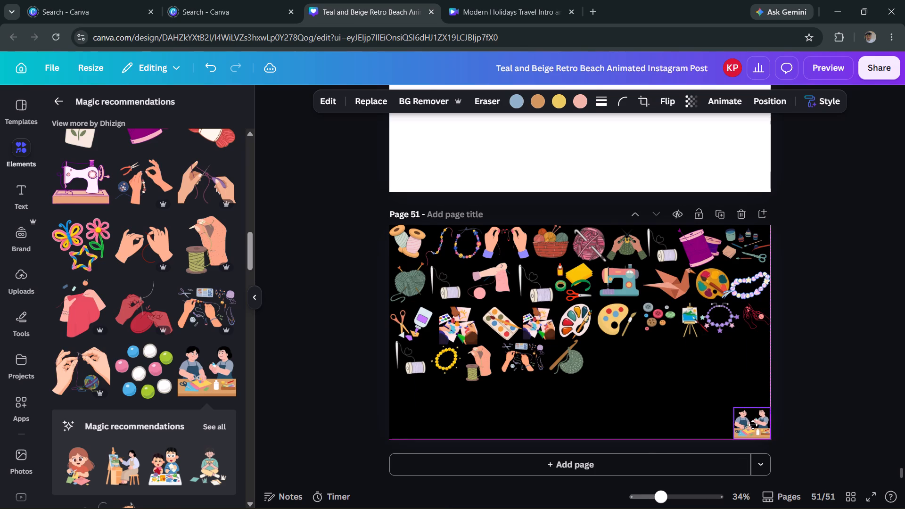
Add the recommended seated person folding paper, shrunk to row height beside the crochet hook and green yarn.
click(205, 462)
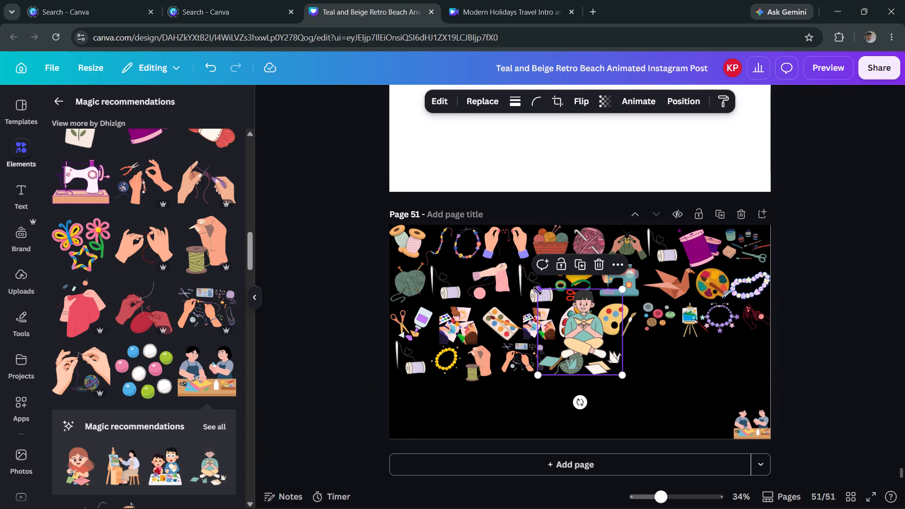
drag(538, 291, 585, 340)
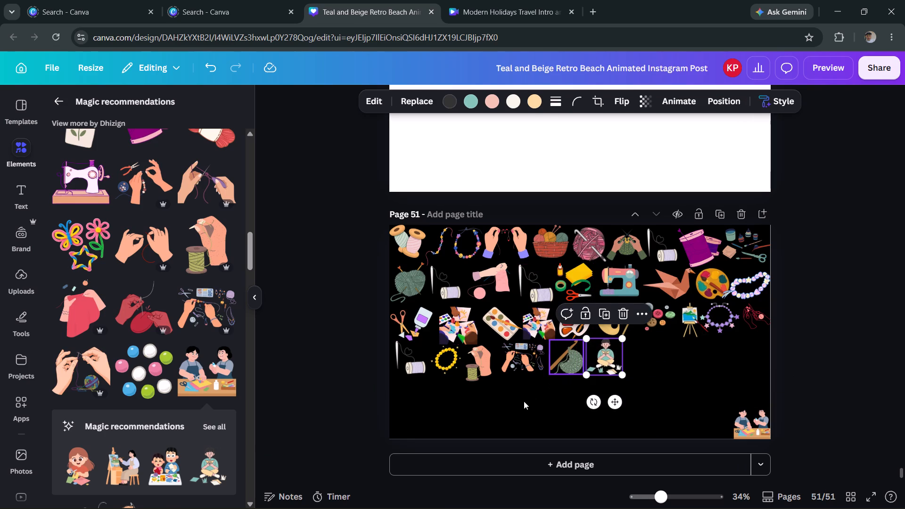
click(524, 401)
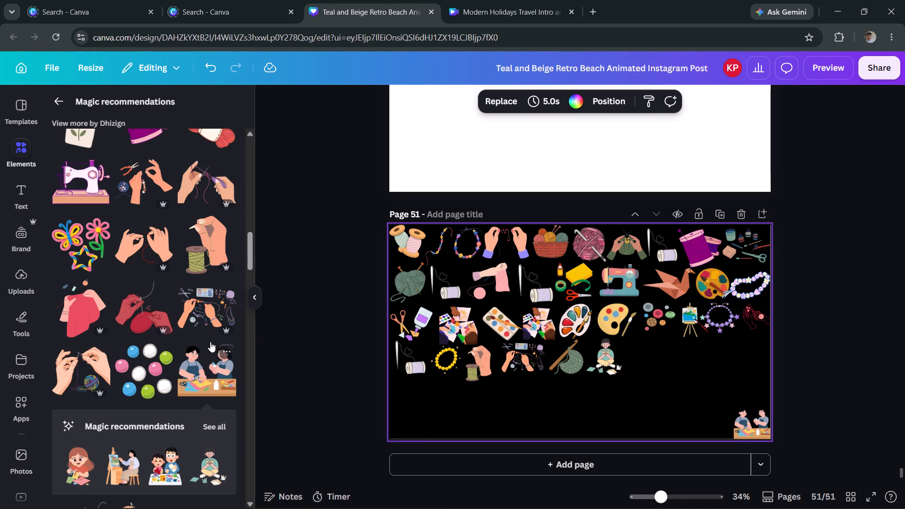
Add the blue, white, green and pink balls graphic, shrunk to row height beside the seated paper folder in the fourth row.
click(126, 353)
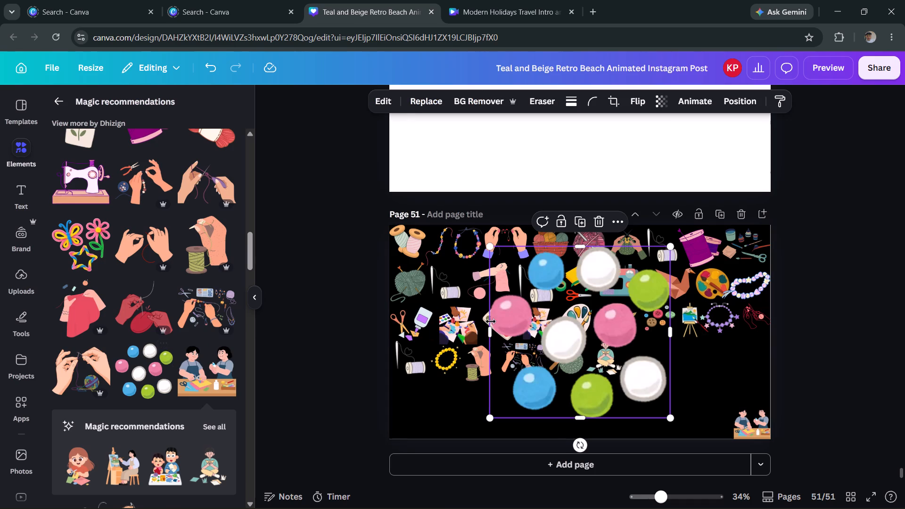
drag(488, 246, 529, 283)
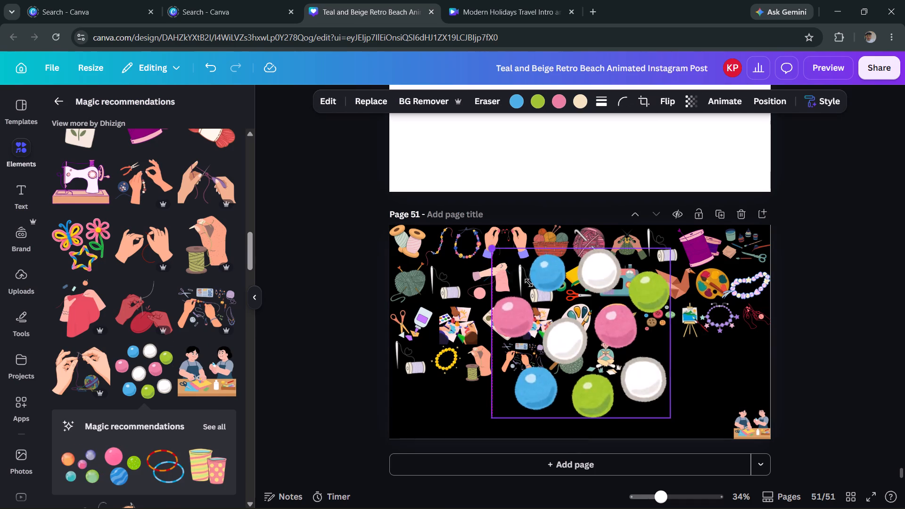
drag(529, 283, 618, 384)
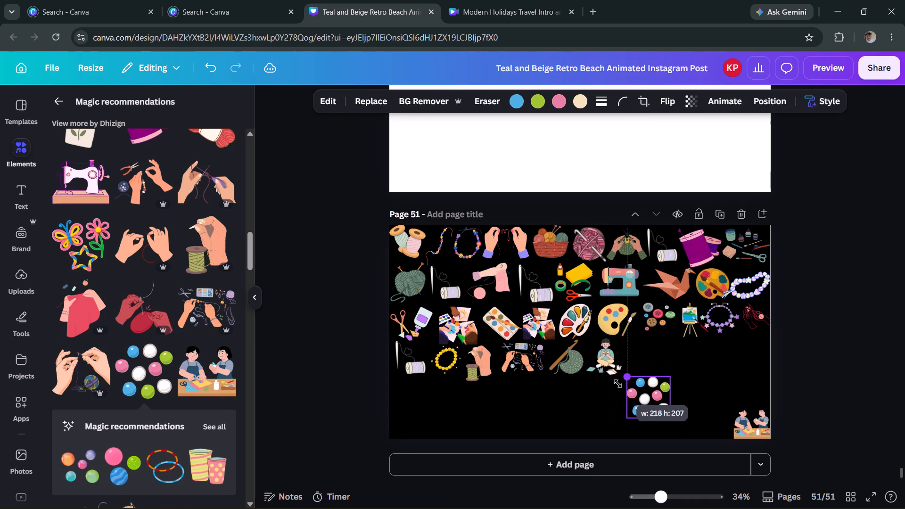
drag(618, 384, 617, 384)
drag(645, 390, 645, 352)
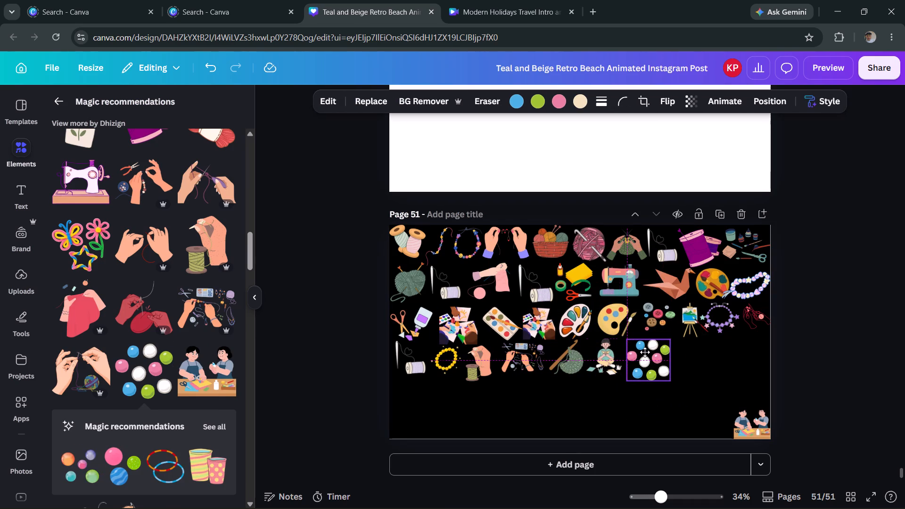
drag(645, 352, 643, 349)
drag(667, 379, 664, 377)
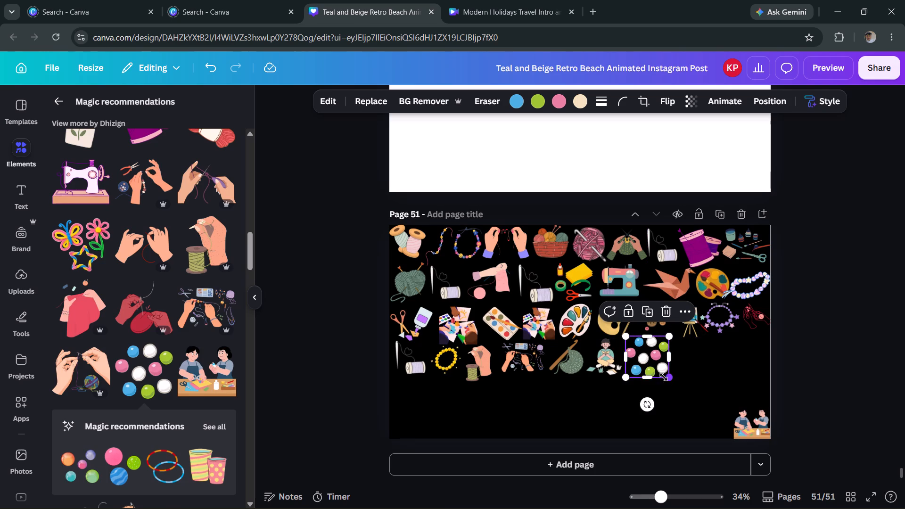
drag(664, 377, 660, 374)
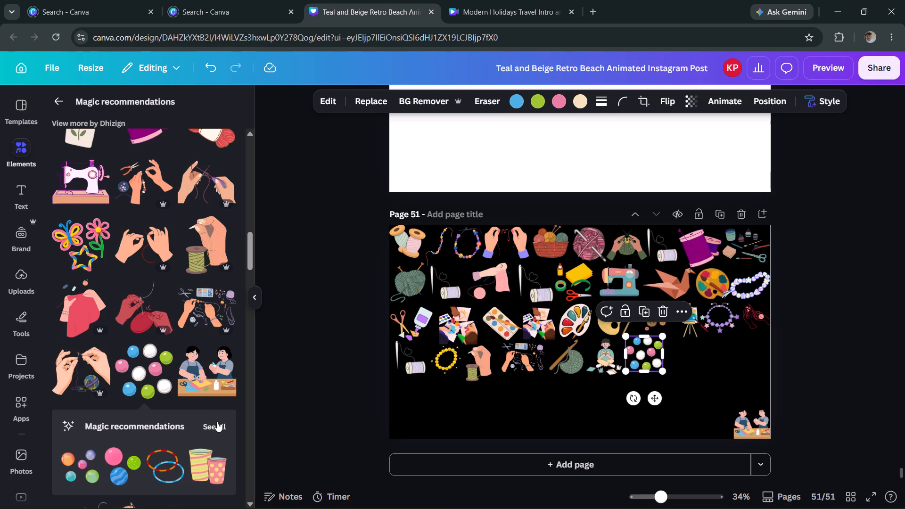
Add the recommended red-orange and blue rings graphic, shrunk to row height beside the coloured balls in the fourth row.
click(217, 421)
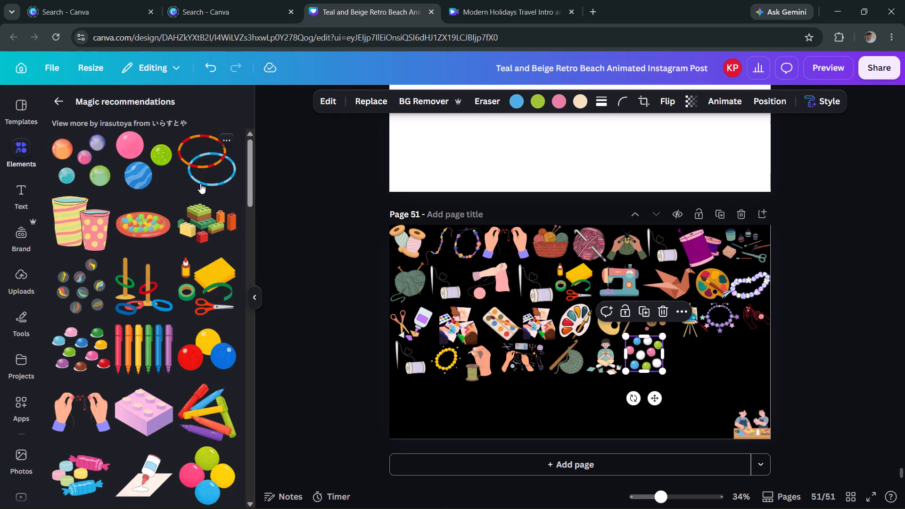
click(200, 183)
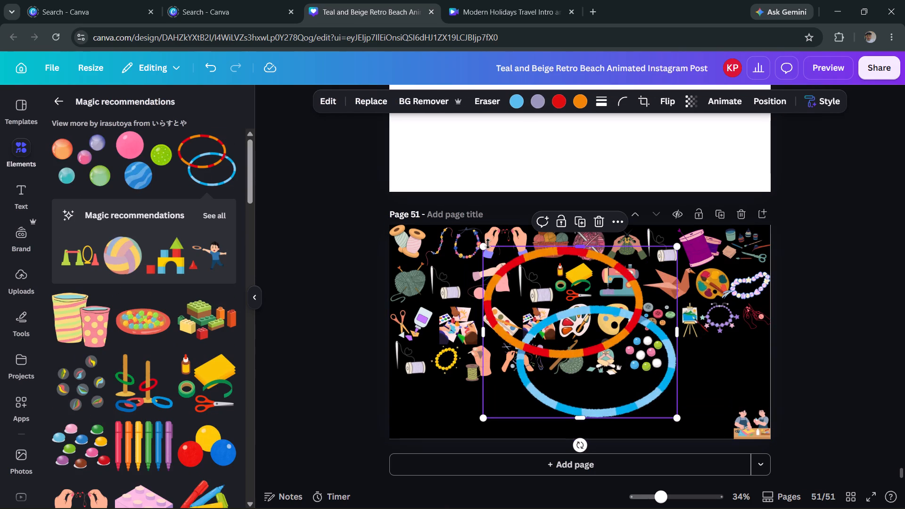
drag(483, 244, 597, 359)
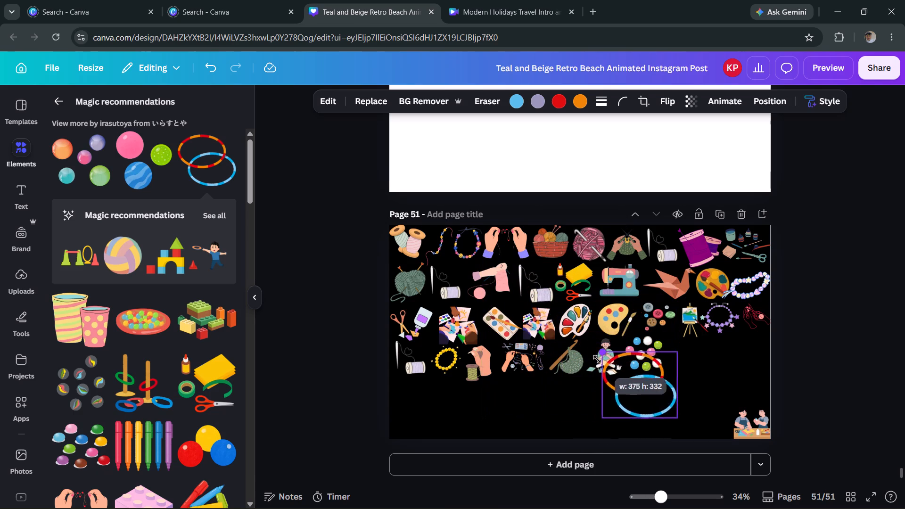
drag(597, 359, 630, 391)
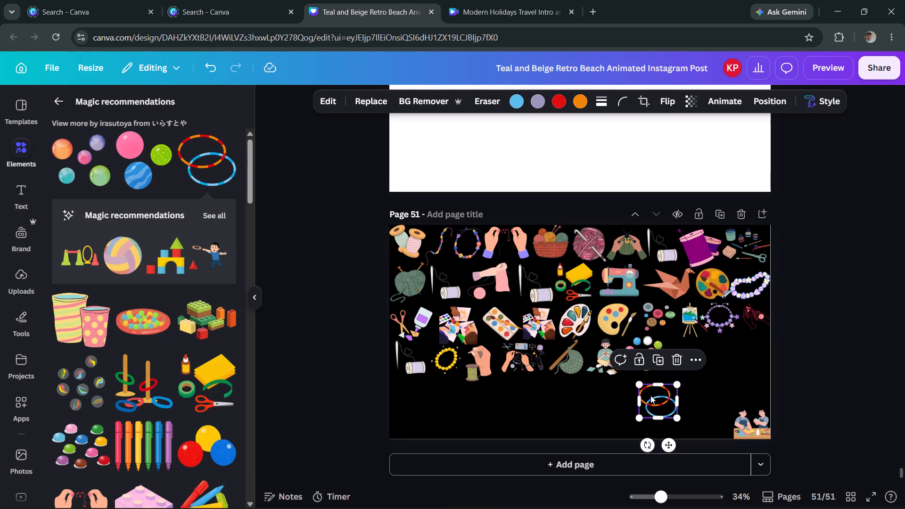
drag(650, 395, 680, 352)
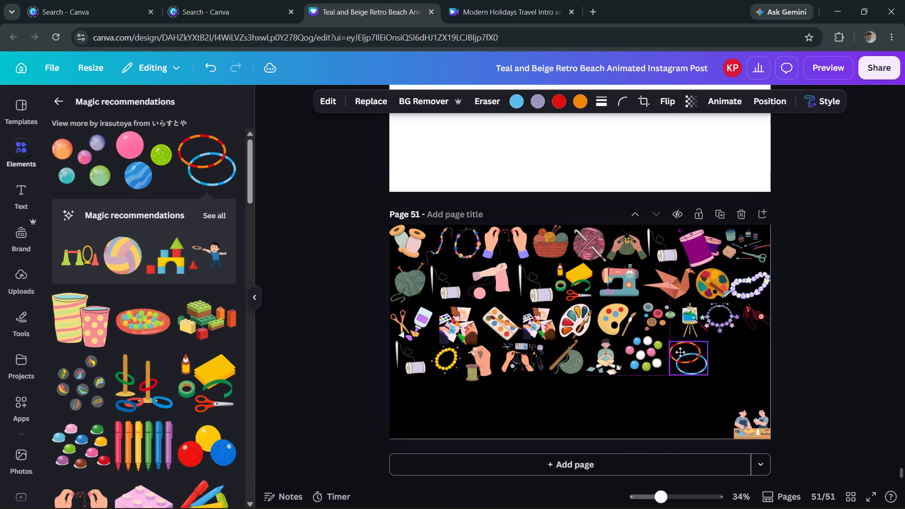
drag(680, 352, 678, 350)
click(509, 408)
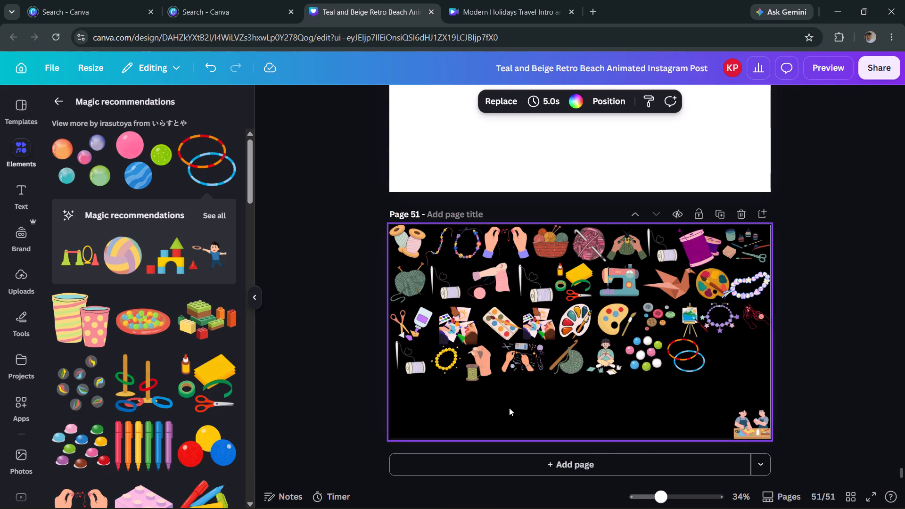
Add the recommended boy tossing a ring at a red cone, shrunk to thumbnail size at the end of the fourth row.
click(193, 252)
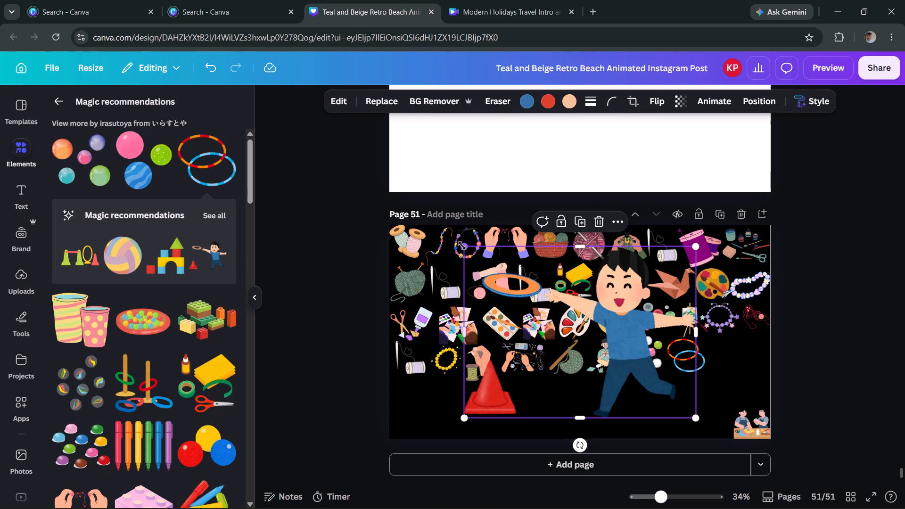
drag(462, 246, 658, 364)
scroll(510, 265, right, 1)
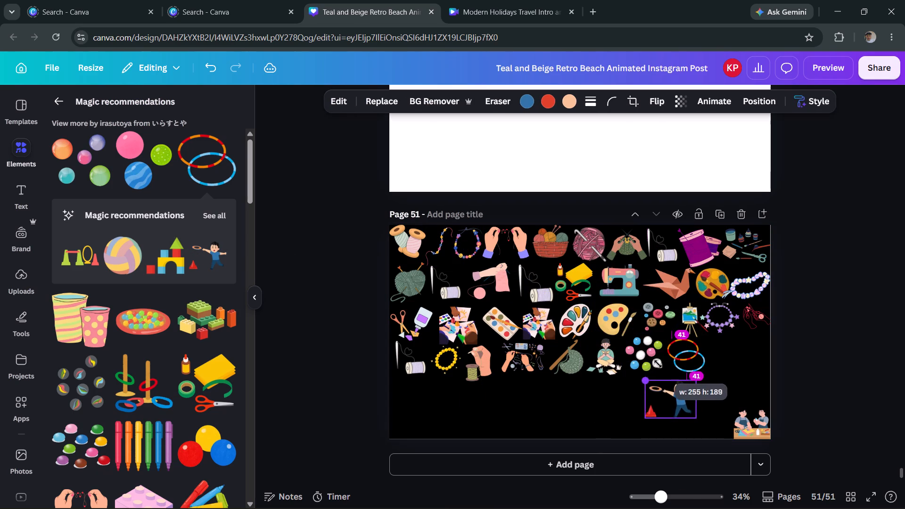
drag(658, 364, 664, 370)
drag(684, 404, 685, 404)
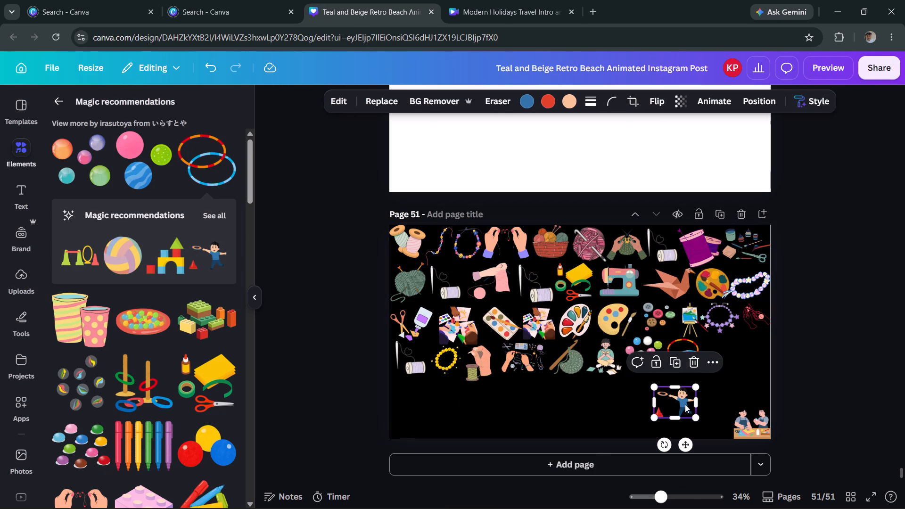
drag(685, 404, 740, 358)
click(605, 397)
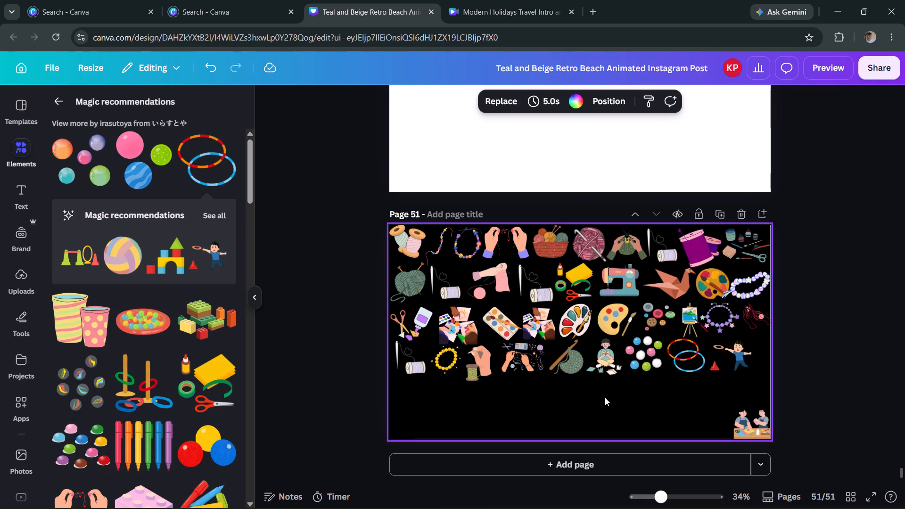
Add the red, yellow and blue balls graphic, scaled to row height at the start of the fifth row.
click(188, 440)
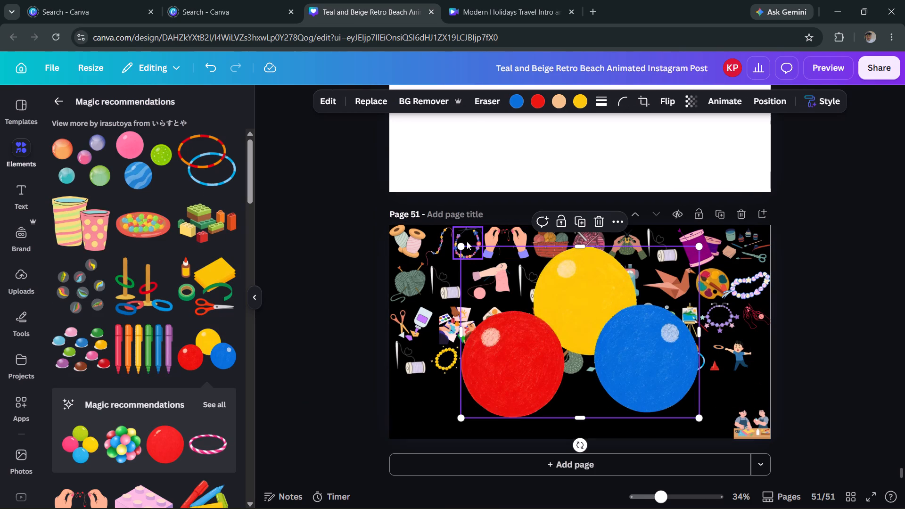
drag(457, 245, 627, 365)
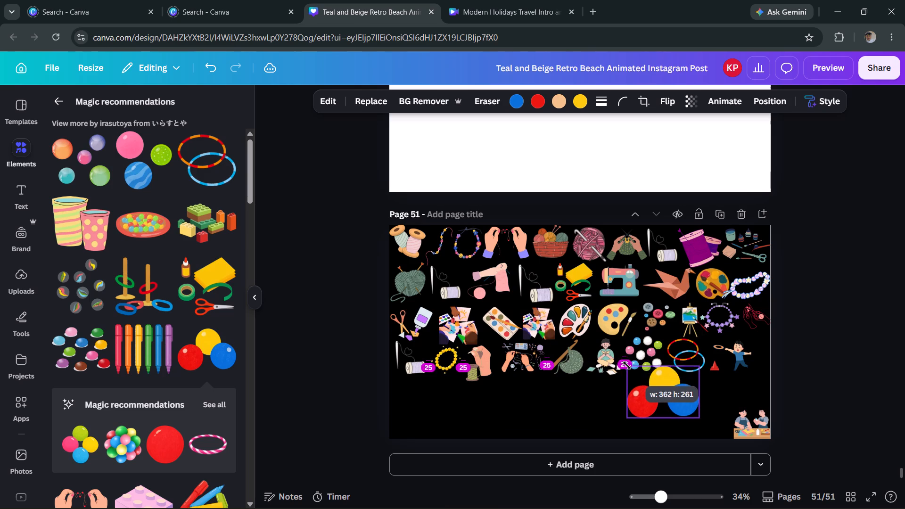
drag(627, 365, 668, 381)
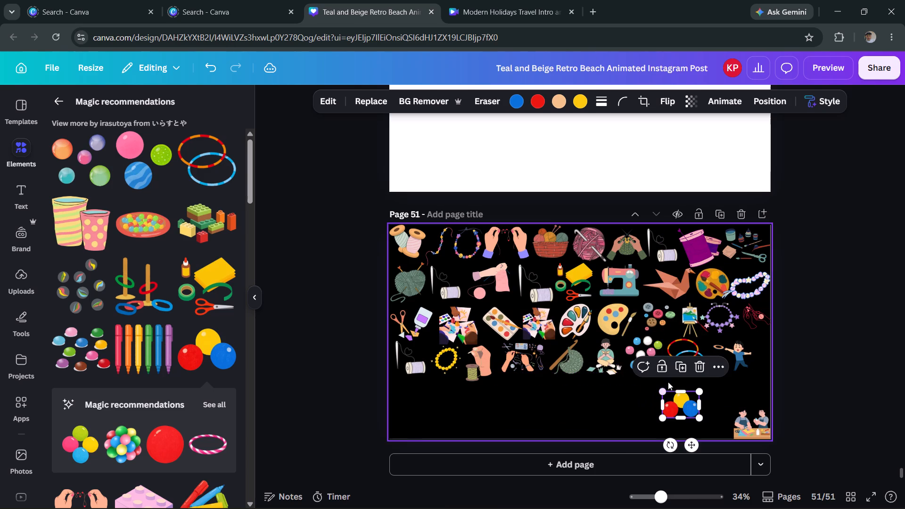
drag(678, 410, 410, 394)
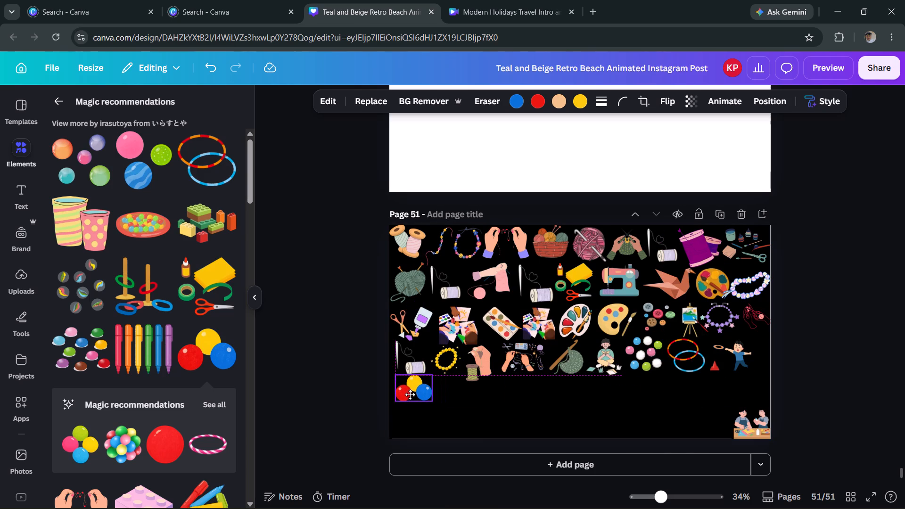
drag(410, 394, 407, 395)
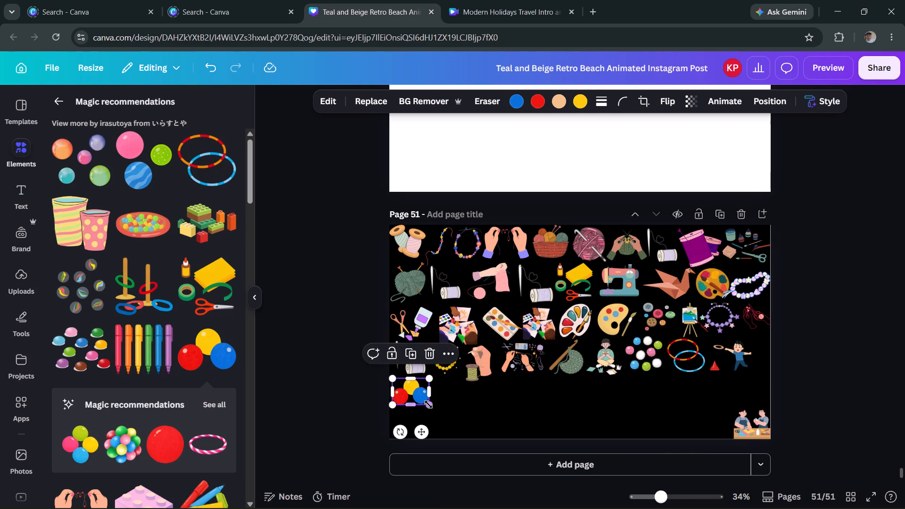
drag(430, 406, 440, 420)
drag(423, 394, 421, 405)
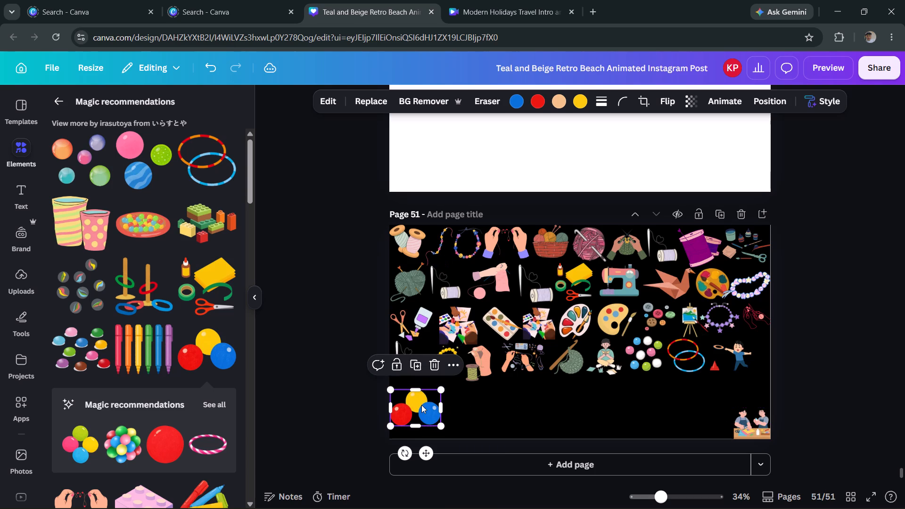
Enlarge the ring-tossing boy graphic slightly towards the page's right edge in the fourth row.
click(728, 361)
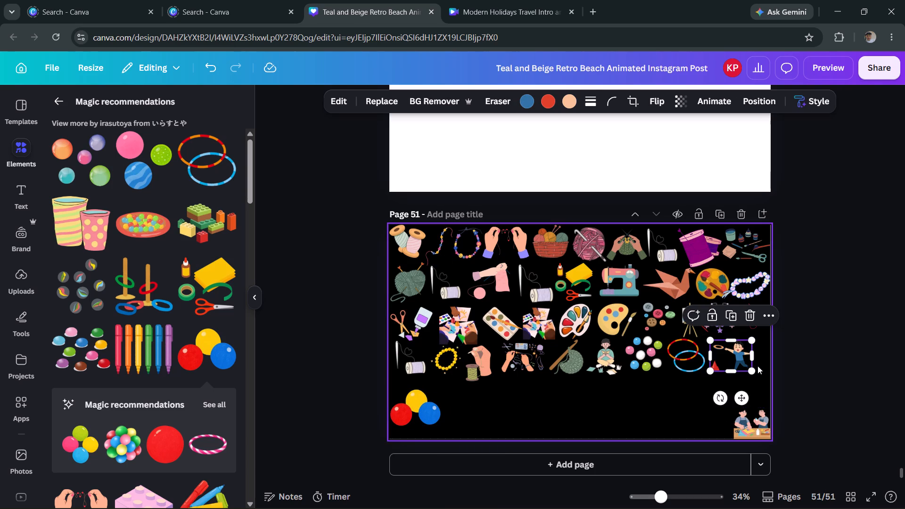
drag(756, 360, 764, 359)
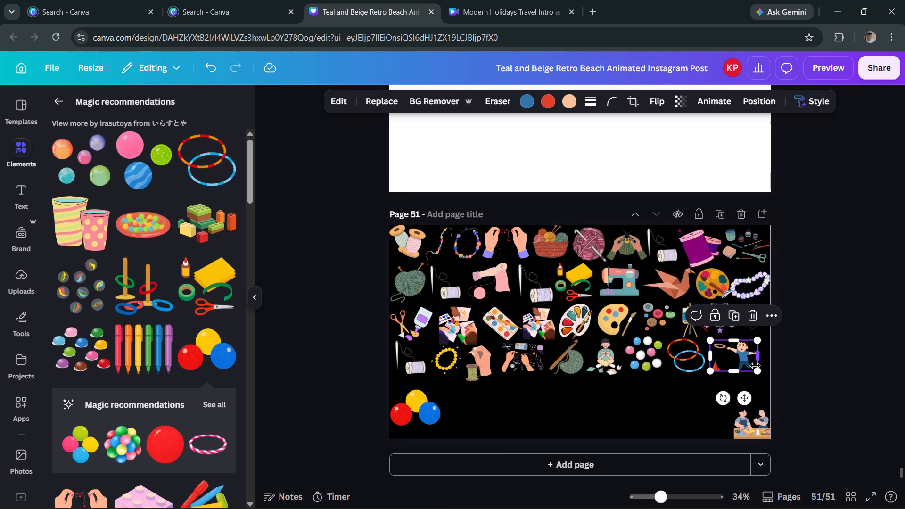
click(755, 366)
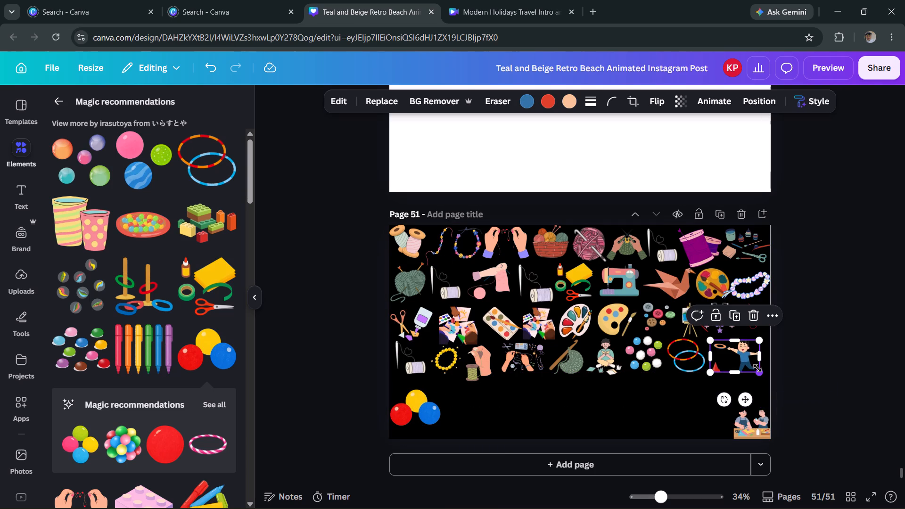
click(629, 411)
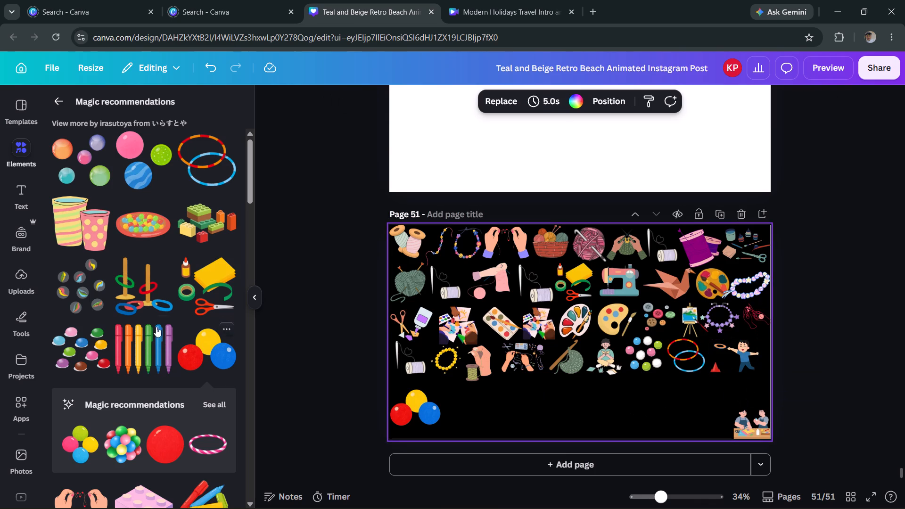
Add the ring toss pegs with coloured rings, shrunk to row height beside the three balls in the fifth row.
click(122, 297)
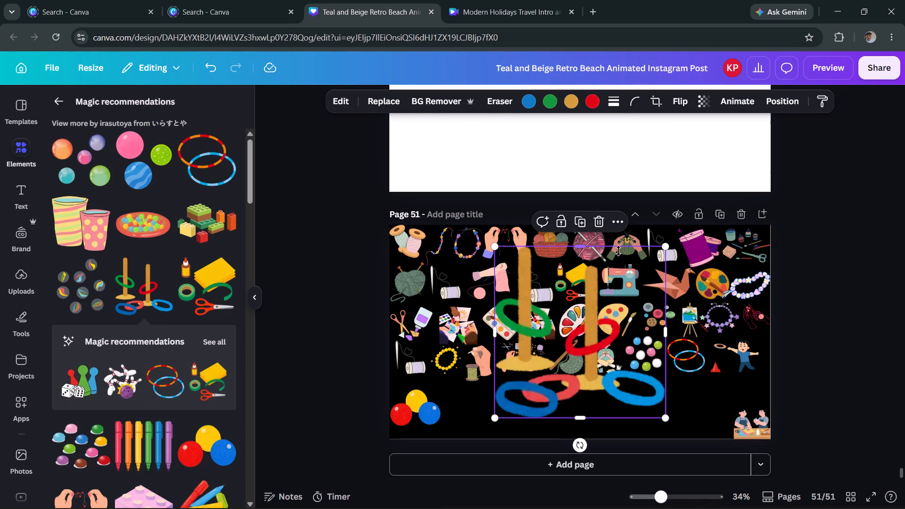
drag(666, 249, 531, 367)
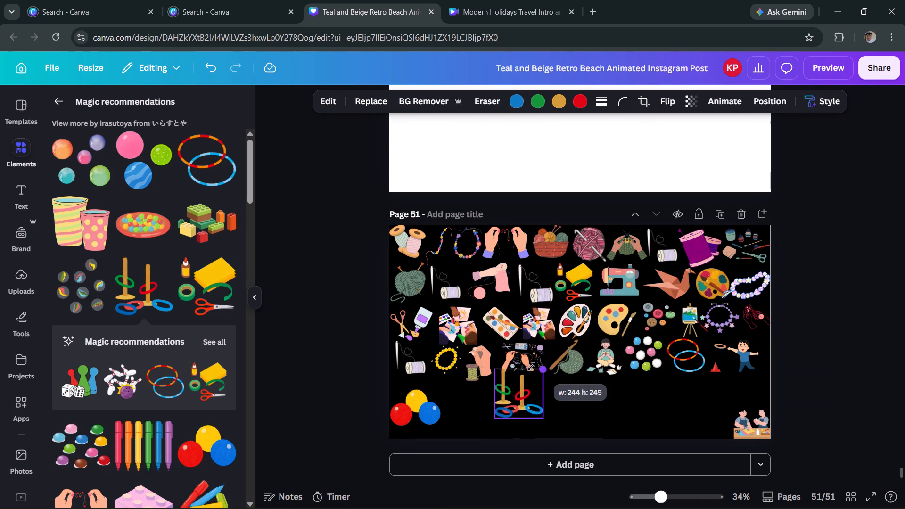
drag(531, 367, 521, 381)
drag(502, 400, 484, 402)
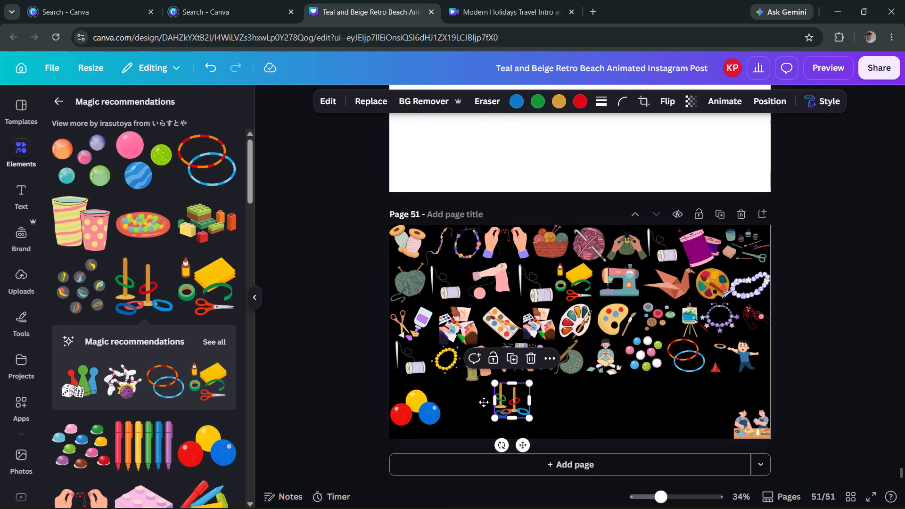
drag(484, 402, 451, 399)
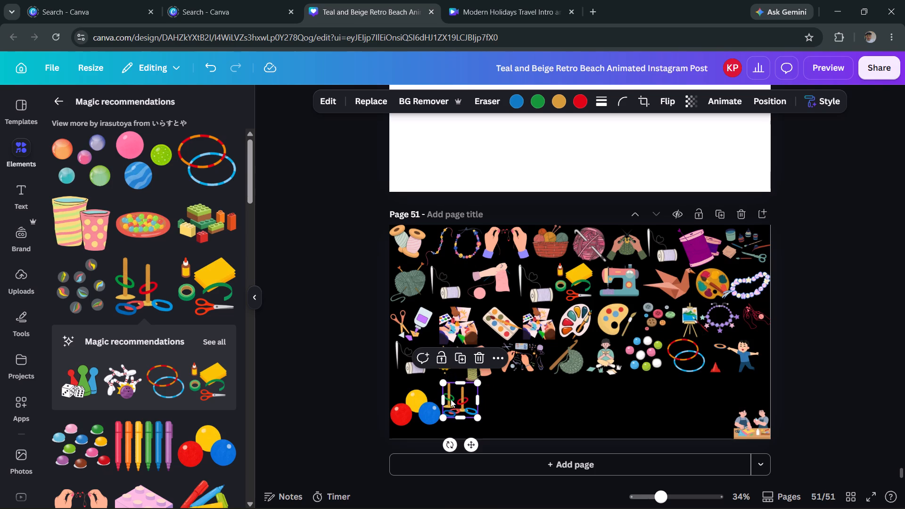
Add the six rainbow-coloured markers graphic, shrunk and placed directly above the two people crafting at the page's right edge.
click(129, 418)
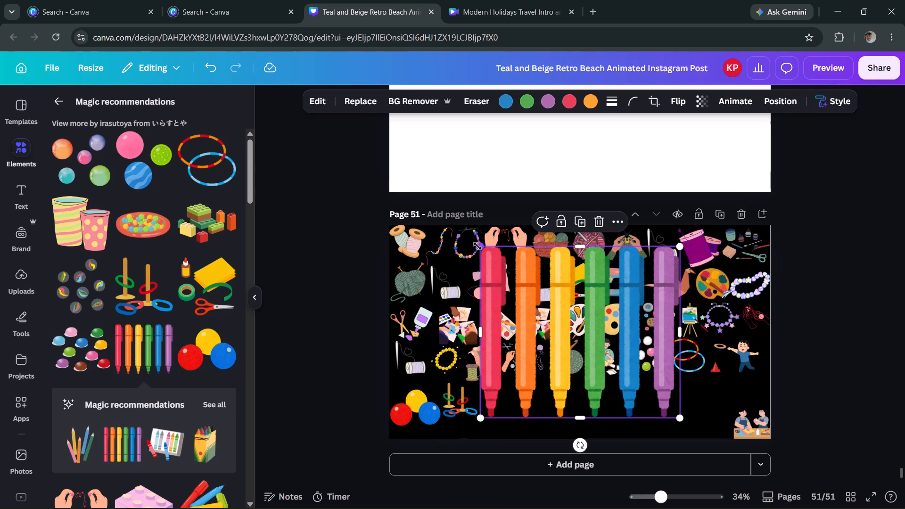
drag(477, 246, 632, 398)
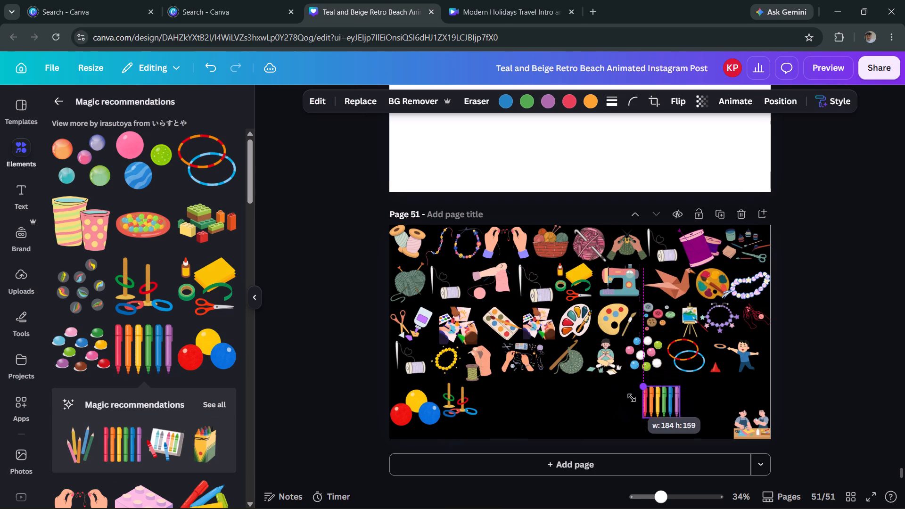
drag(632, 398, 634, 400)
drag(661, 400, 713, 392)
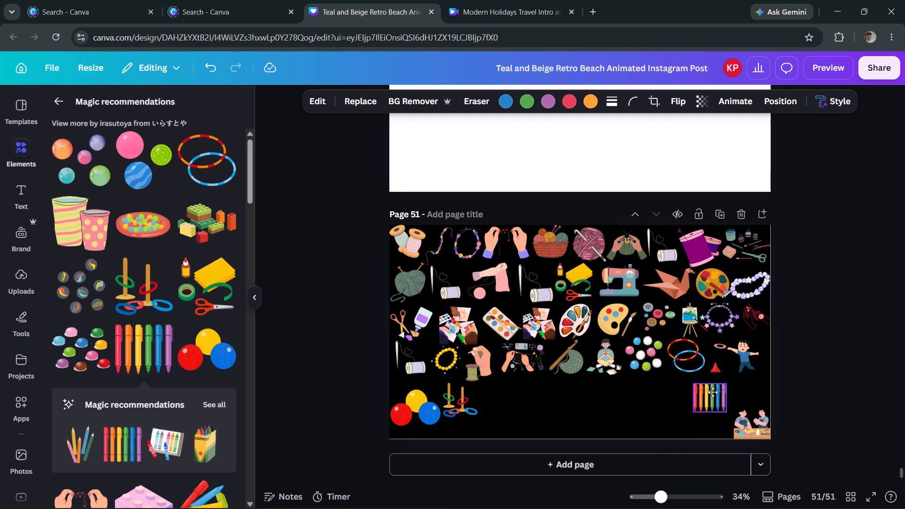
drag(713, 392, 751, 386)
click(603, 386)
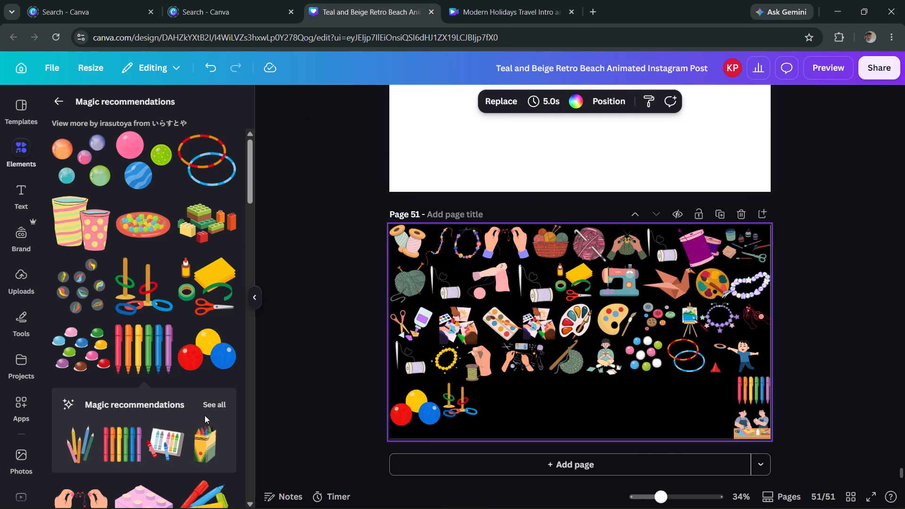
Add the recommended yellow crayon box, shrunk to thumbnail size at the page bottom beside the two people crafting.
click(201, 434)
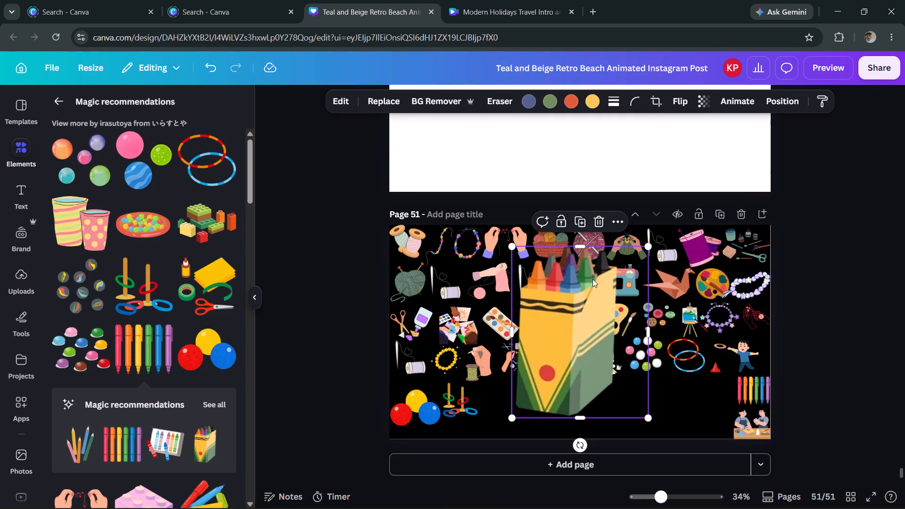
drag(650, 248, 563, 361)
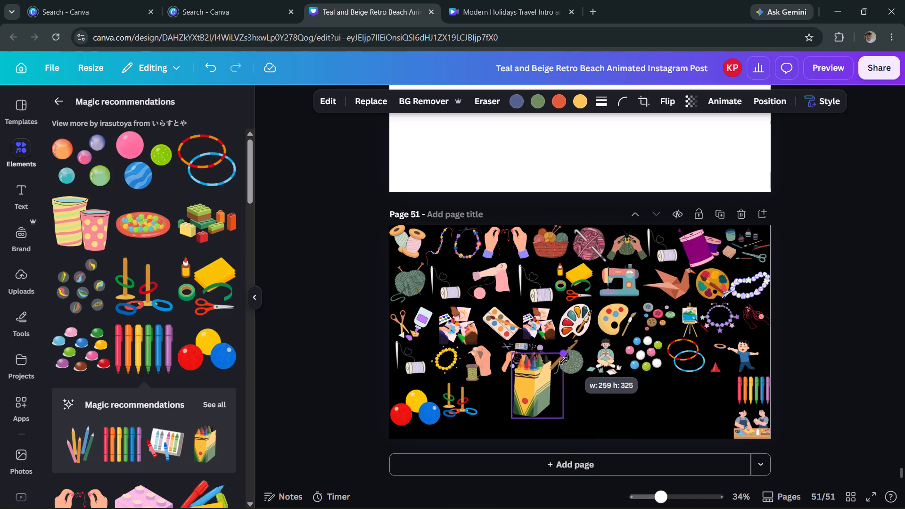
drag(563, 361, 548, 385)
drag(529, 393, 721, 415)
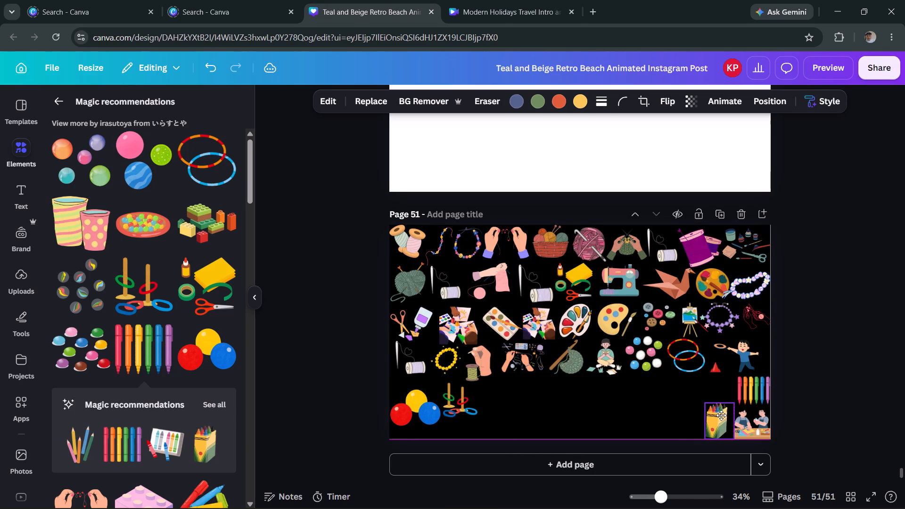
drag(721, 415, 722, 415)
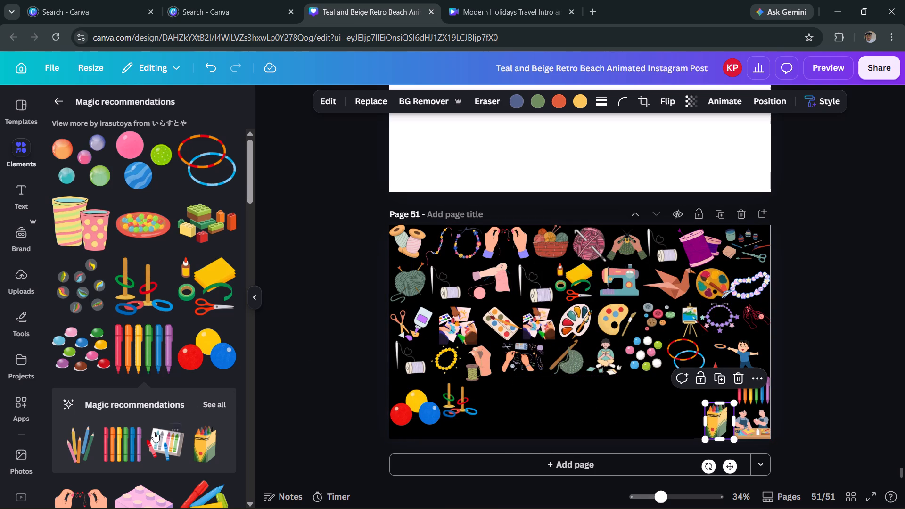
Add the recommended crayon tray with loose red and blue crayons, shrunk to thumbnail size at the page bottom beside the yellow crayon box.
click(153, 433)
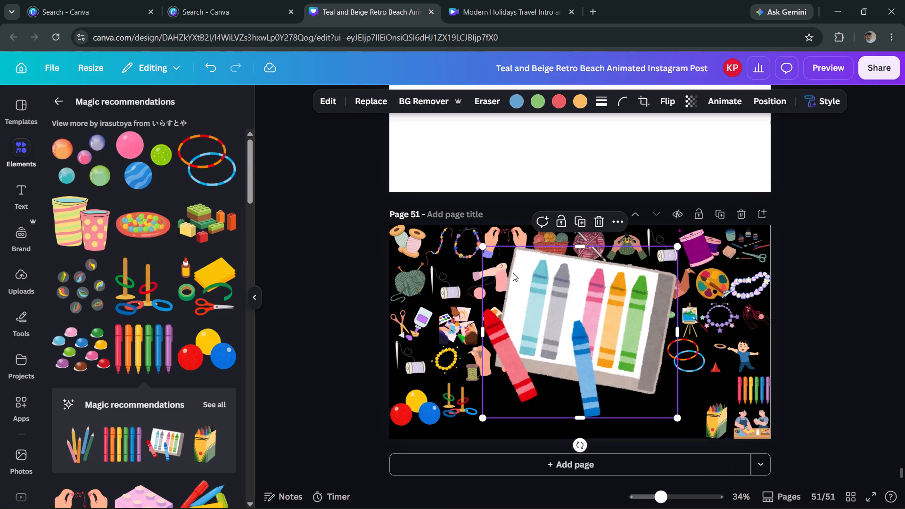
drag(483, 247, 510, 268)
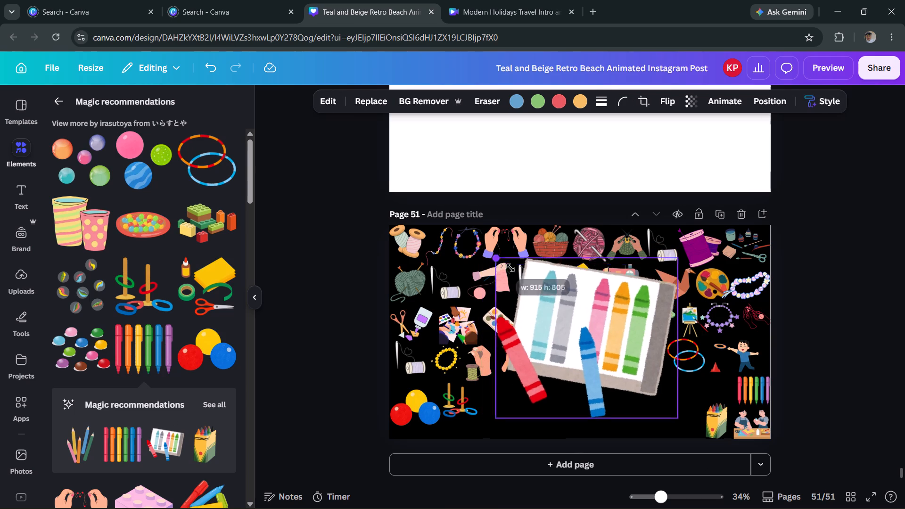
drag(510, 268, 645, 377)
scroll(558, 296, right, 1)
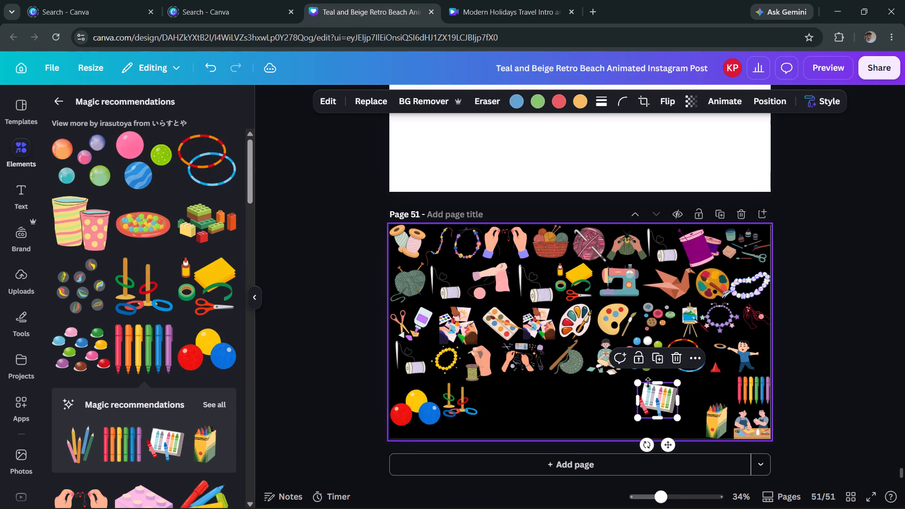
drag(658, 406, 675, 420)
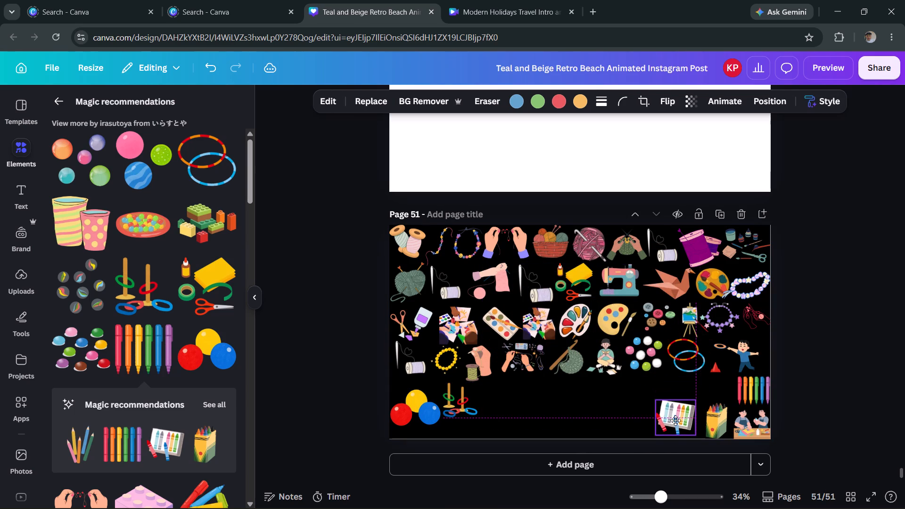
drag(675, 420, 683, 426)
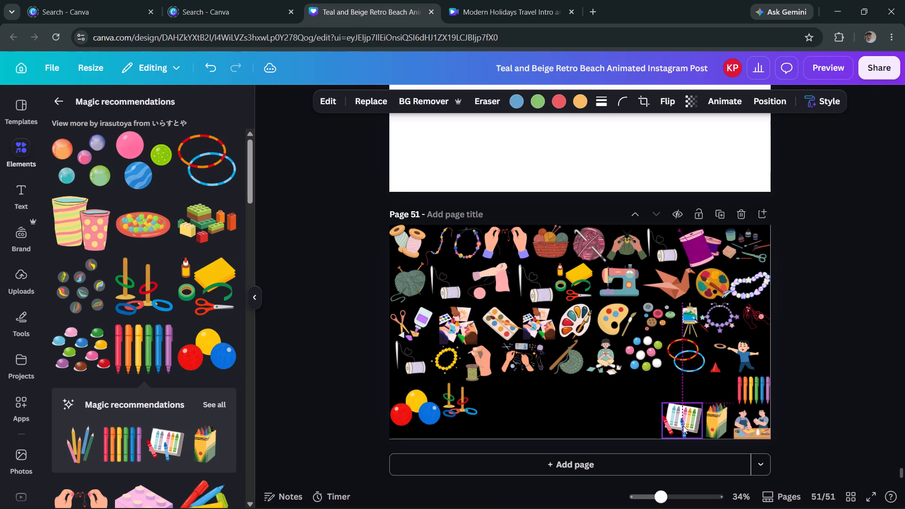
Add another ring toss pegs graphic at row height and place it above the crayon box, beside the six rainbow-coloured markers.
click(140, 263)
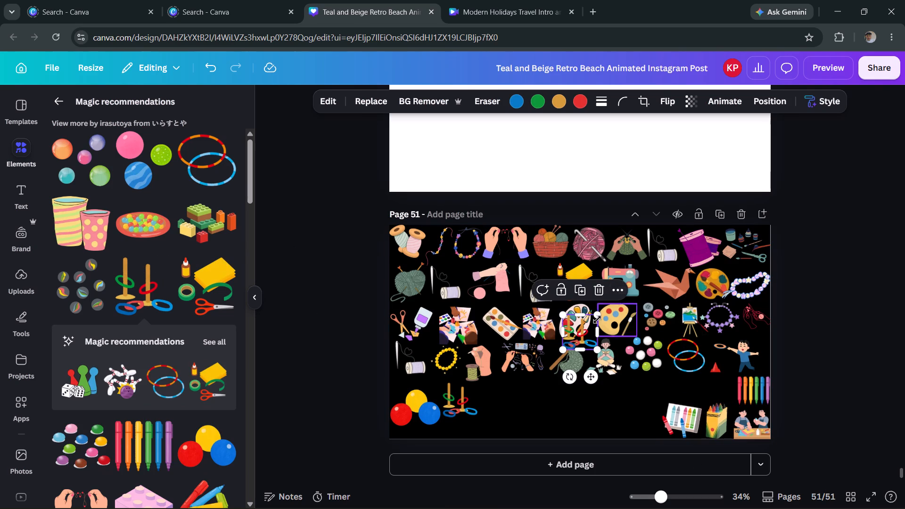
drag(586, 331, 688, 382)
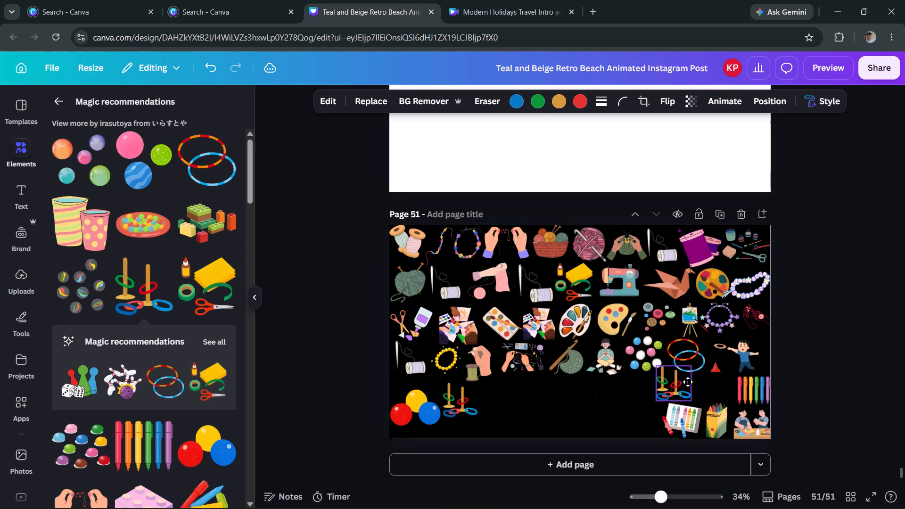
drag(688, 382, 717, 386)
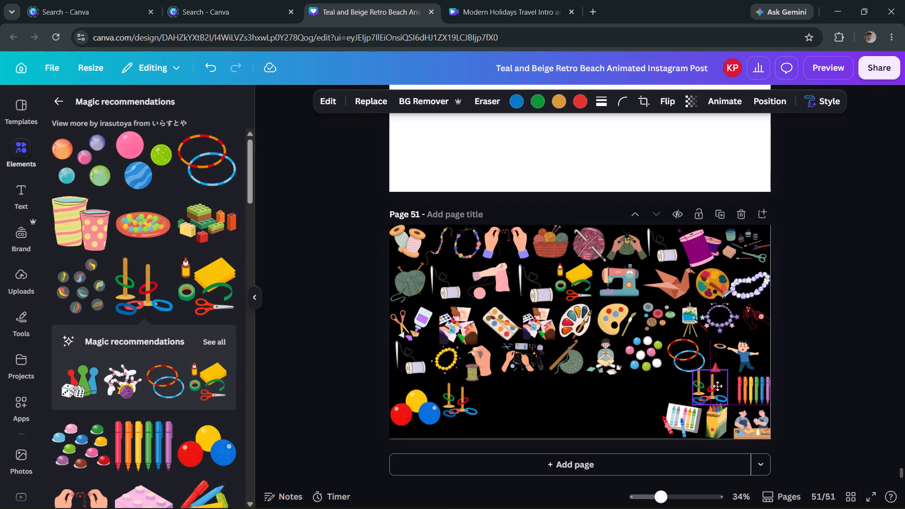
drag(717, 386, 725, 386)
click(559, 386)
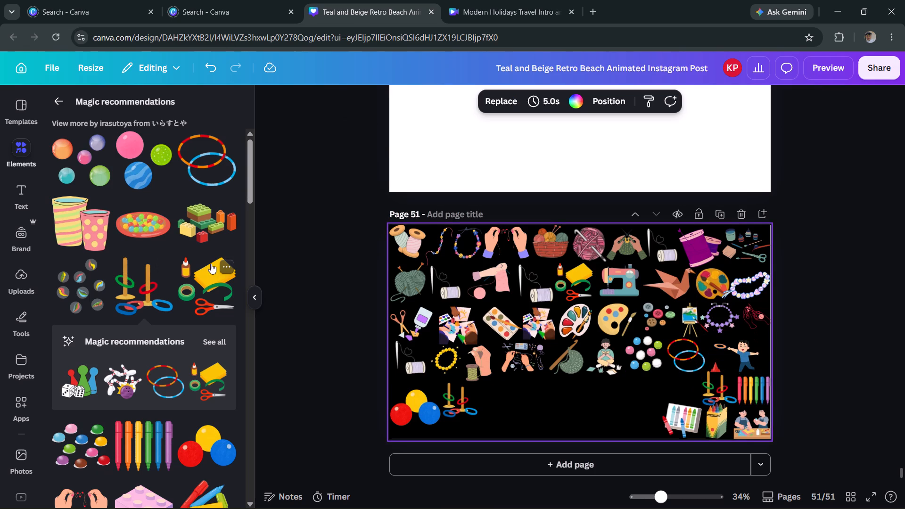
Add the glue, yellow paper, tape and scissors graphic and place it beside the first ring toss pegs in the fifth row.
click(210, 284)
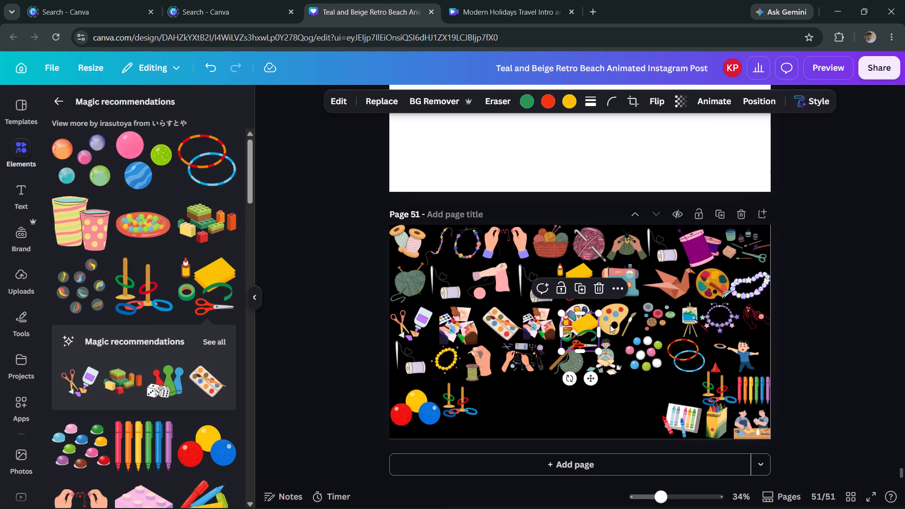
drag(568, 333, 493, 371)
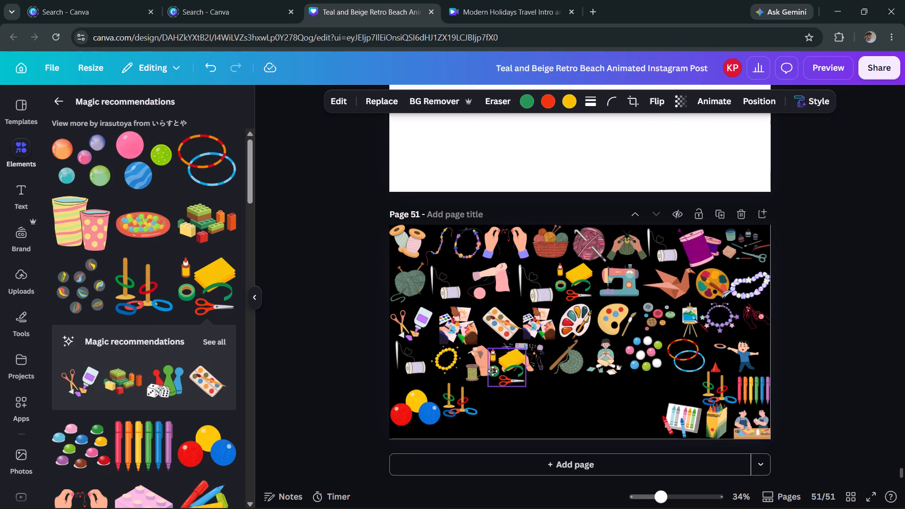
drag(493, 371, 491, 398)
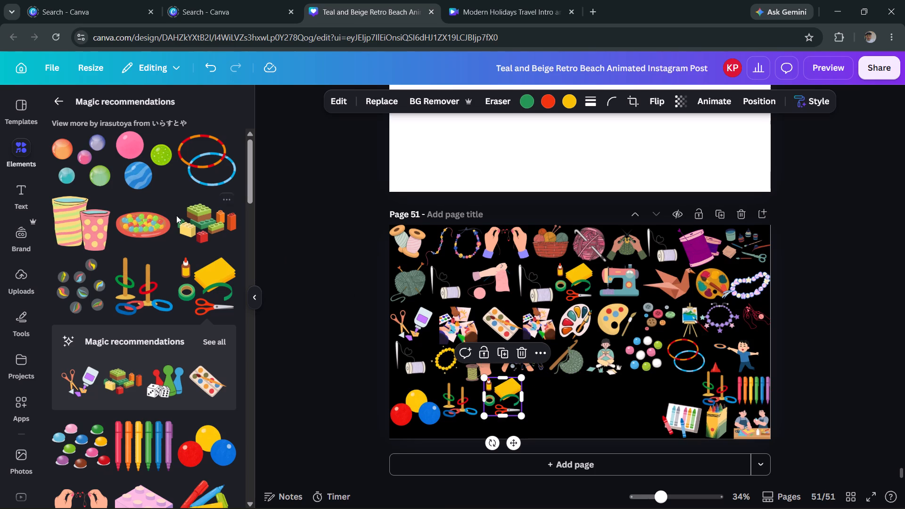
Add the green, brown and orange toy bricks graphic, shrunk to row height beside the glue, paper and scissors in the fifth row.
click(204, 225)
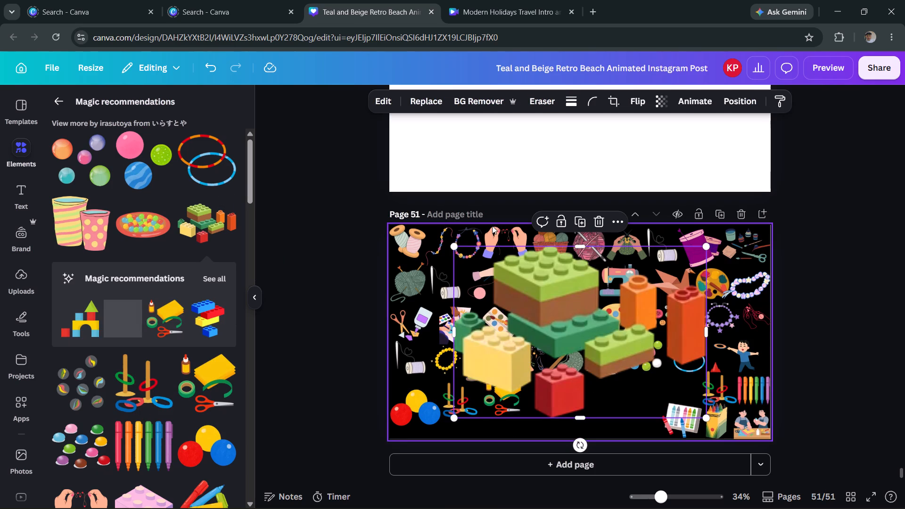
drag(449, 247, 640, 340)
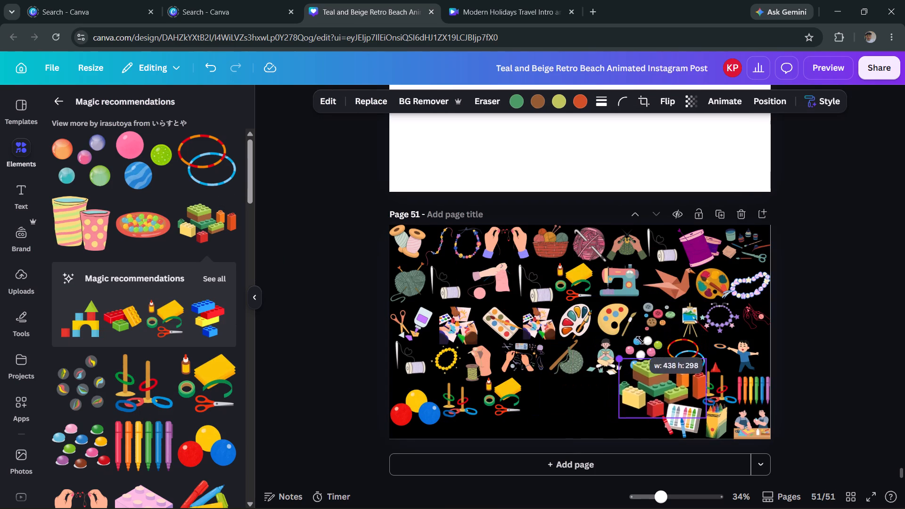
drag(640, 340, 661, 354)
drag(679, 397, 562, 394)
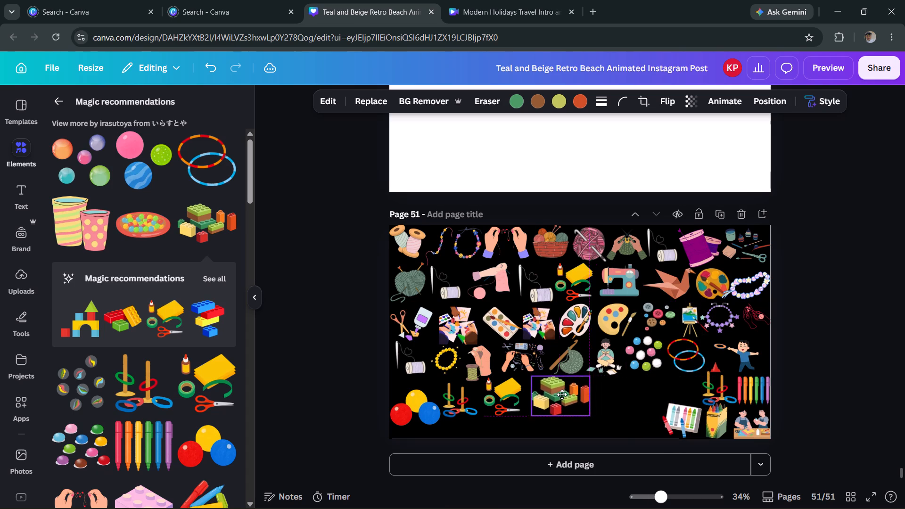
drag(562, 394, 555, 395)
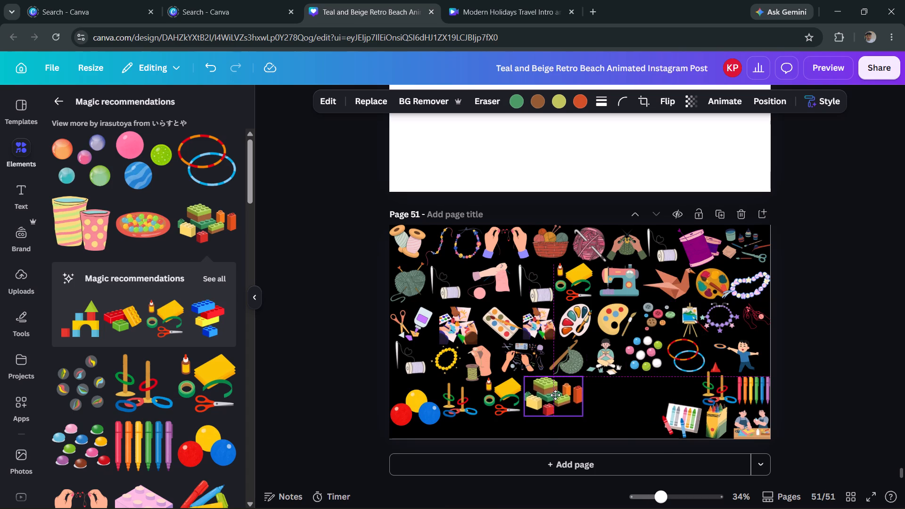
drag(555, 395, 556, 395)
drag(579, 412, 575, 410)
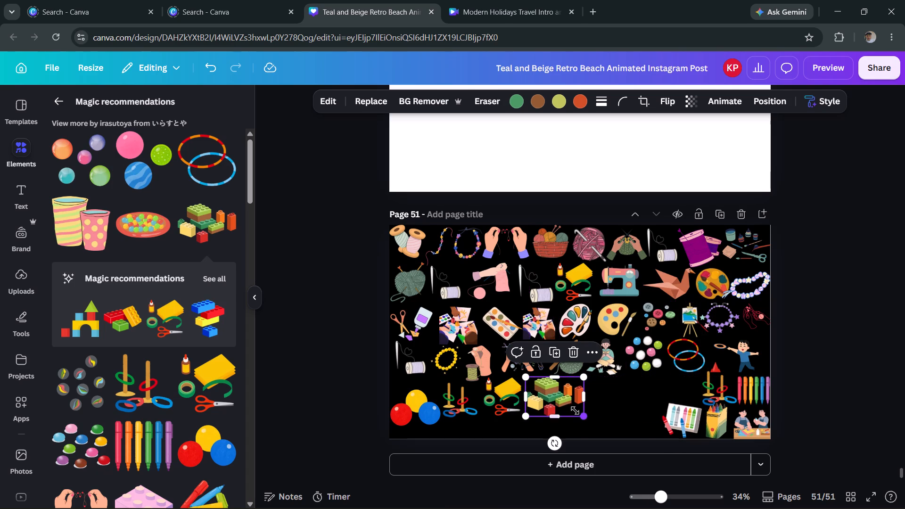
drag(575, 410, 572, 410)
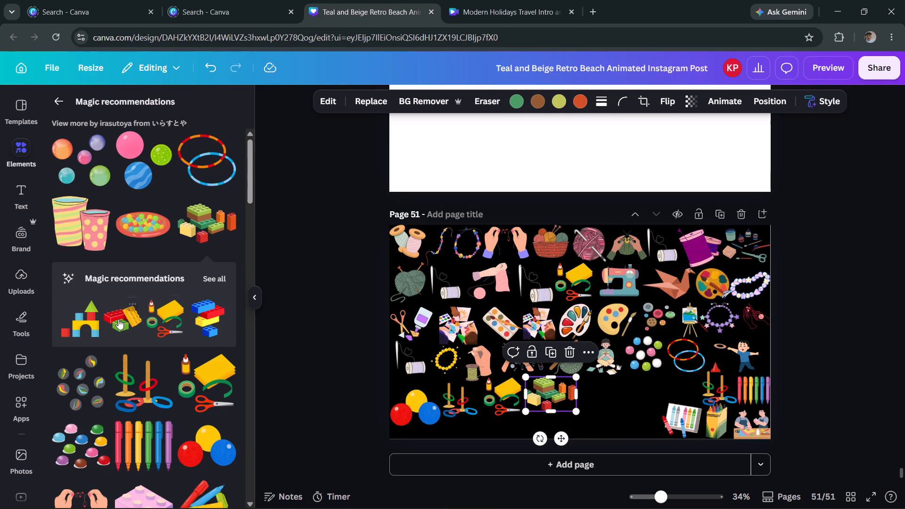
Add the recommended red, yellow and green toy bricks, shrunk and placed beside the green and brown bricks in the fifth row.
click(111, 319)
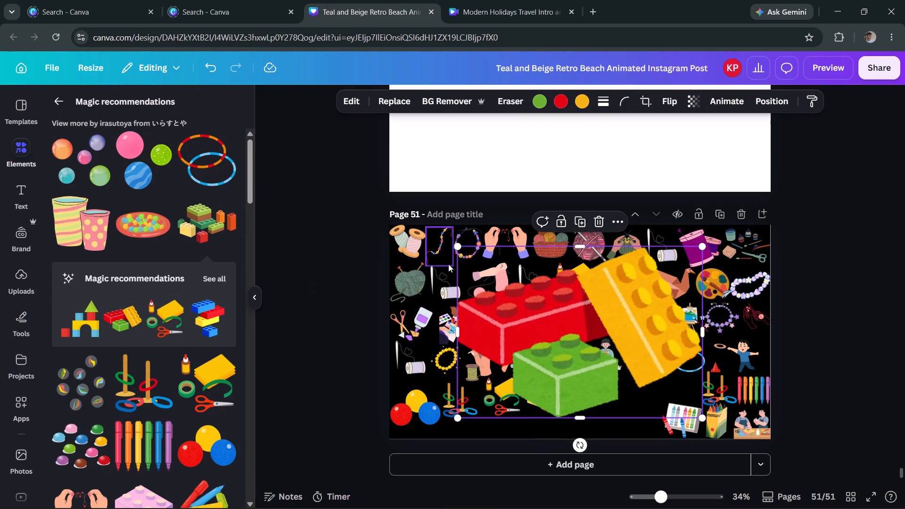
drag(458, 246, 598, 357)
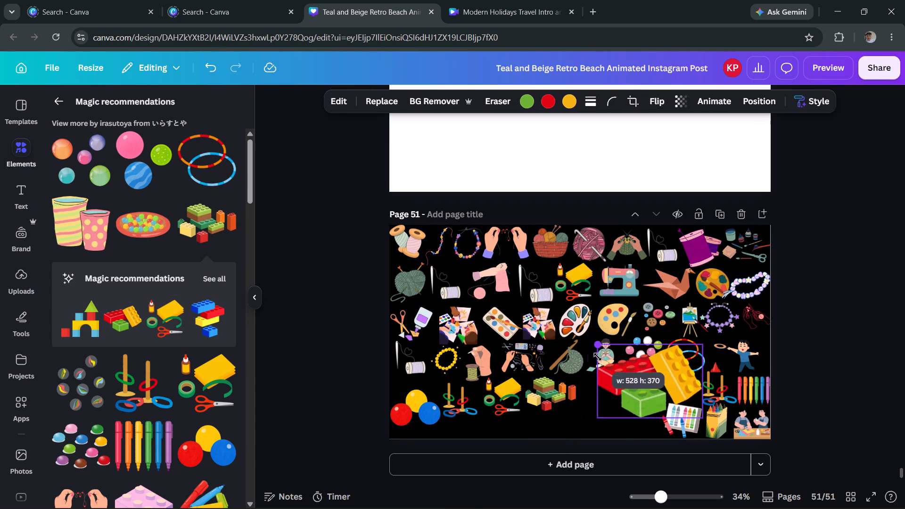
drag(598, 357, 649, 388)
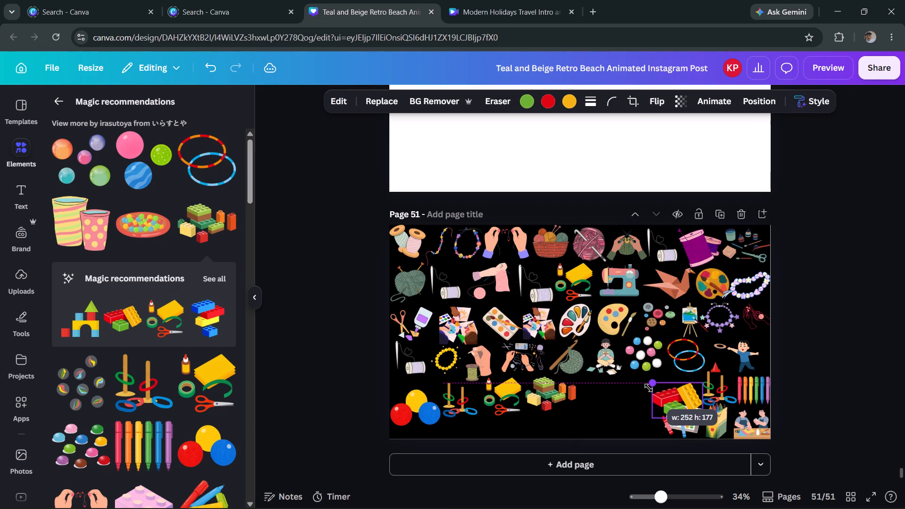
drag(649, 388, 649, 390)
drag(668, 393, 593, 388)
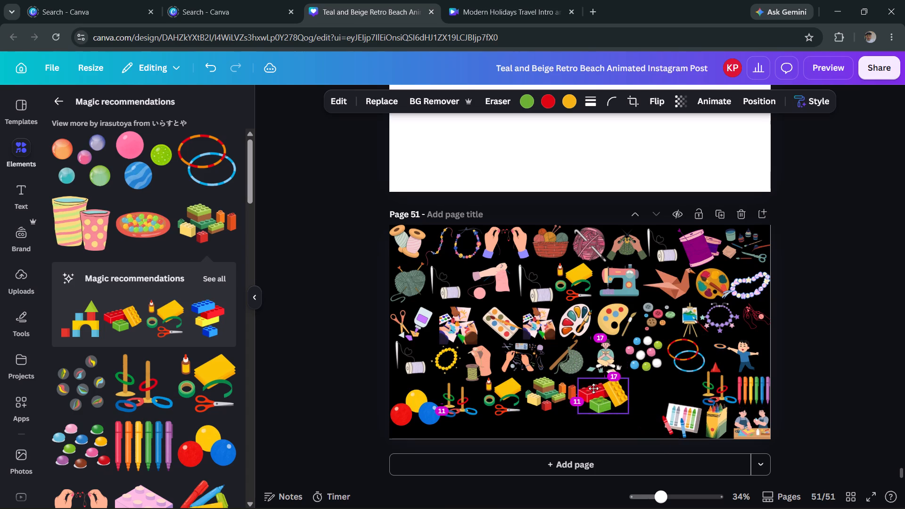
drag(593, 388, 591, 386)
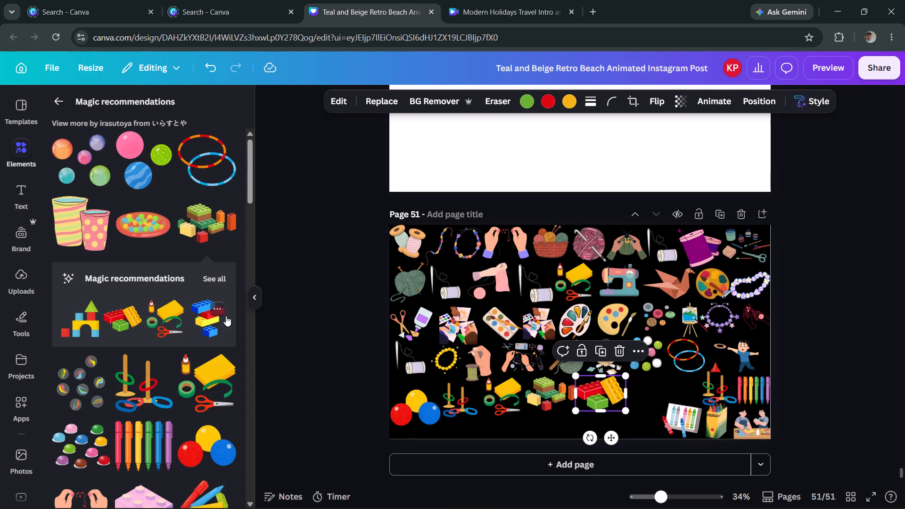
Add the pile of coloured markers graphic, shrunk and placed above the crayon tray beside the second ring toss pegs.
scroll(172, 389, down, 3)
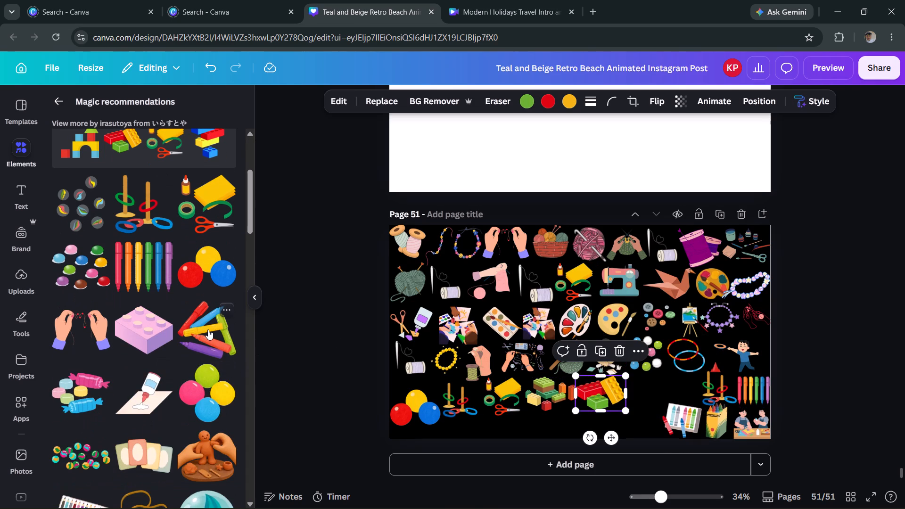
click(208, 329)
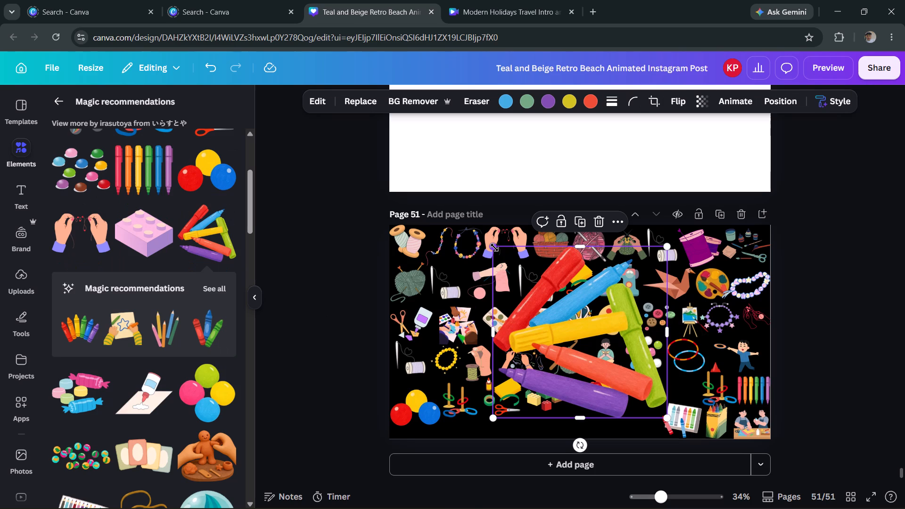
drag(494, 247, 548, 291)
scroll(523, 271, right, 1)
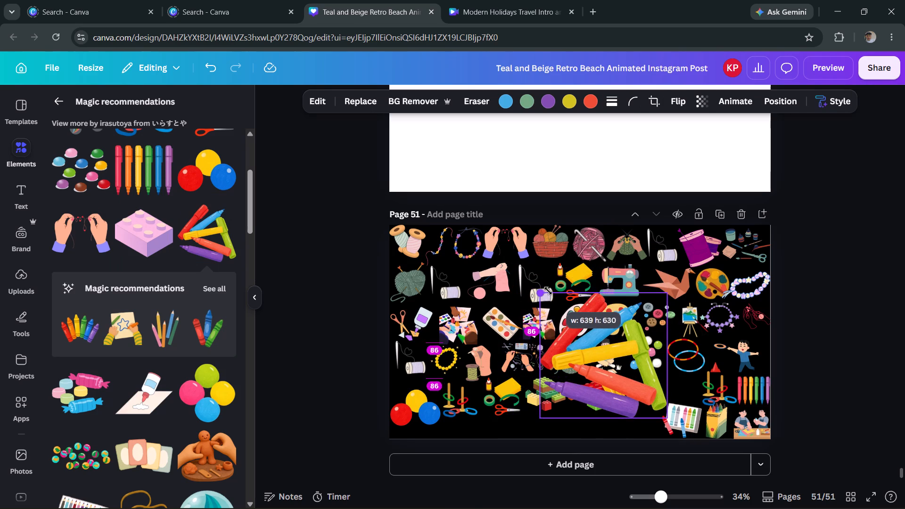
scroll(548, 291, right, 1)
drag(548, 291, 613, 342)
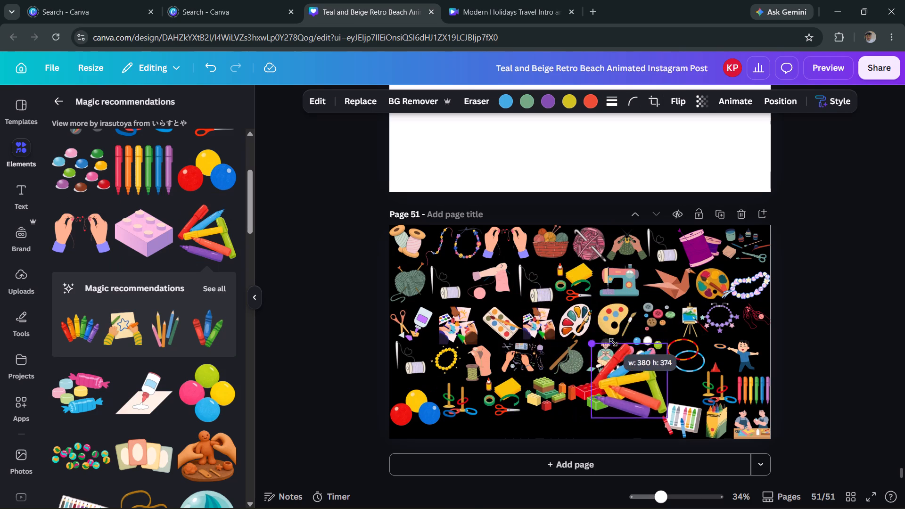
drag(613, 342, 633, 384)
drag(647, 401, 670, 391)
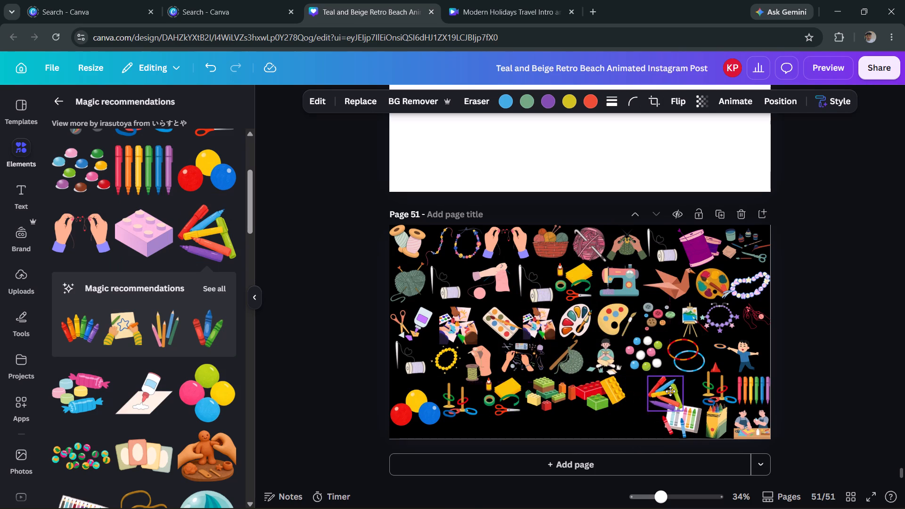
drag(670, 391, 681, 389)
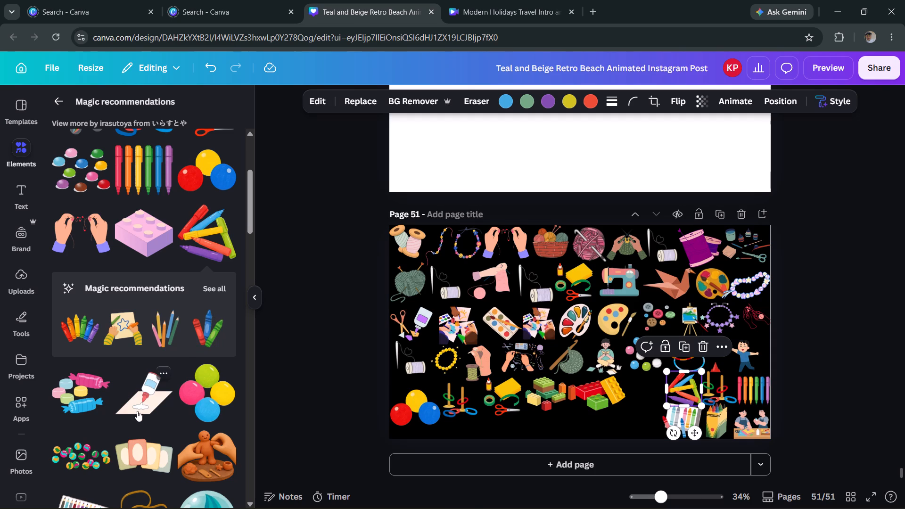
Add the pink, green, yellow and blue balls graphic, shrunk and fitted between the red toy bricks and the markers in the fifth row.
click(122, 423)
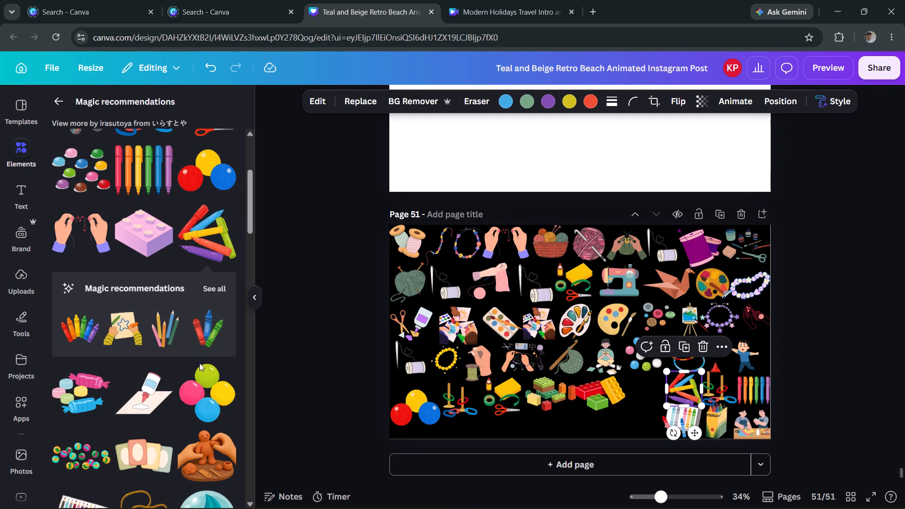
click(181, 385)
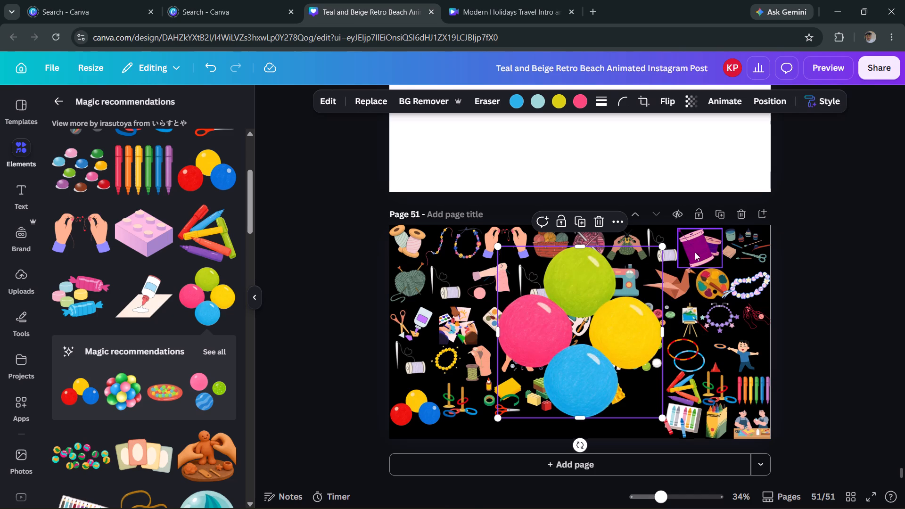
drag(661, 247, 610, 294)
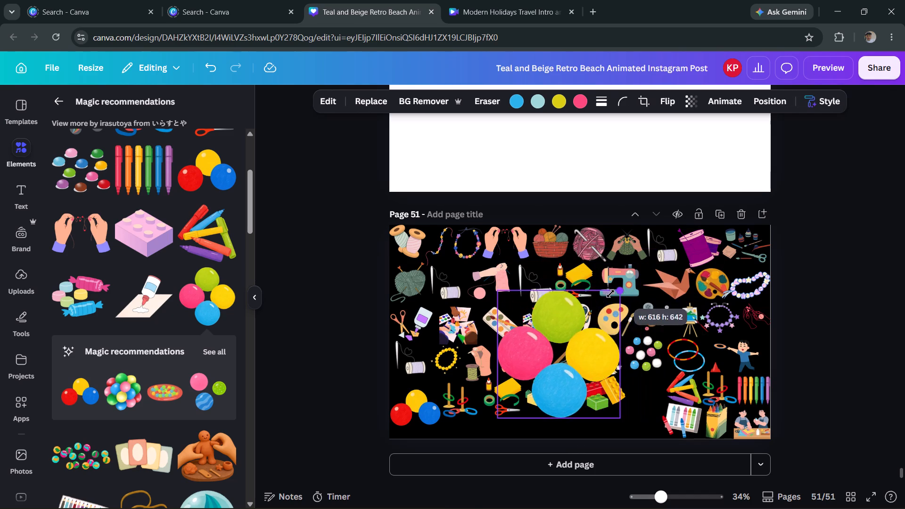
drag(610, 294, 559, 340)
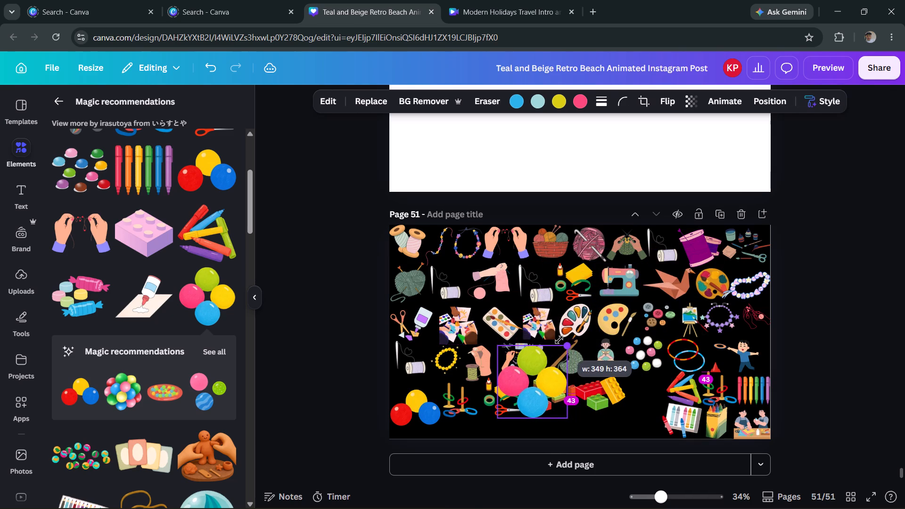
drag(559, 340, 551, 349)
drag(559, 351, 543, 363)
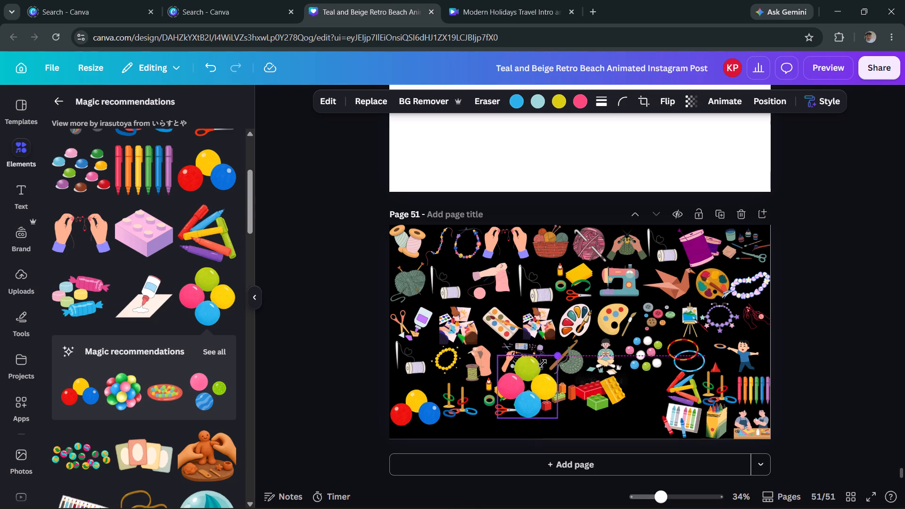
drag(543, 363, 519, 385)
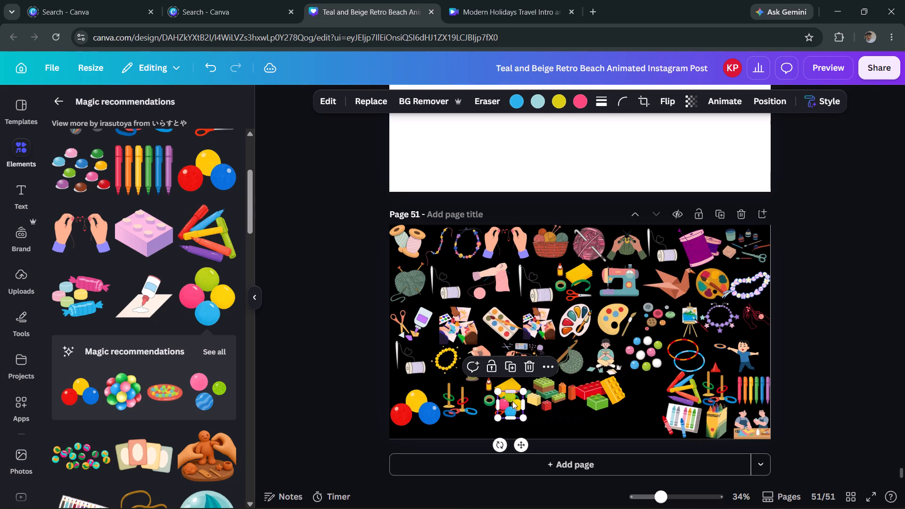
drag(510, 403, 636, 386)
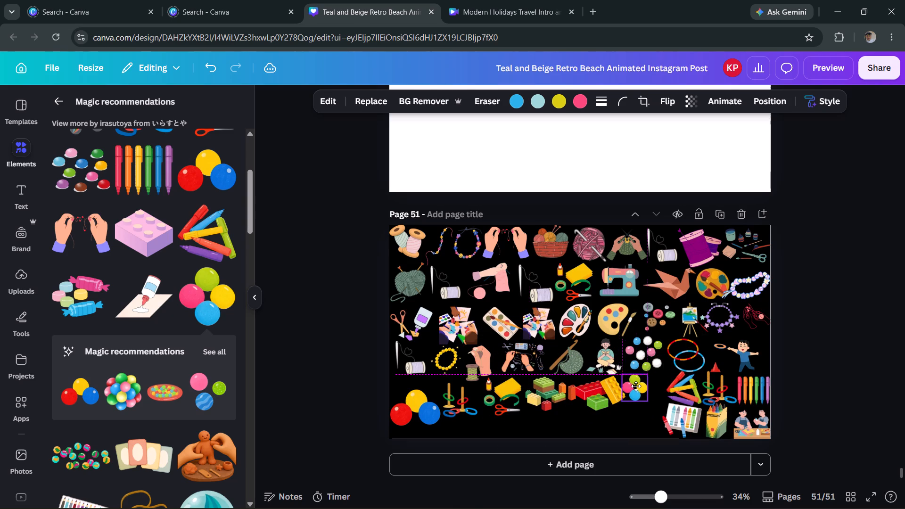
drag(636, 386, 637, 385)
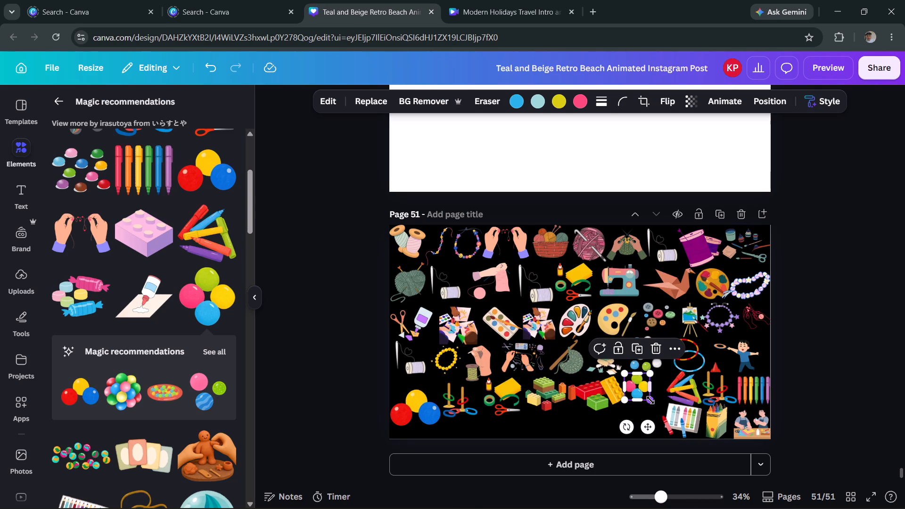
drag(650, 400, 664, 405)
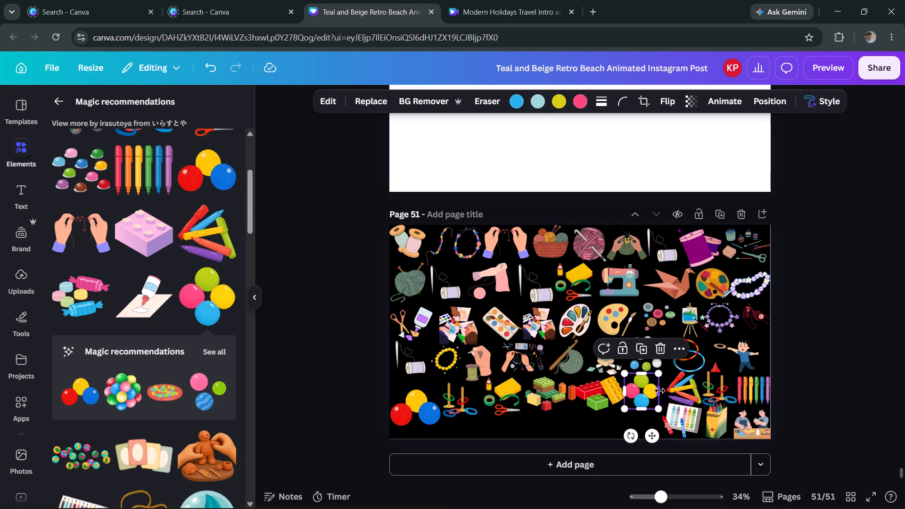
drag(660, 391, 667, 389)
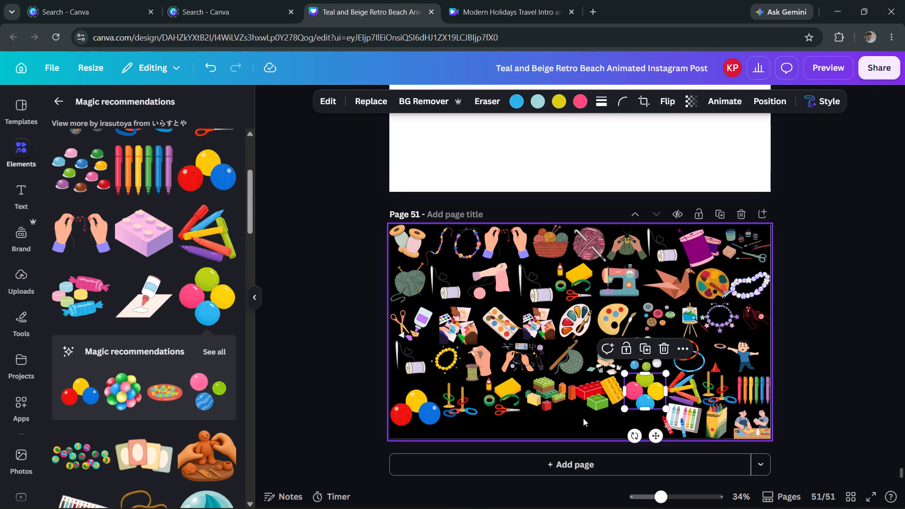
click(583, 418)
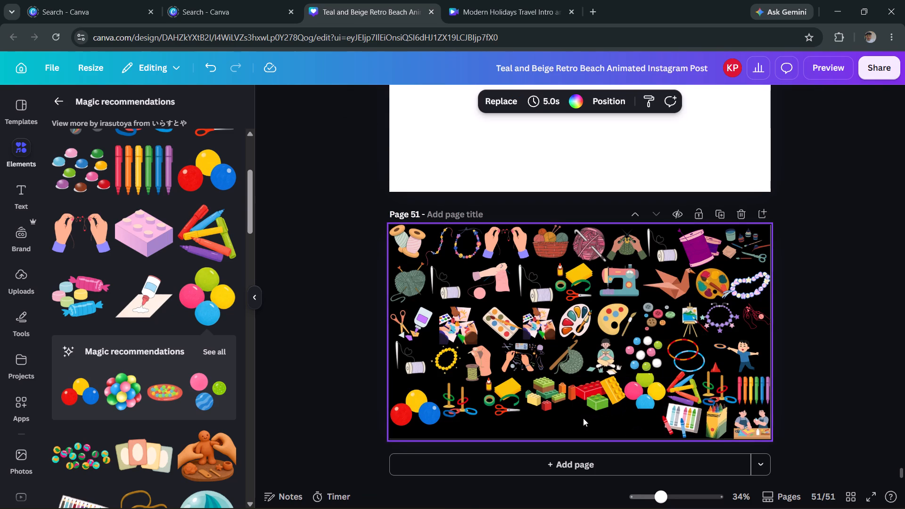
Add the graphic of hands shaping a clay figure, shrunk and placed in the bottom row below the green and brown toy bricks.
click(202, 442)
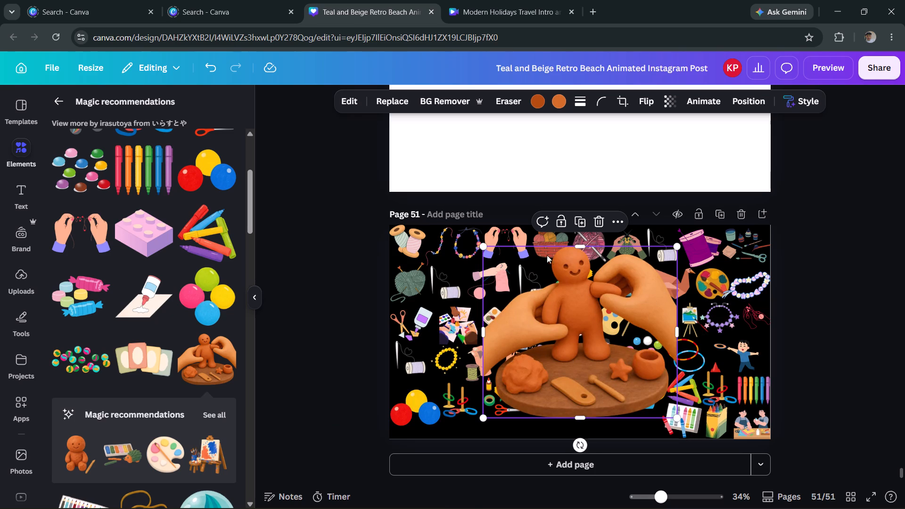
drag(484, 248, 583, 317)
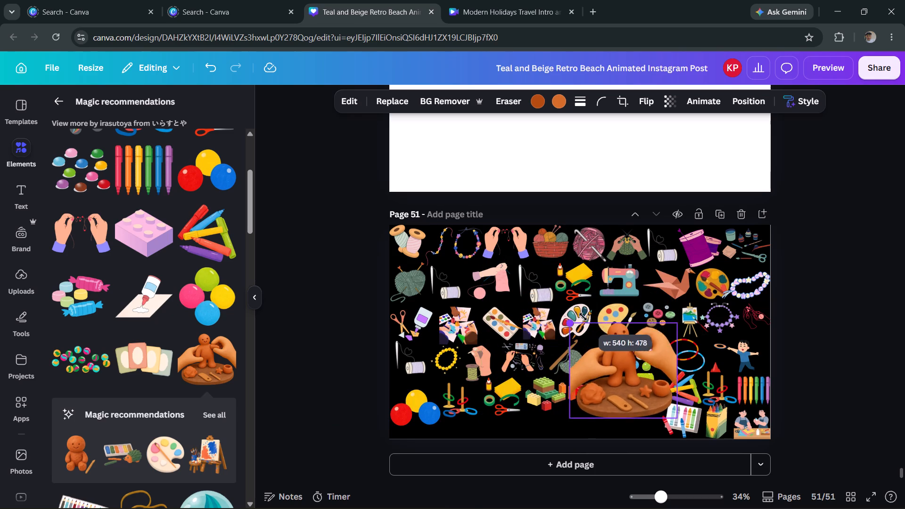
drag(583, 317, 647, 386)
drag(657, 404, 532, 413)
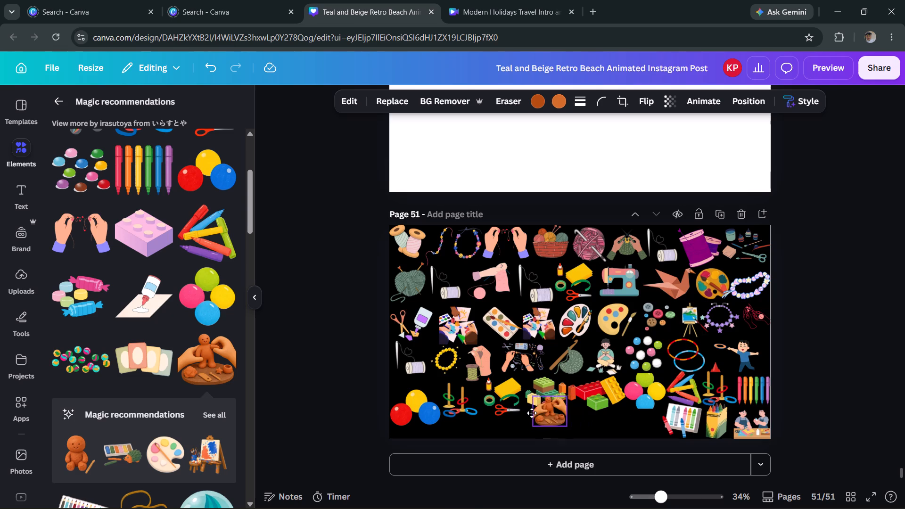
drag(532, 413, 529, 422)
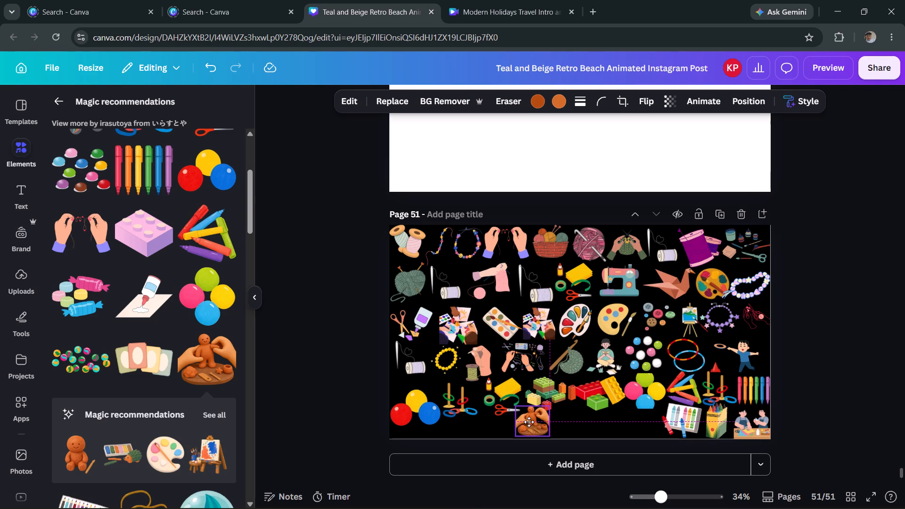
drag(529, 422, 529, 423)
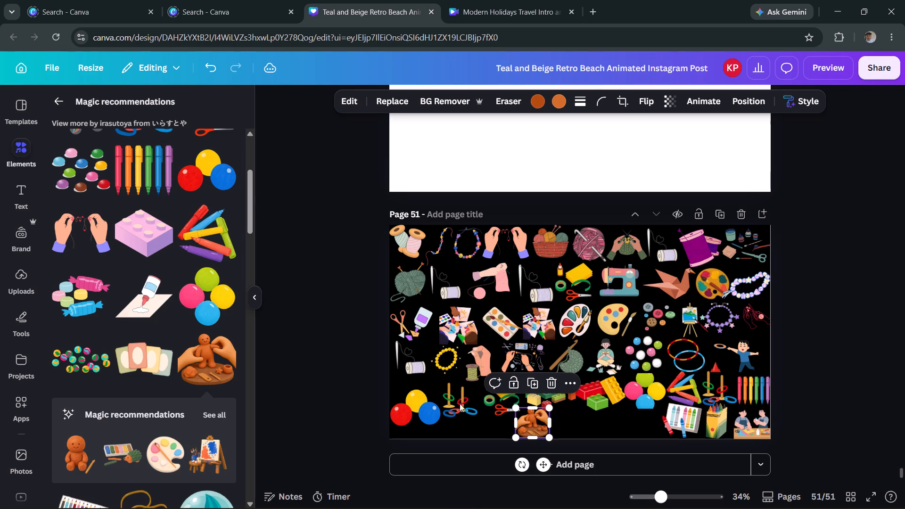
Add the swirled marbles graphic, shrunk into the page's bottom-left corner, with the red, yellow and blue balls moved up slightly above it.
click(102, 357)
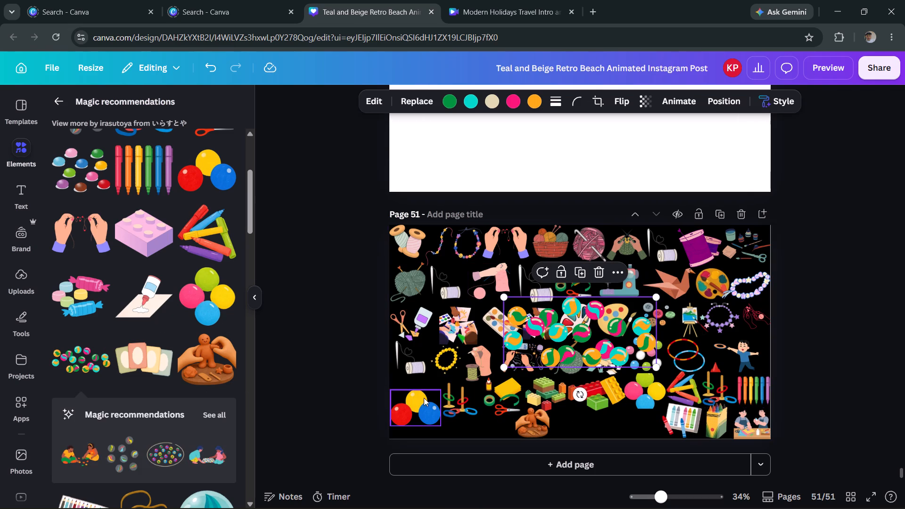
drag(417, 404, 416, 393)
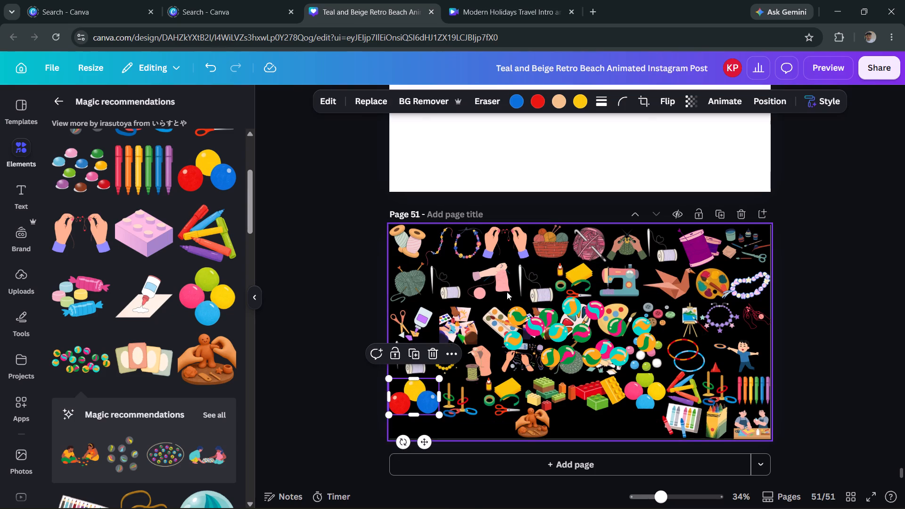
click(518, 318)
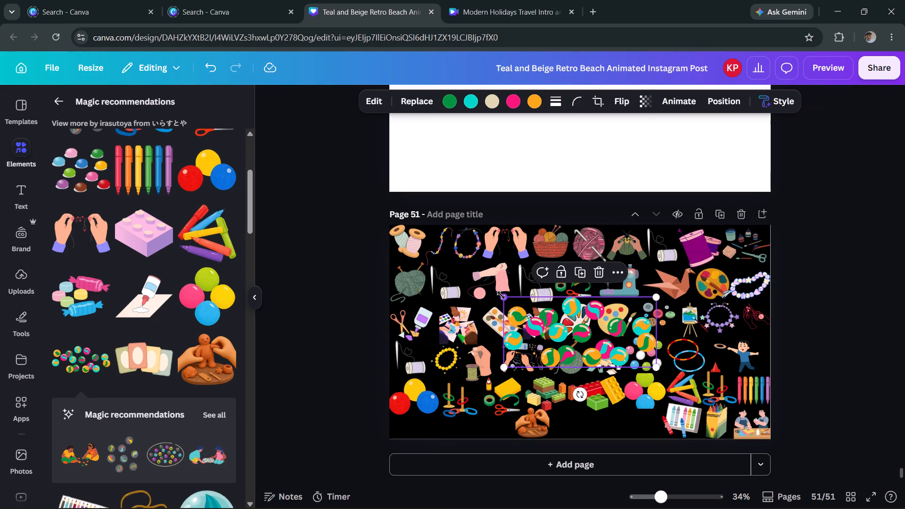
drag(501, 295, 613, 343)
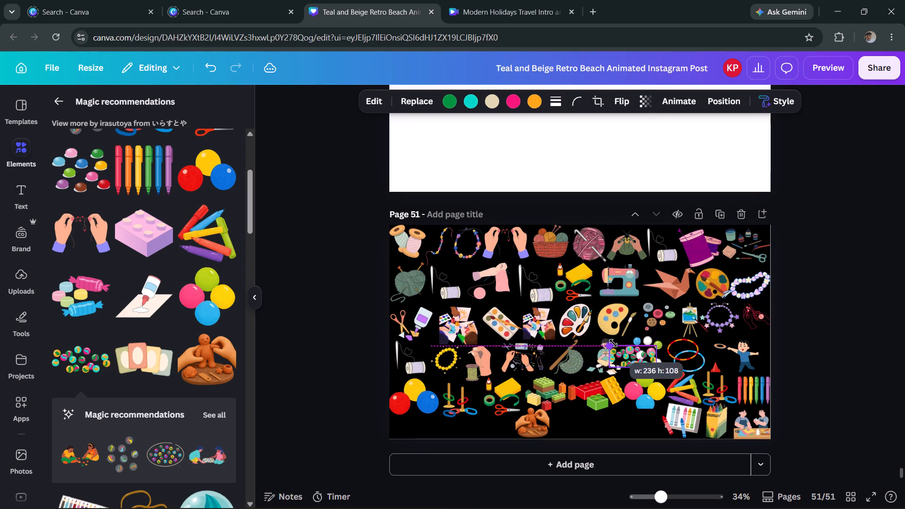
drag(613, 343, 619, 348)
drag(636, 358, 562, 379)
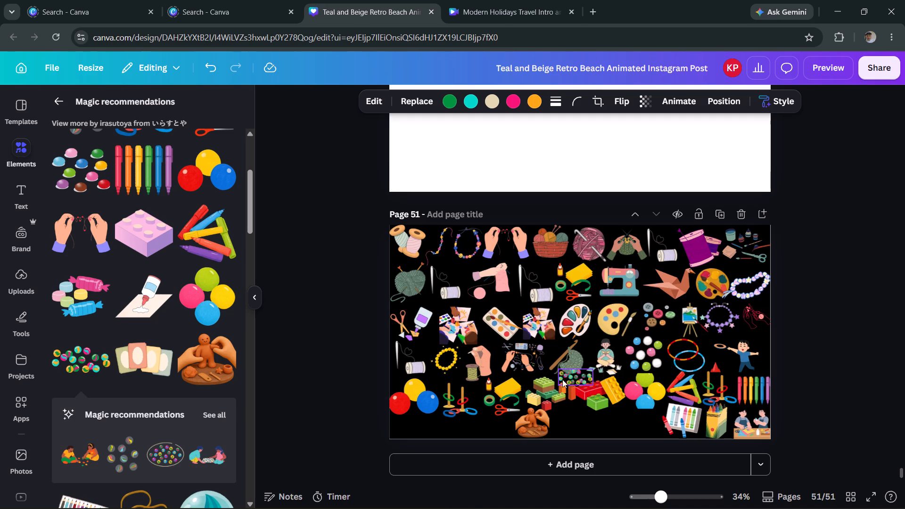
drag(562, 379, 404, 427)
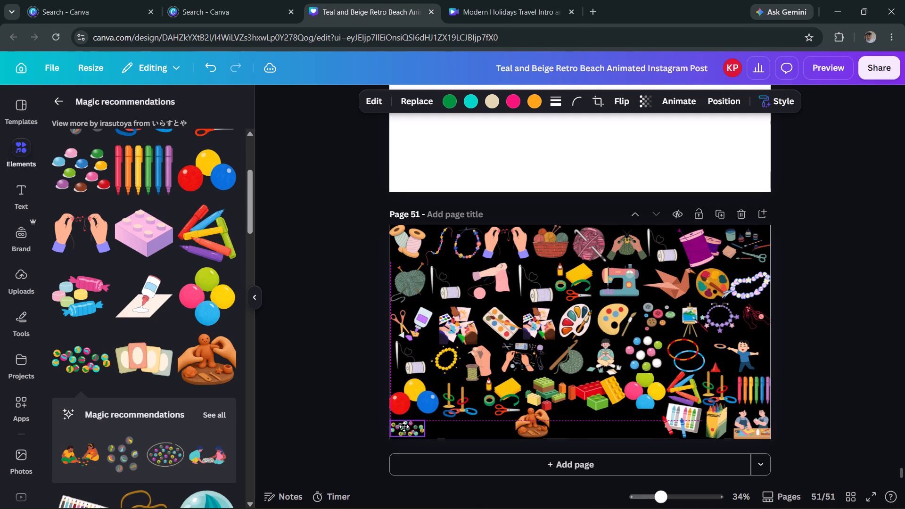
drag(404, 427, 405, 429)
drag(423, 422, 430, 414)
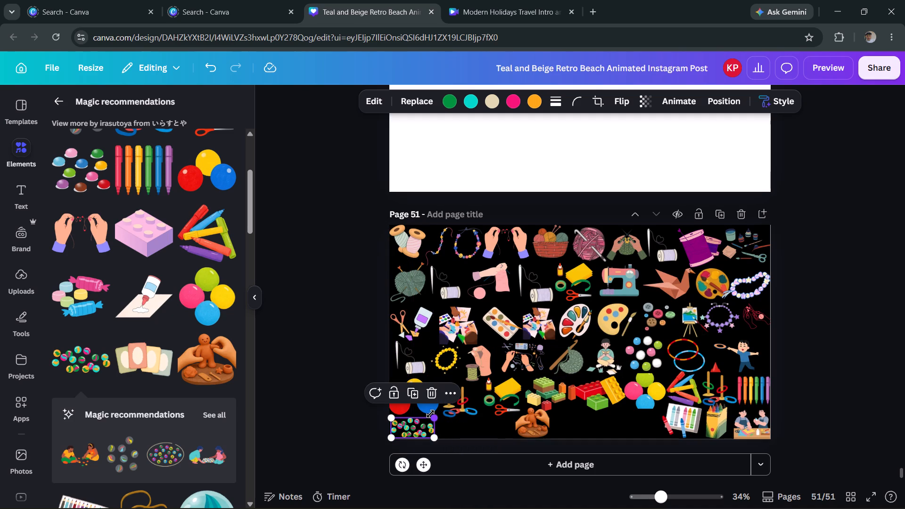
click(458, 426)
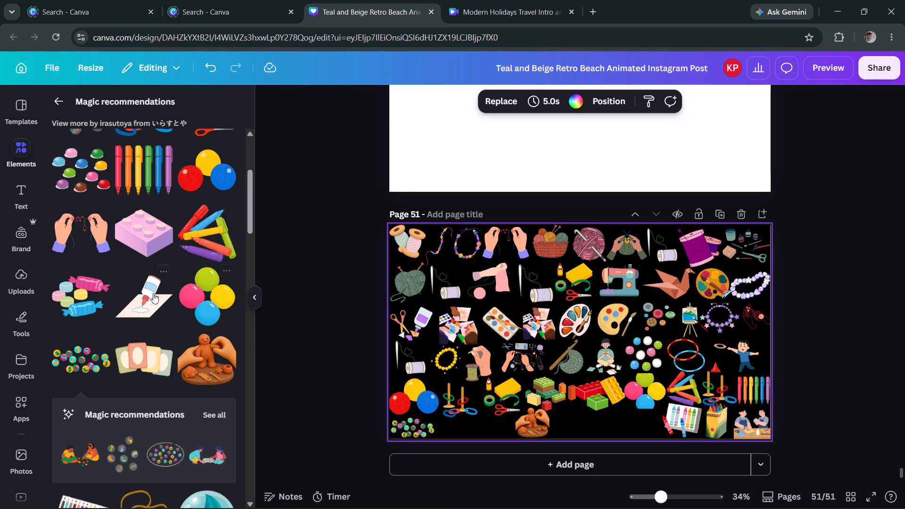
Add the graphic of glue squeezed onto paper, shrunk and placed in the bottom row just before the clay figure.
click(127, 281)
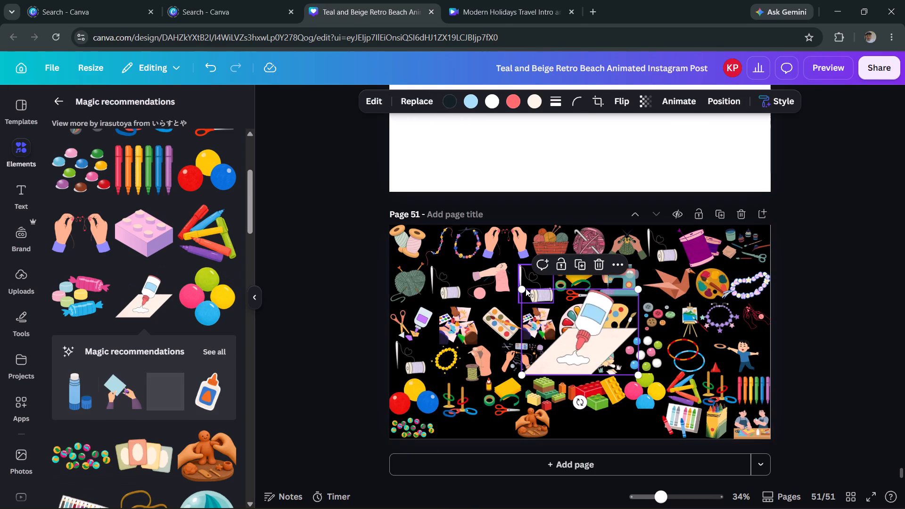
drag(520, 290, 584, 333)
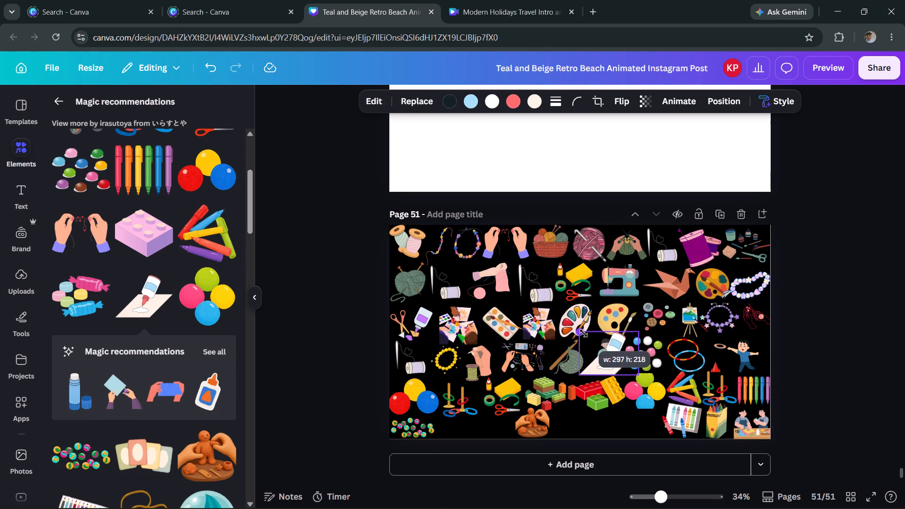
drag(584, 333, 601, 351)
drag(617, 367, 475, 429)
key(Down)
key(Down)
key(Down)
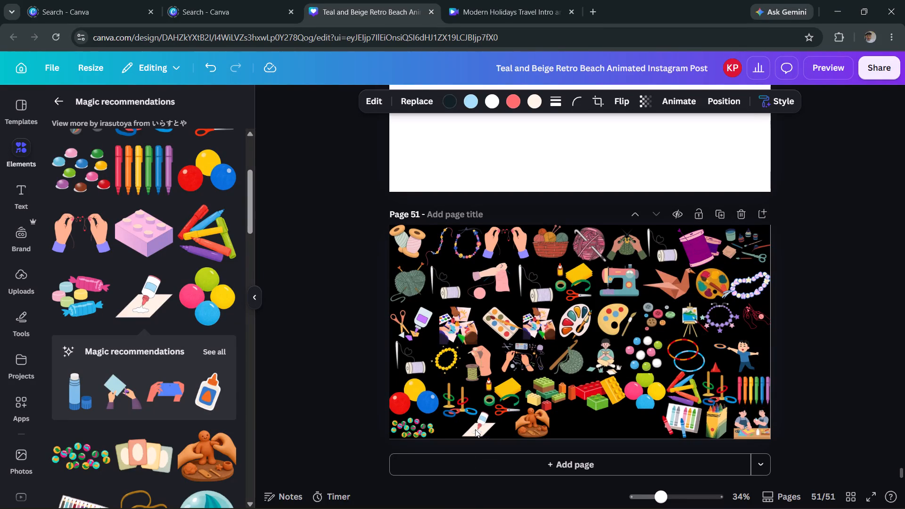
key(Down)
key(Down)
key(Down)
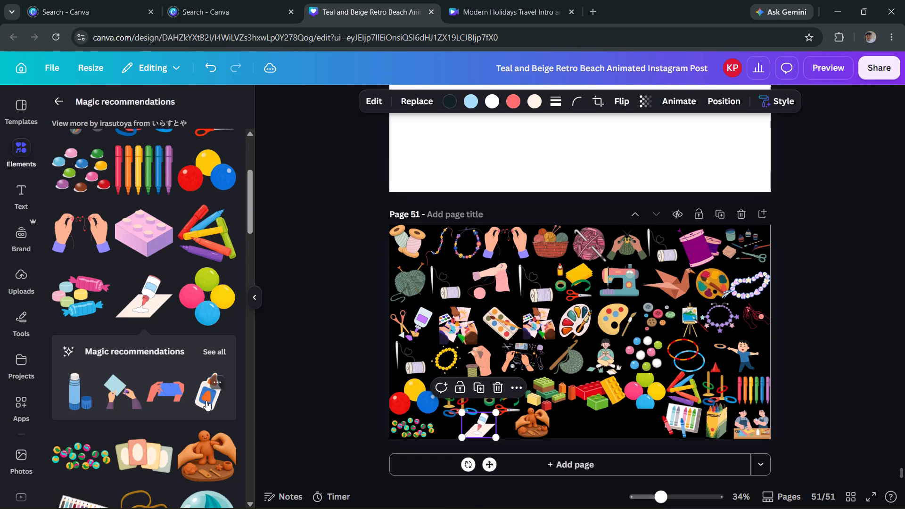
Add the recommended white glue bottle with the orange cap, shrunk and placed between the marbles and the glue on paper.
click(206, 401)
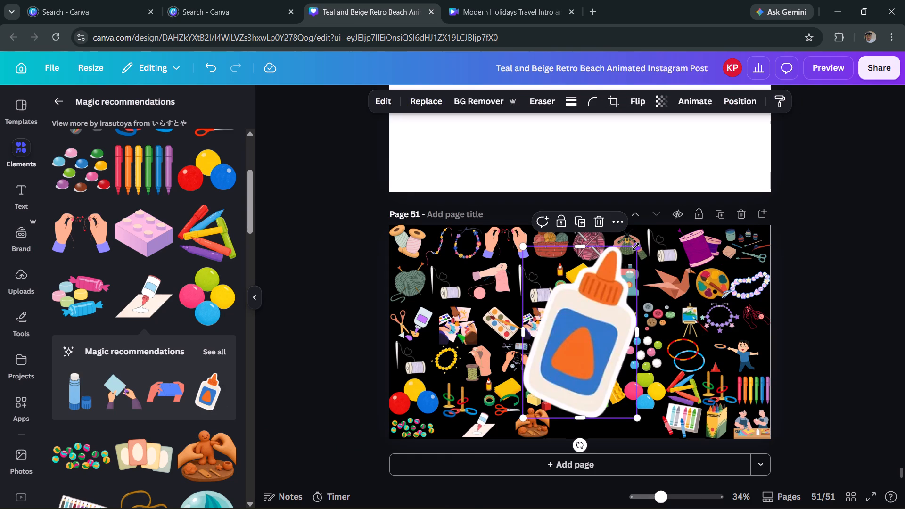
drag(636, 246, 543, 382)
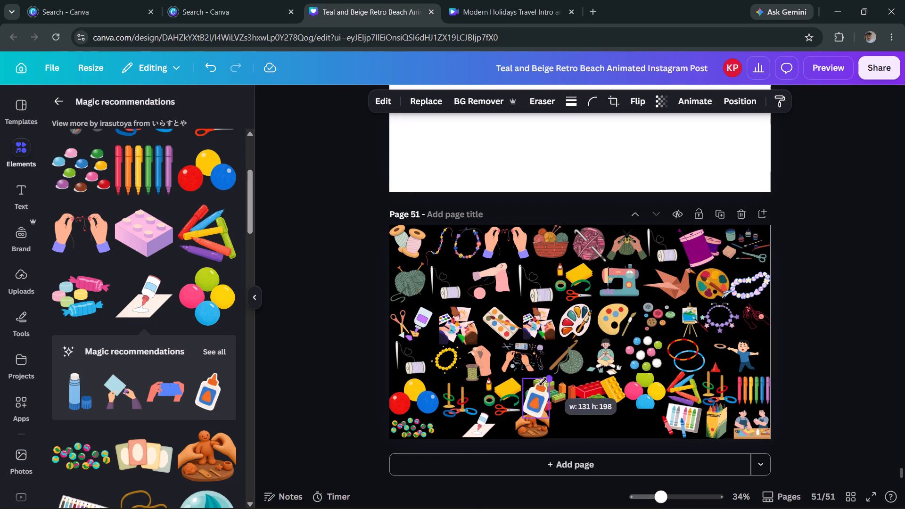
drag(543, 382, 533, 395)
click(527, 413)
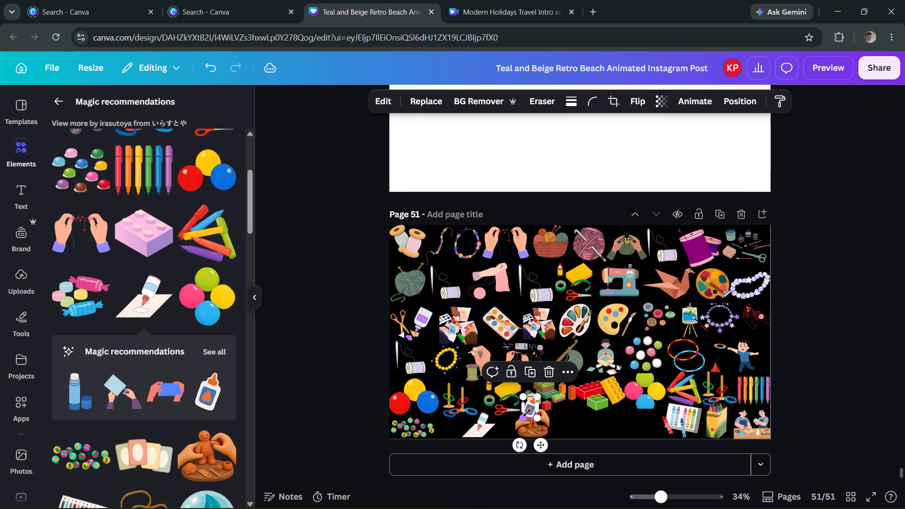
drag(530, 406, 451, 427)
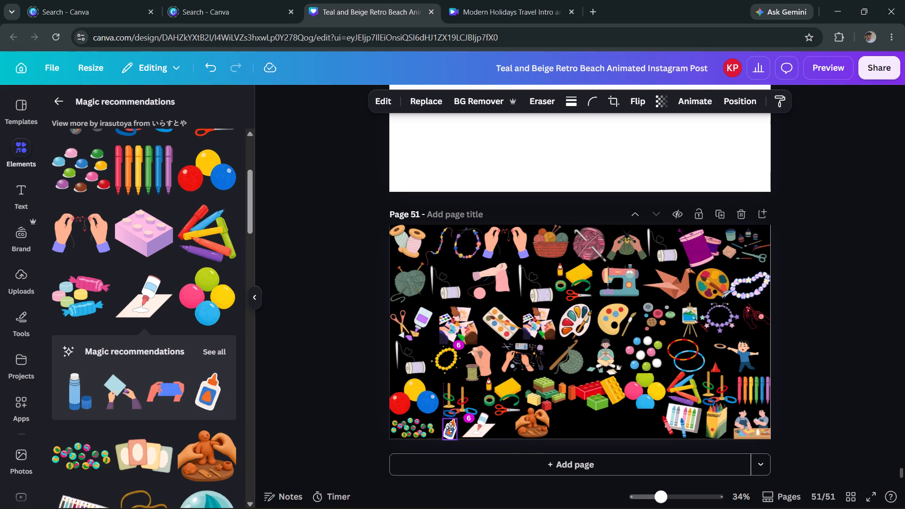
drag(451, 427, 452, 427)
Add the toy block arch with the green triangular roof, shrunk and placed in the bottom row just after the clay figure.
scroll(190, 433, down, 5)
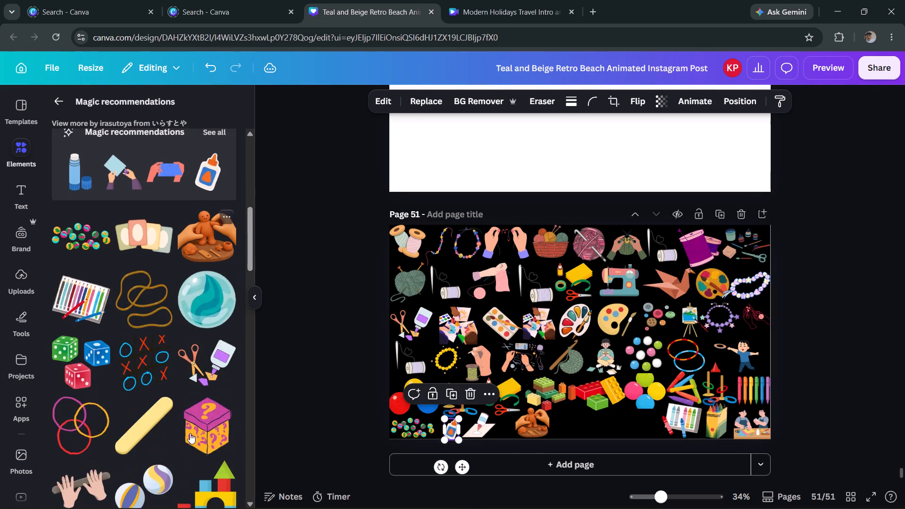
scroll(190, 433, down, 1)
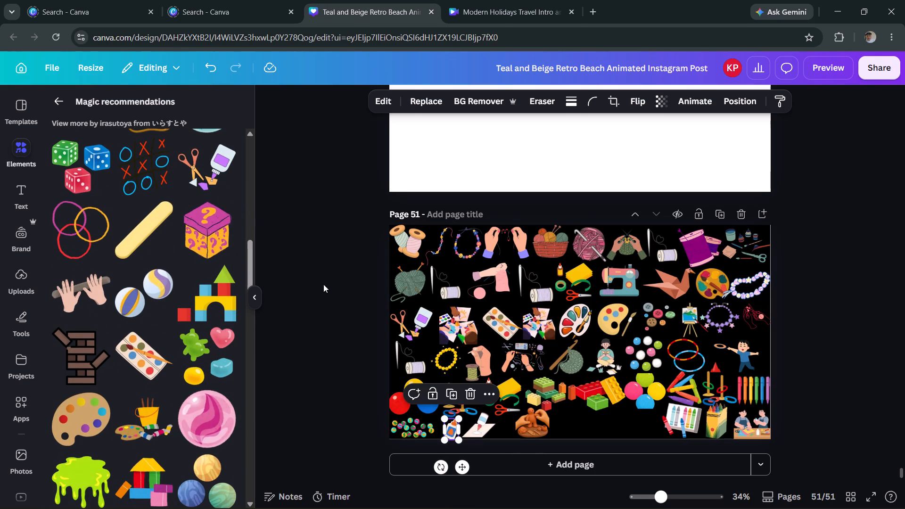
click(203, 301)
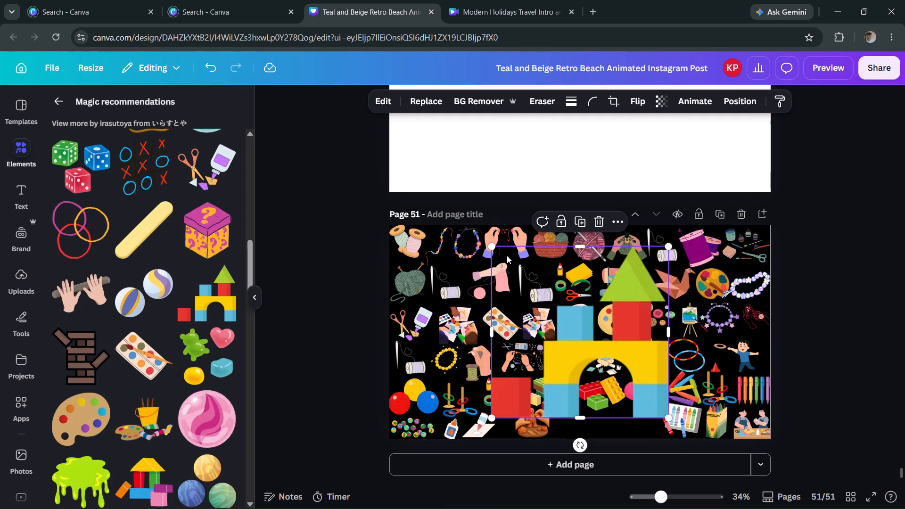
drag(493, 246, 637, 340)
scroll(563, 289, right, 1)
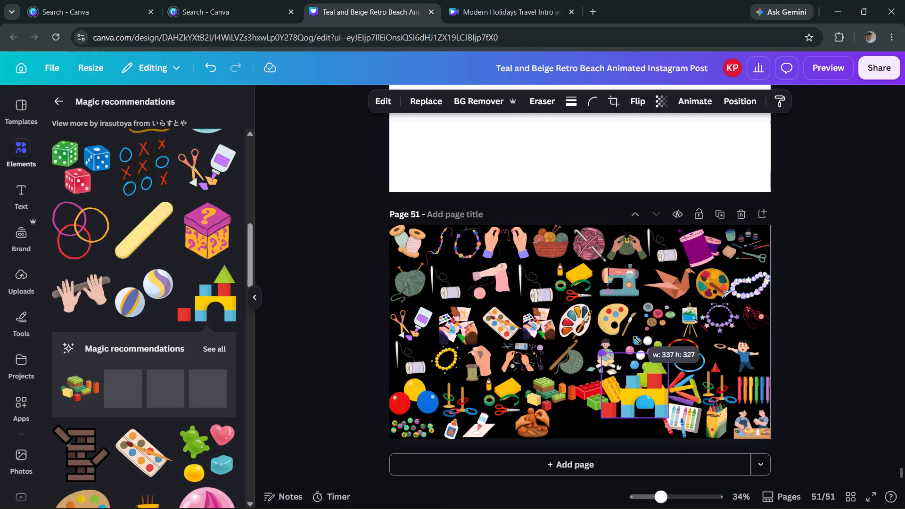
drag(637, 340, 648, 359)
drag(644, 401, 573, 421)
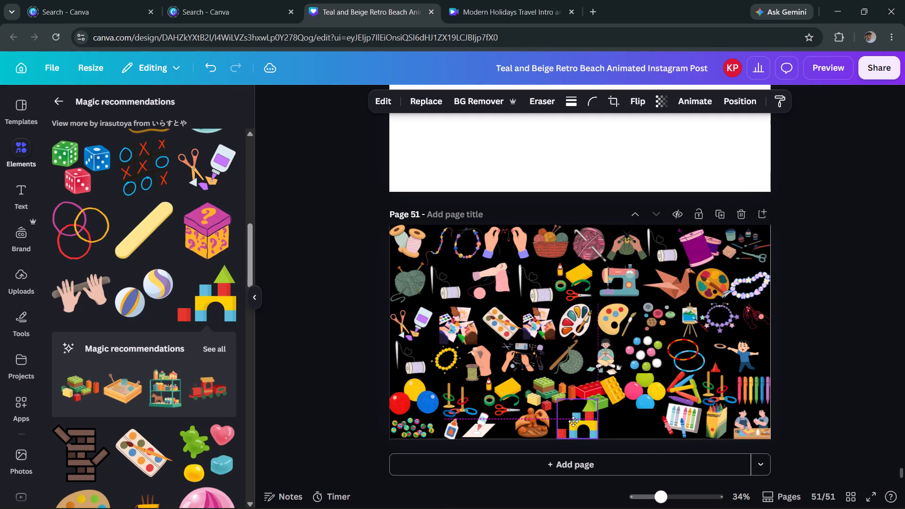
Move the toy block arch slightly closer to the clay figure in the page's bottom row.
drag(573, 421, 567, 422)
click(353, 410)
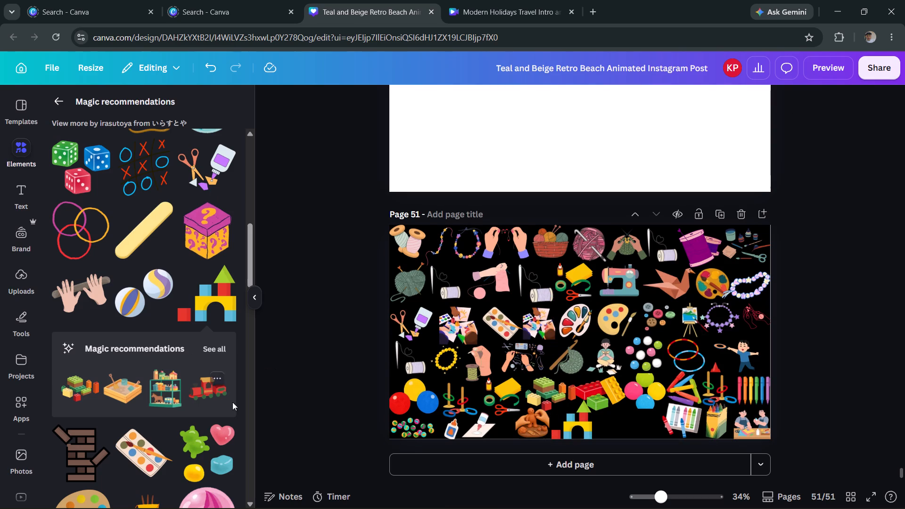
Add the recommended red toy train, shrunk and placed in the bottom row between the toy block arch and the crayons.
click(190, 387)
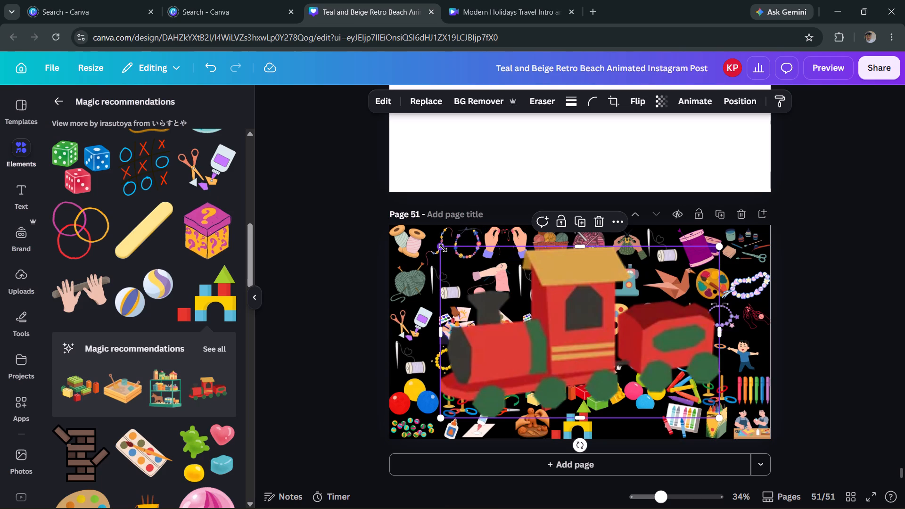
drag(443, 248, 640, 390)
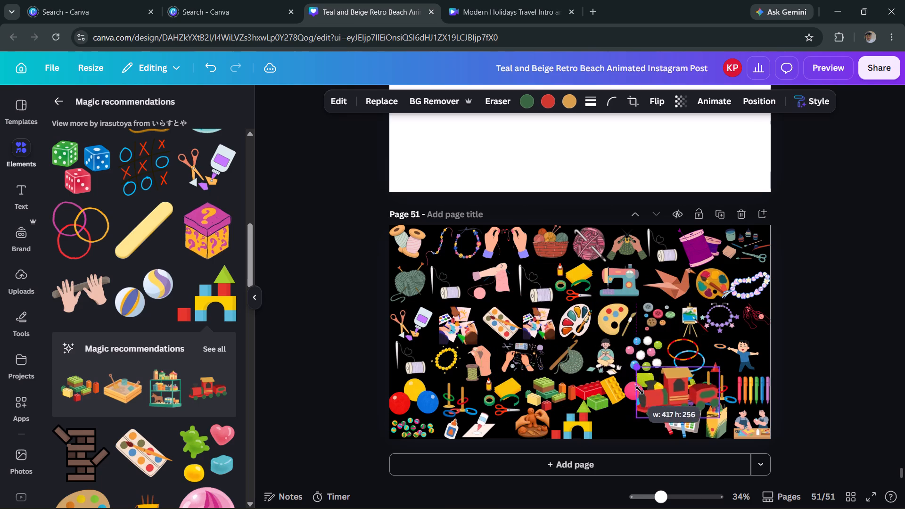
drag(640, 390, 657, 400)
drag(681, 407, 637, 422)
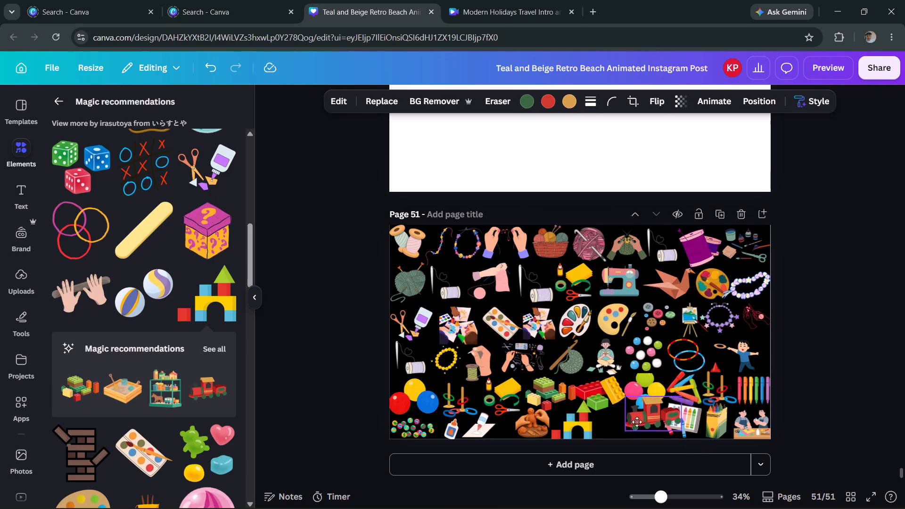
drag(637, 422, 615, 429)
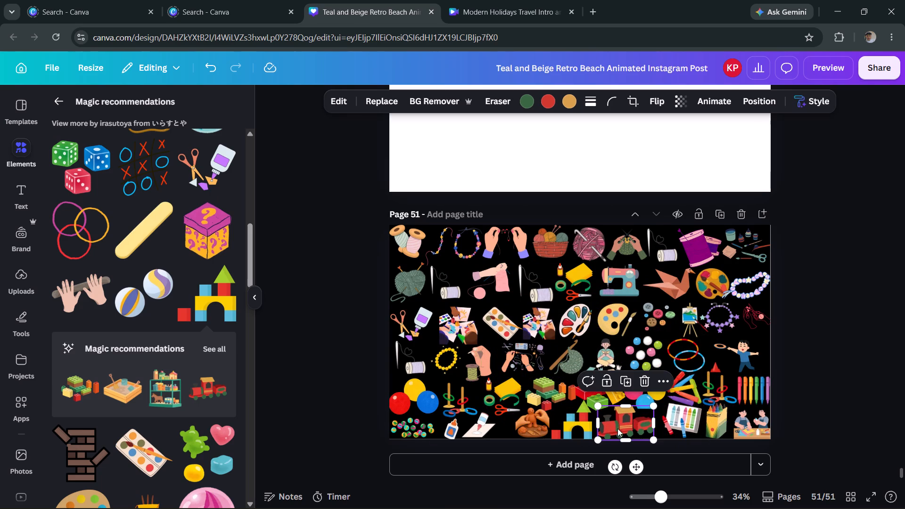
drag(653, 407, 642, 414)
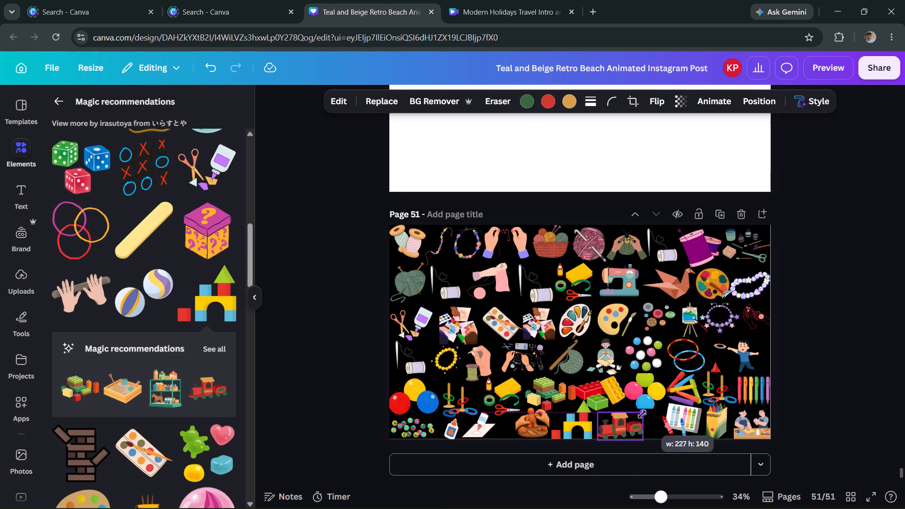
drag(642, 414, 648, 411)
click(502, 420)
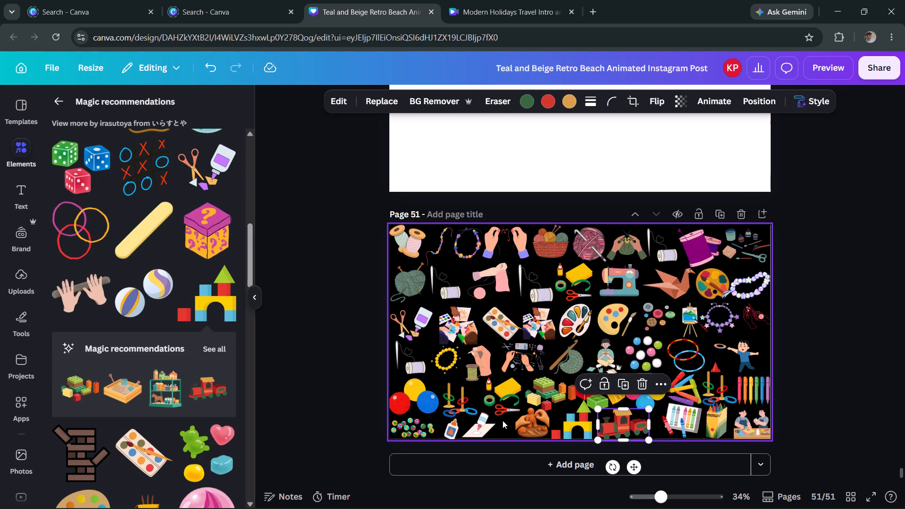
Add the pink swirled marble graphic and shrink it to about 135 by 135 near the clay figure.
scroll(203, 407, down, 4)
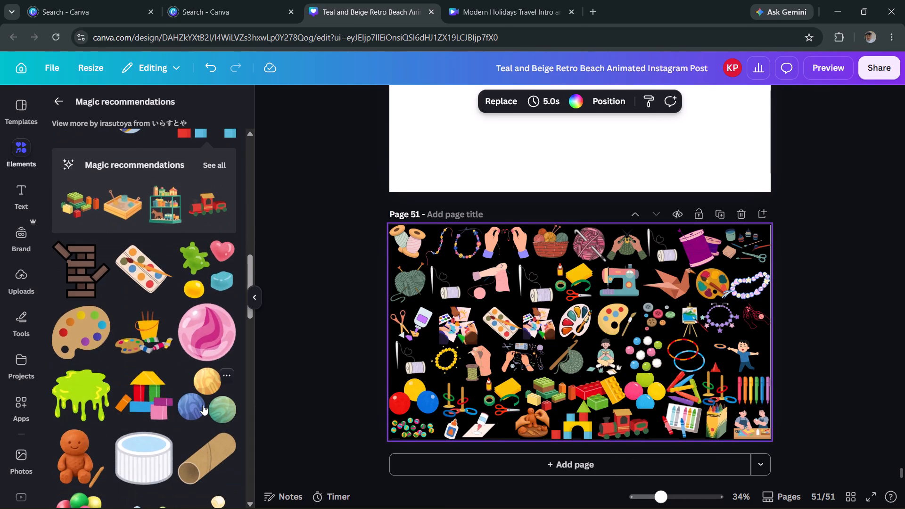
click(204, 349)
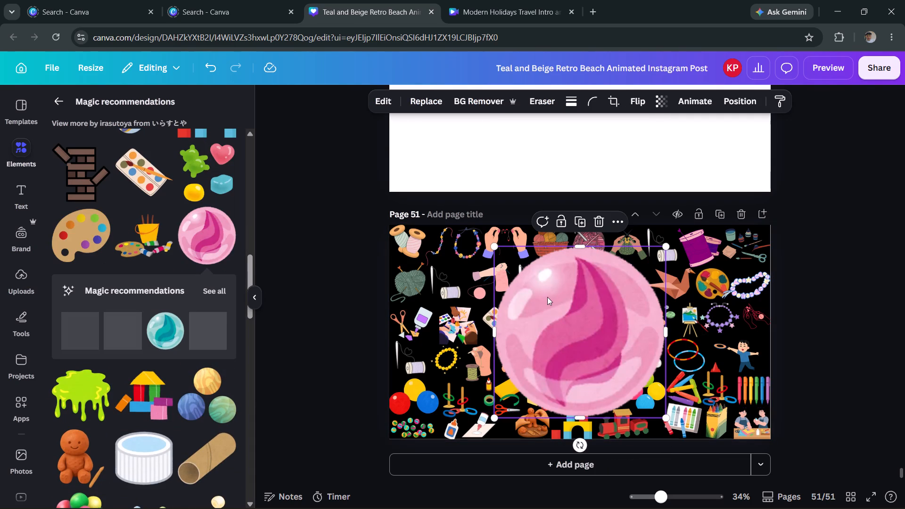
drag(663, 247, 525, 403)
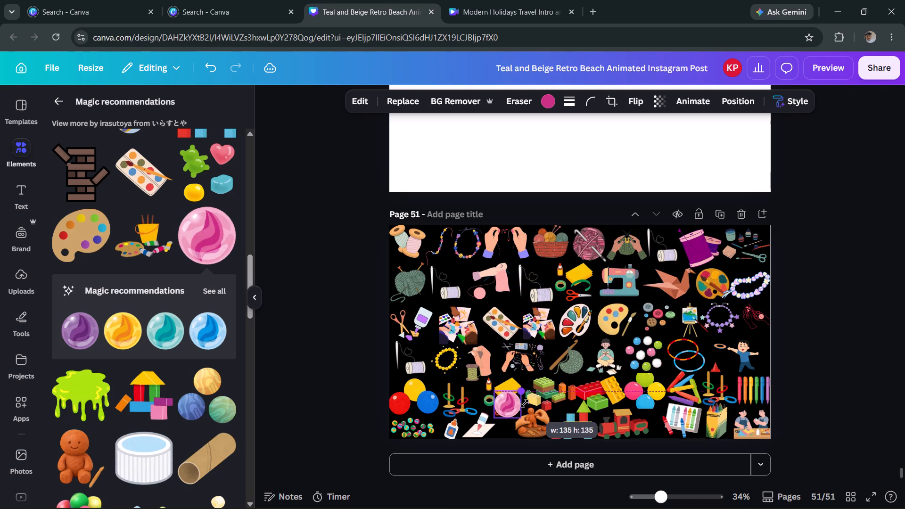
Shrink the pink swirled marble slightly and fit it in the bottom row between the glue on paper and the clay figure.
drag(525, 403, 522, 406)
drag(503, 406, 504, 412)
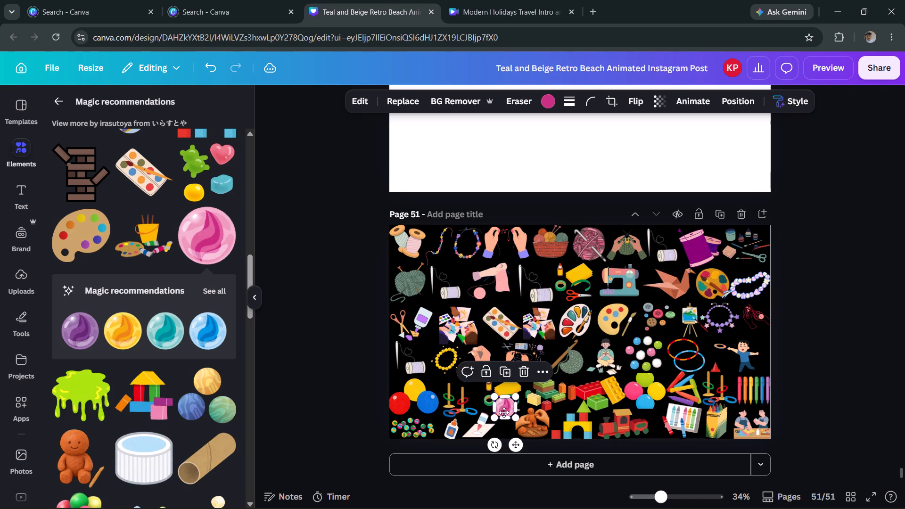
drag(504, 412, 503, 426)
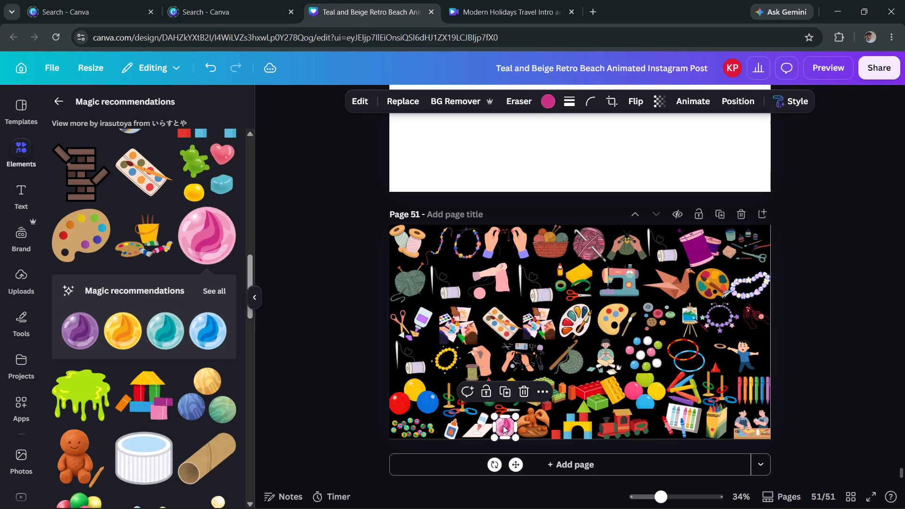
click(273, 353)
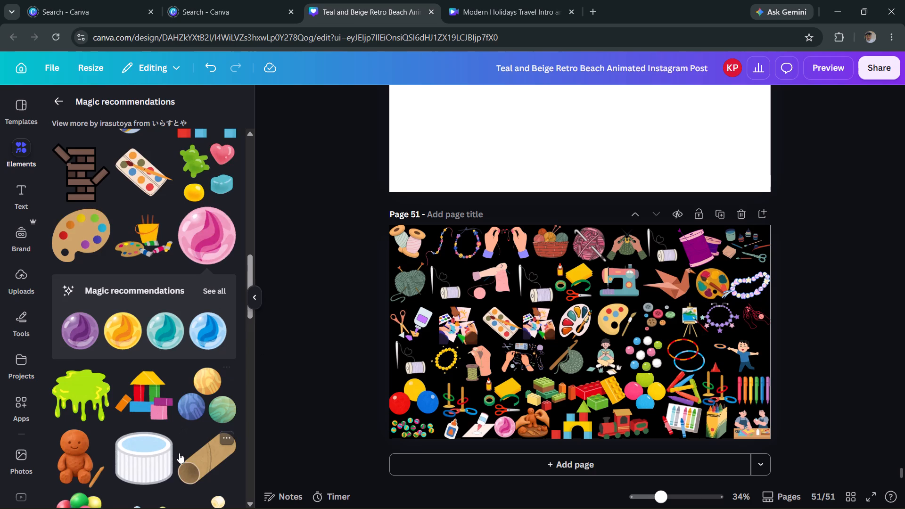
Add the multicoloured paint splatter graphic, shrunk into the gap between the top row's bead bracelet and the thread spool below it.
scroll(179, 453, down, 2)
click(195, 472)
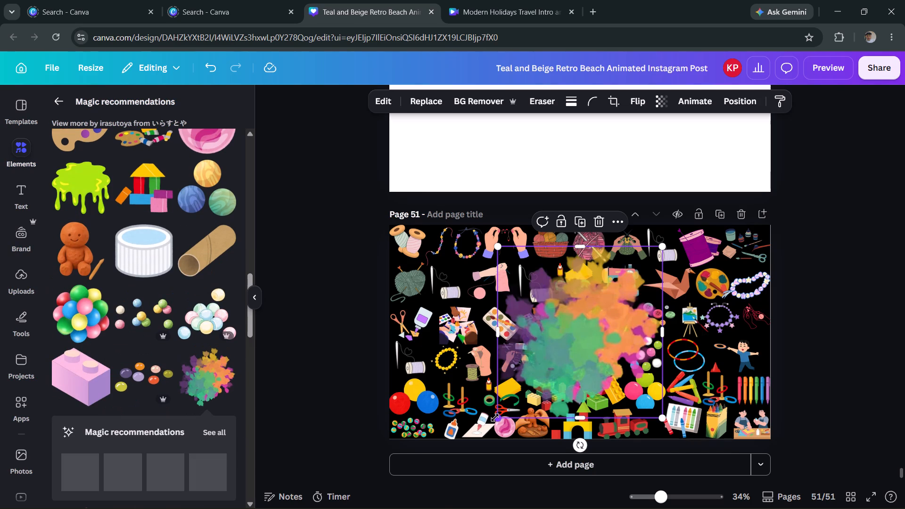
drag(495, 418, 640, 277)
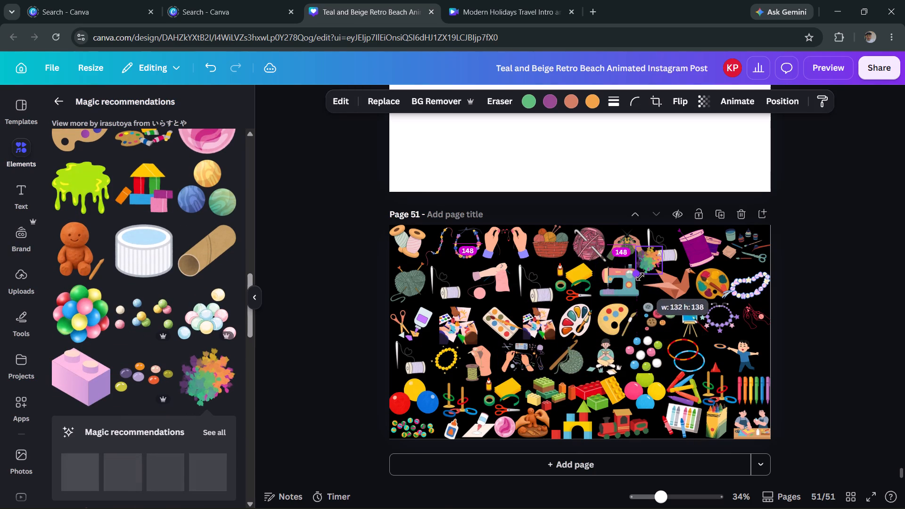
drag(640, 277, 649, 270)
drag(656, 257, 608, 259)
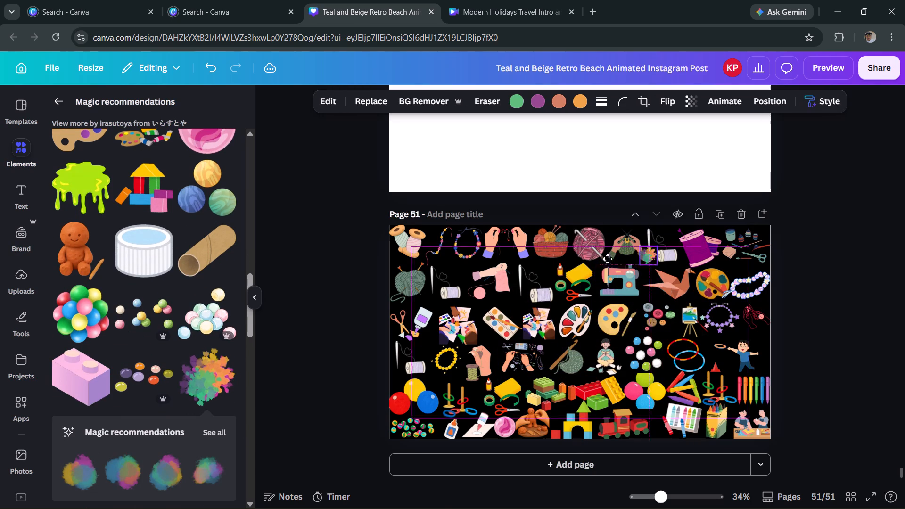
drag(608, 259, 454, 268)
drag(460, 275, 465, 279)
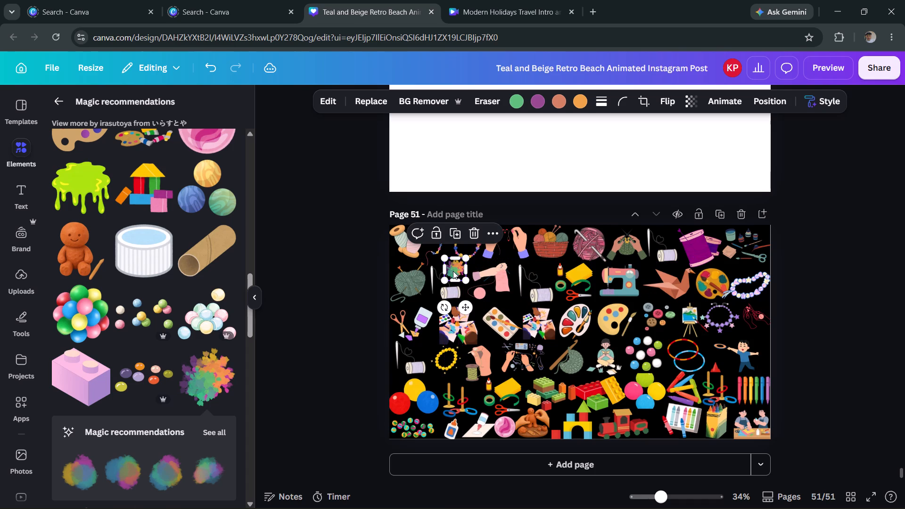
drag(453, 271, 458, 271)
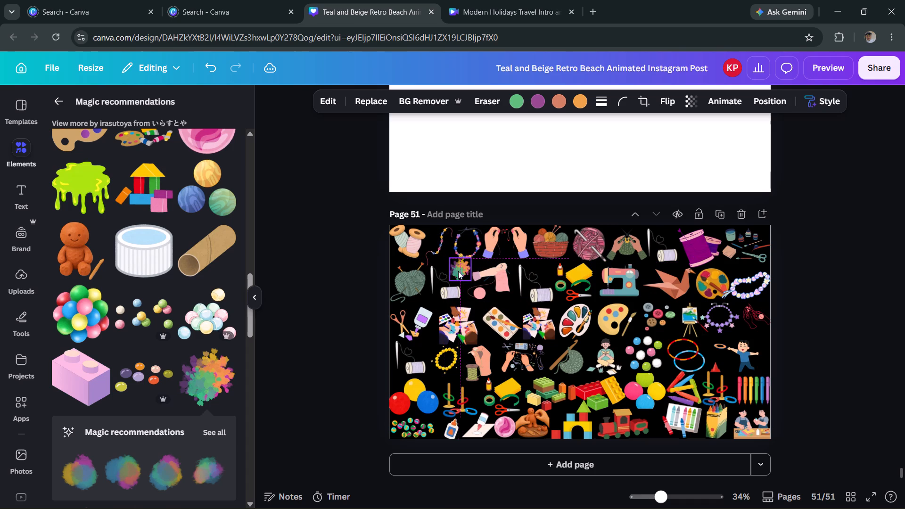
click(340, 253)
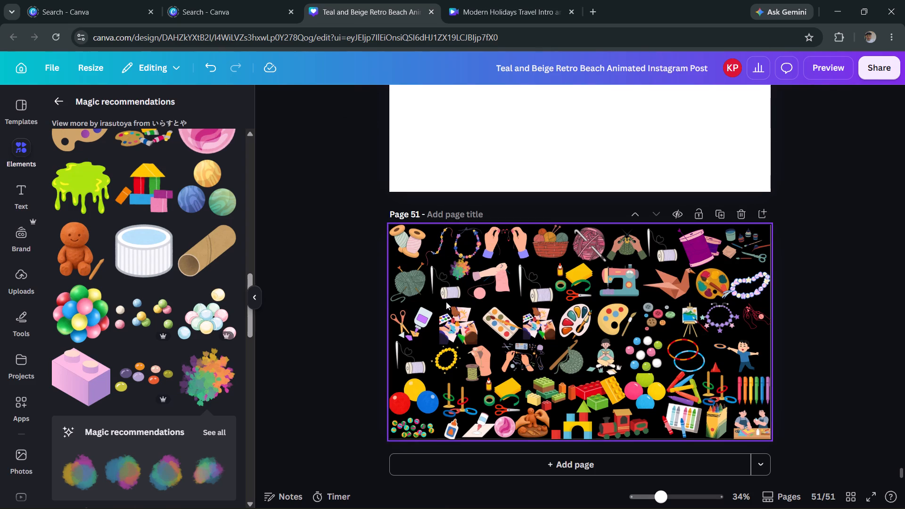